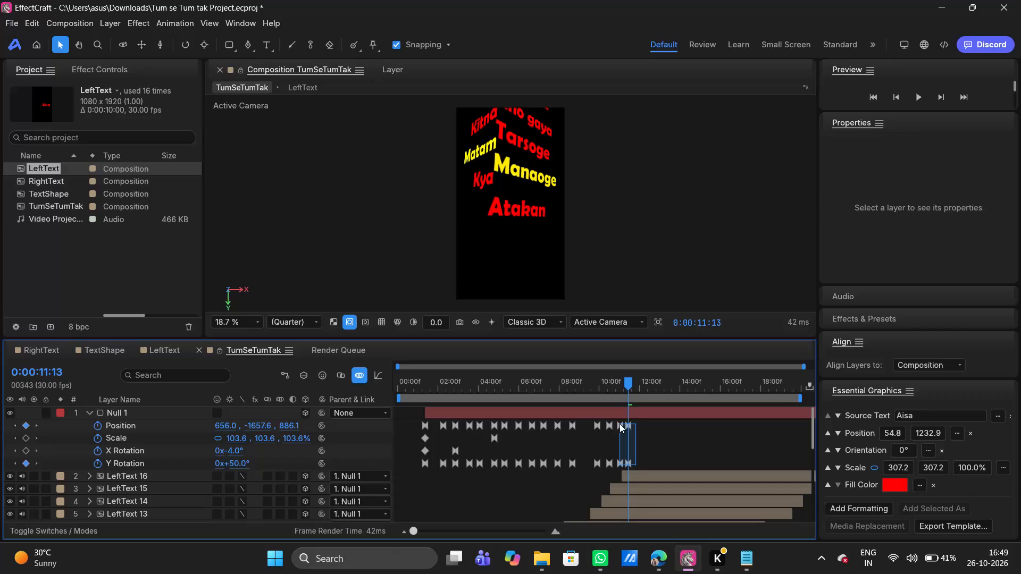
Ease the speed curve between Null 1's last two Position and Y Rotation keyframes so it peaks sharply mid-way.
{"action": "left_click", "coordinate": [384, 378]}
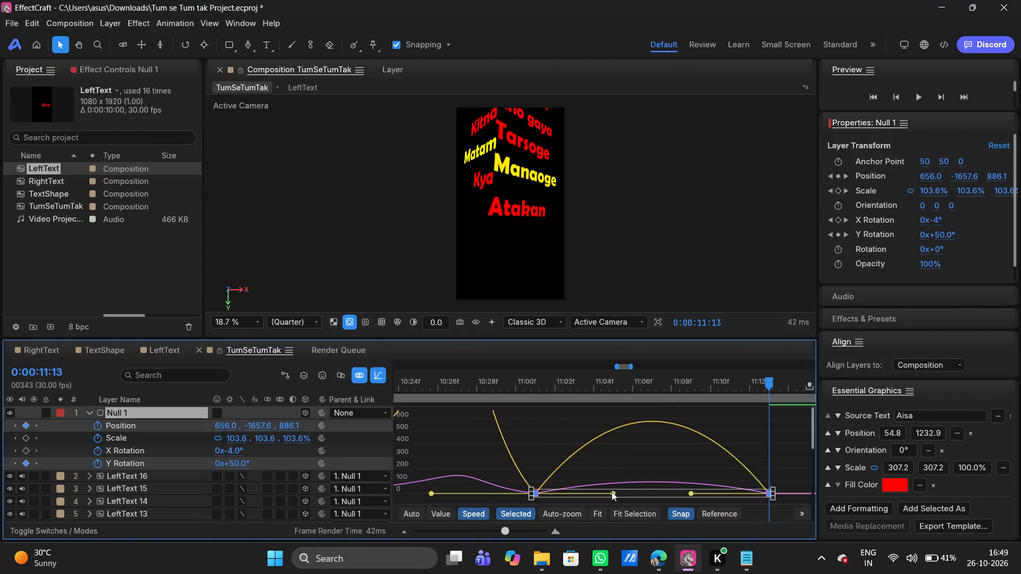
{"action": "left_click_drag", "start_coordinate": [612, 492], "coordinate": [722, 495]}
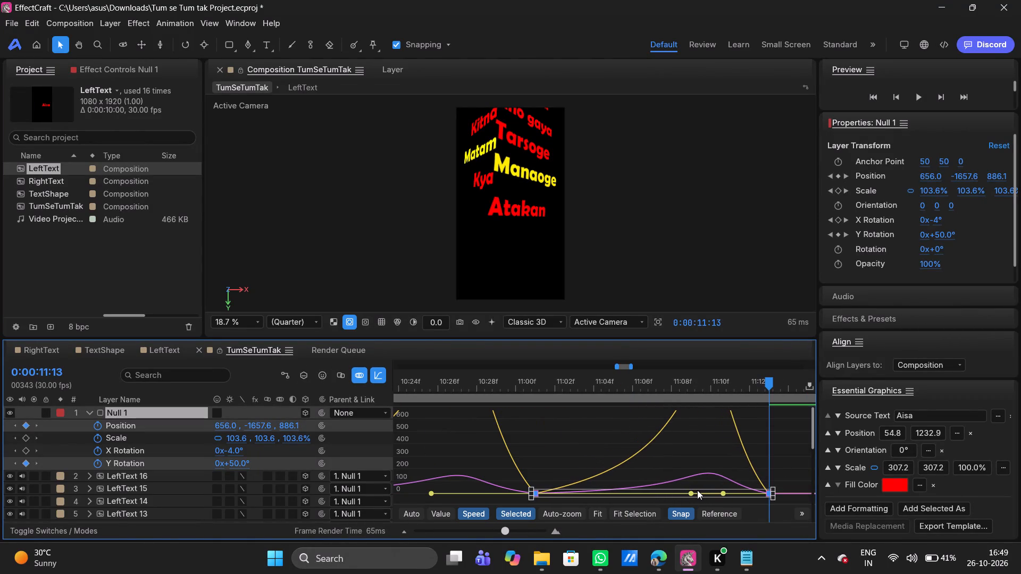
{"action": "left_click_drag", "start_coordinate": [690, 493], "coordinate": [581, 499]}
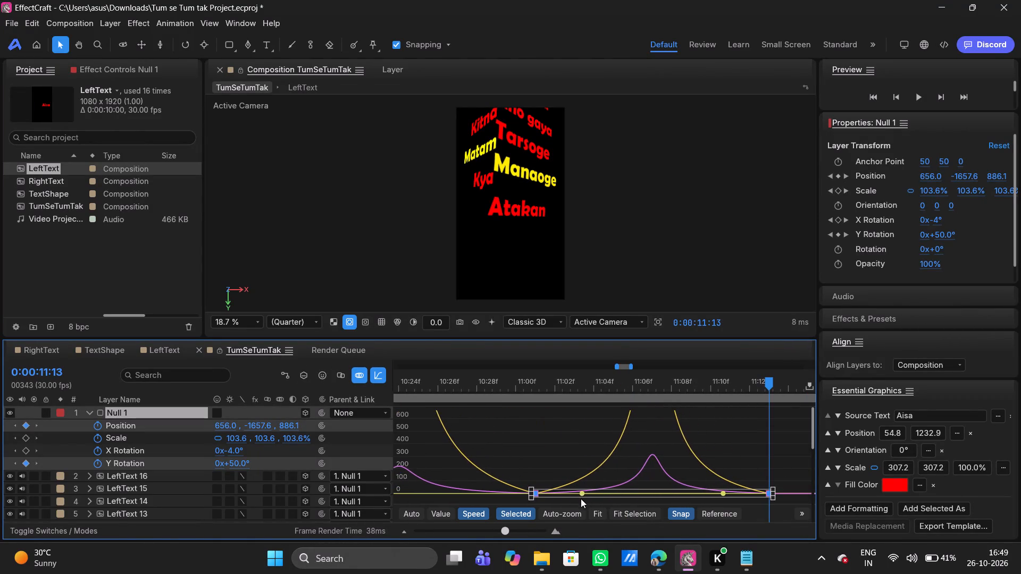
{"action": "left_click_drag", "start_coordinate": [581, 499], "coordinate": [586, 500]}
{"action": "left_click", "coordinate": [379, 375]}
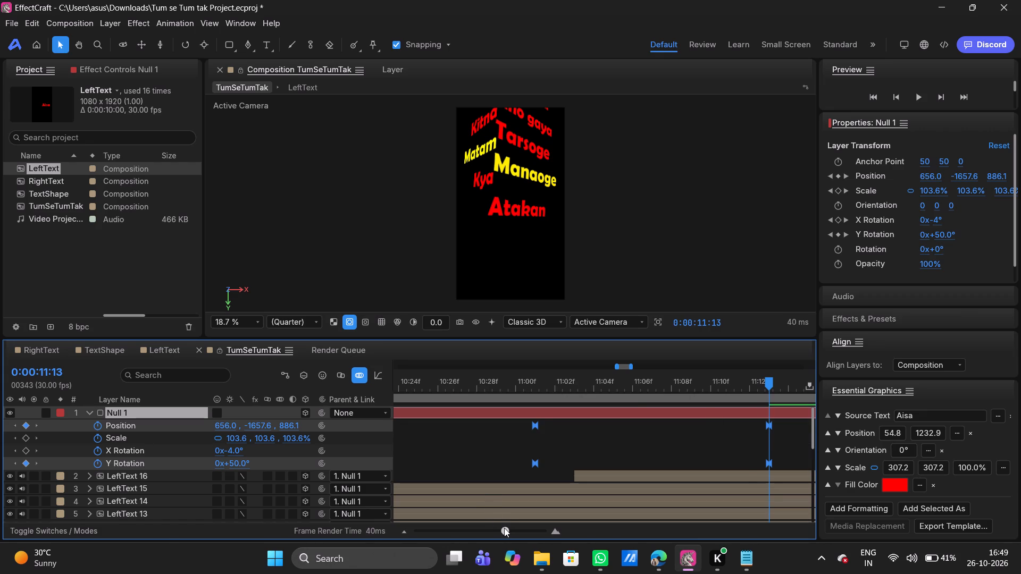
Play back the lyric animation up to the word Atakan to check the new easing.
{"action": "left_click_drag", "start_coordinate": [504, 528], "coordinate": [348, 523]}
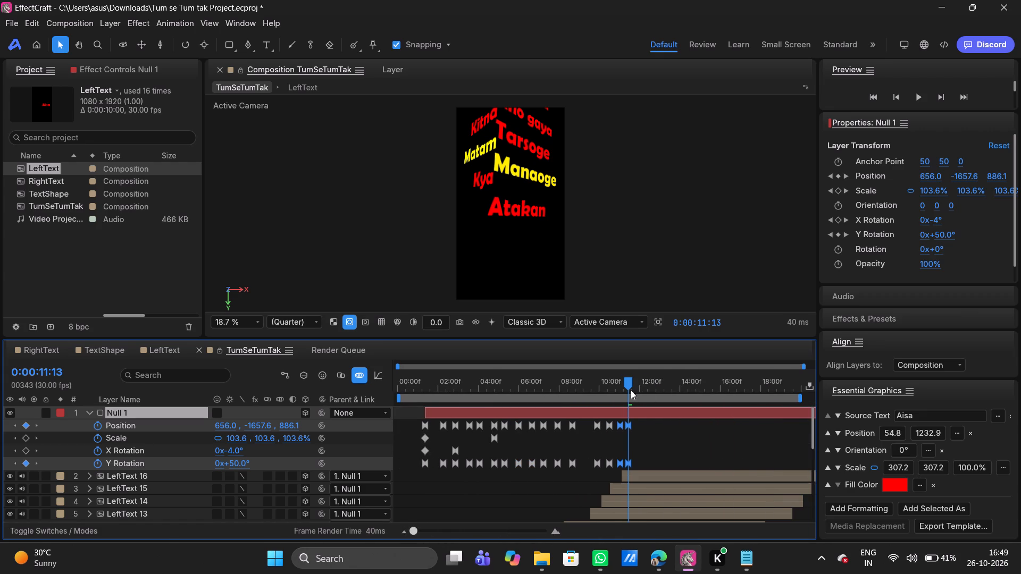
{"action": "left_click_drag", "start_coordinate": [627, 379], "coordinate": [568, 381]}
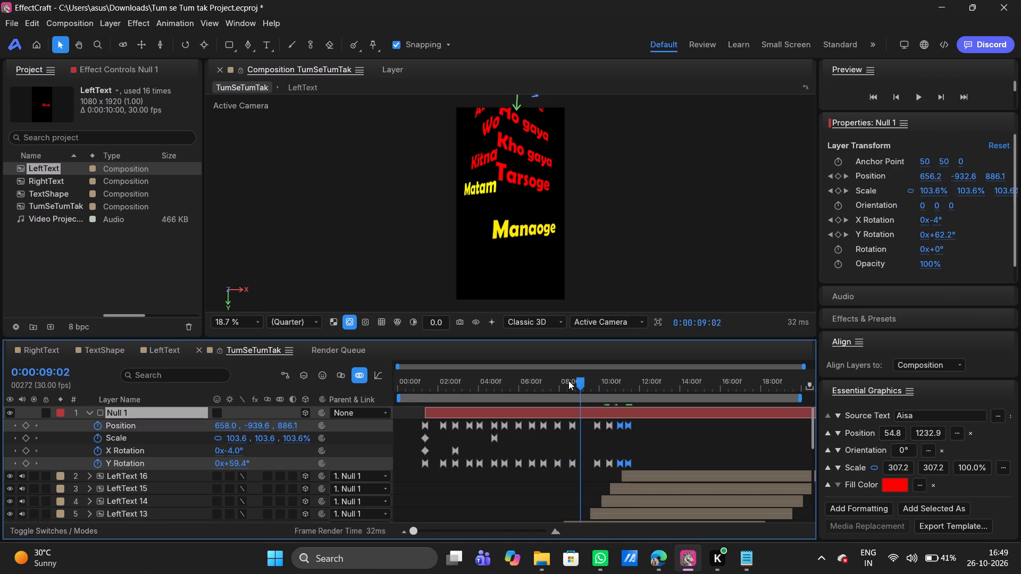
{"action": "left_click_drag", "start_coordinate": [568, 381], "coordinate": [535, 380]}
{"action": "key", "text": "space"}
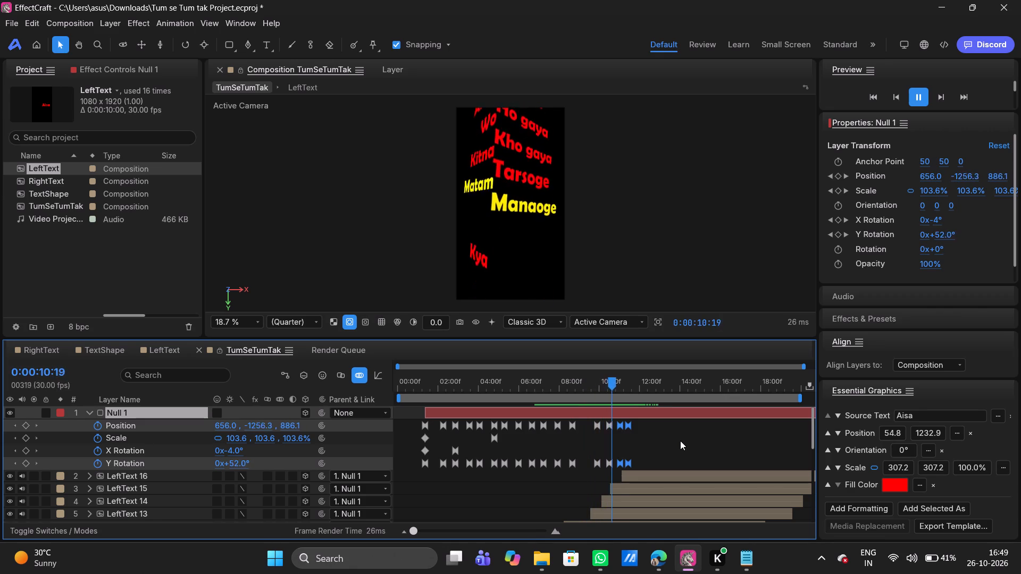
{"action": "key", "text": "space"}
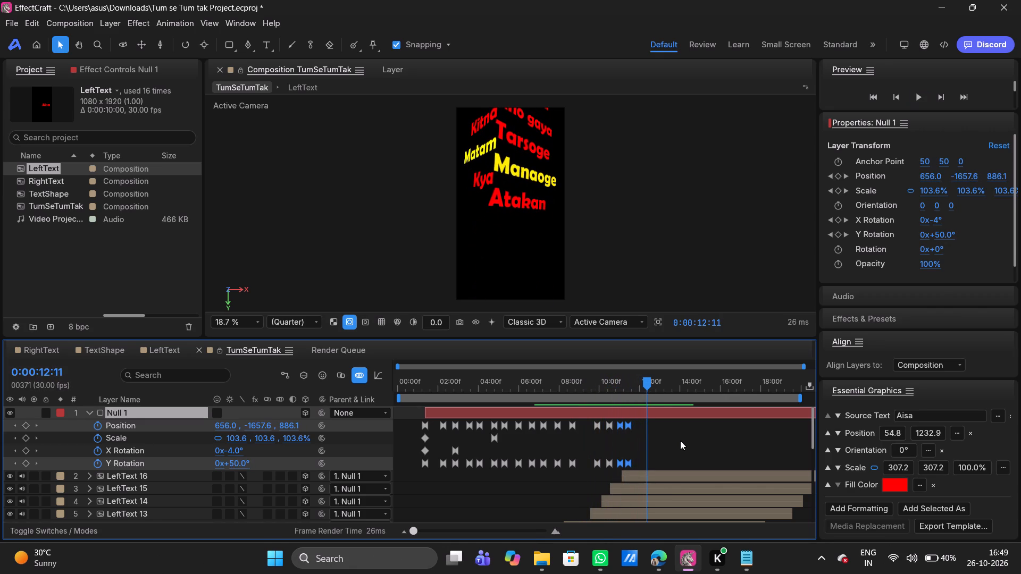
Delay layer LeftText 16 to start at about 11:25 and move Null 1's last Position and Y Rotation keyframes to 11:26.
{"action": "left_click", "coordinate": [631, 475]}
{"action": "left_click_drag", "start_coordinate": [631, 475], "coordinate": [647, 476]}
{"action": "left_click", "coordinate": [629, 464]}
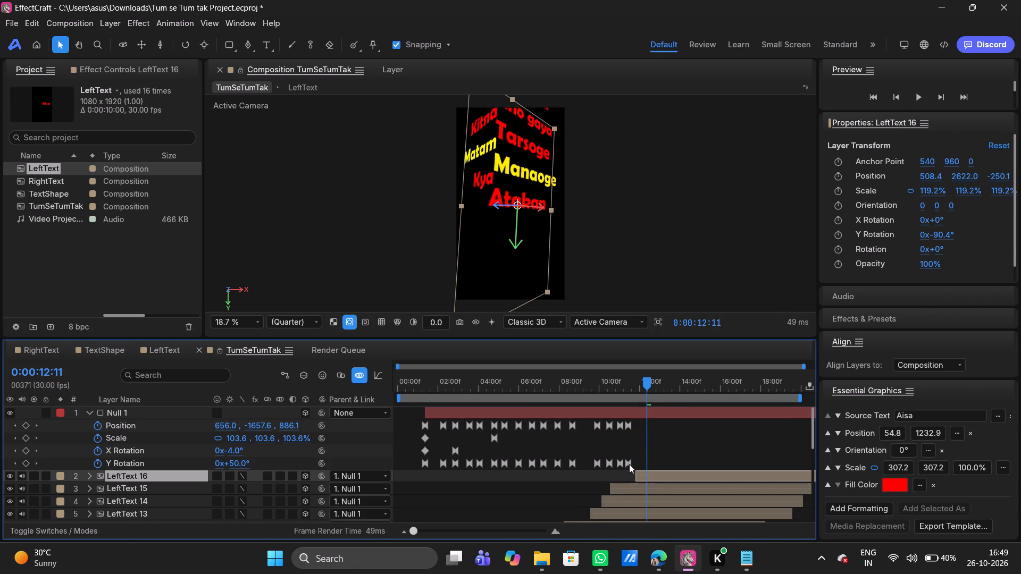
{"action": "left_click", "coordinate": [627, 425], "text": "shift"}
{"action": "left_click_drag", "start_coordinate": [627, 425], "coordinate": [636, 427]}
Play back the section from about 9 to 13 seconds repeatedly to check Atakan's timing.
{"action": "left_click_drag", "start_coordinate": [647, 379], "coordinate": [645, 379]}
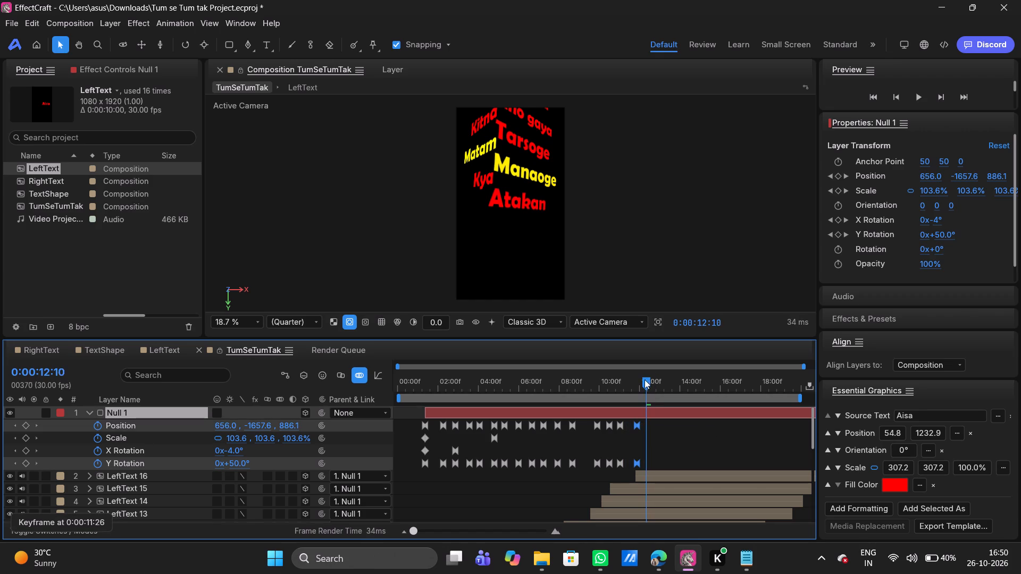
{"action": "left_click_drag", "start_coordinate": [645, 379], "coordinate": [577, 382]}
{"action": "left_click", "coordinate": [700, 459]}
{"action": "key", "text": "space"}
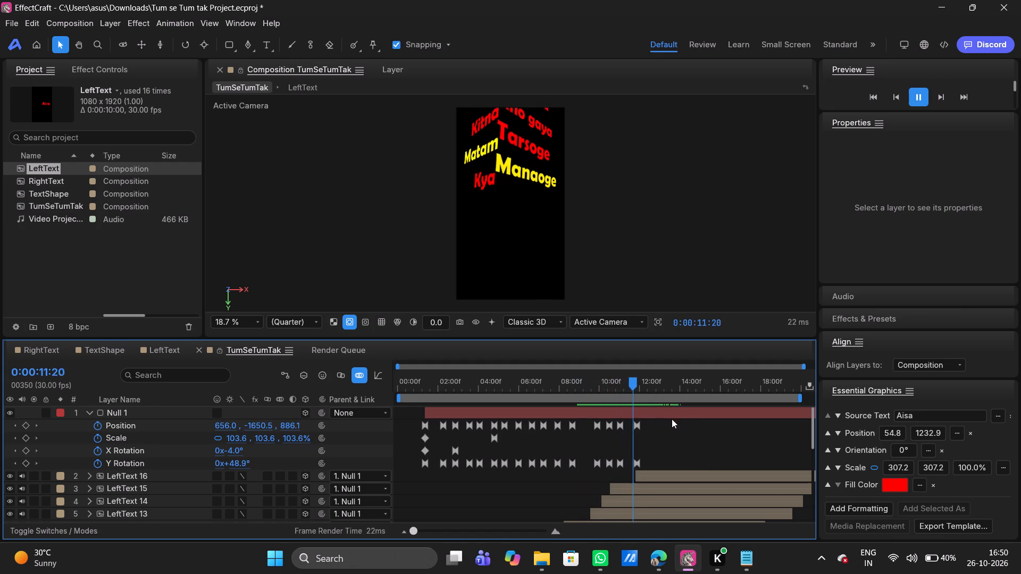
{"action": "key", "text": "space"}
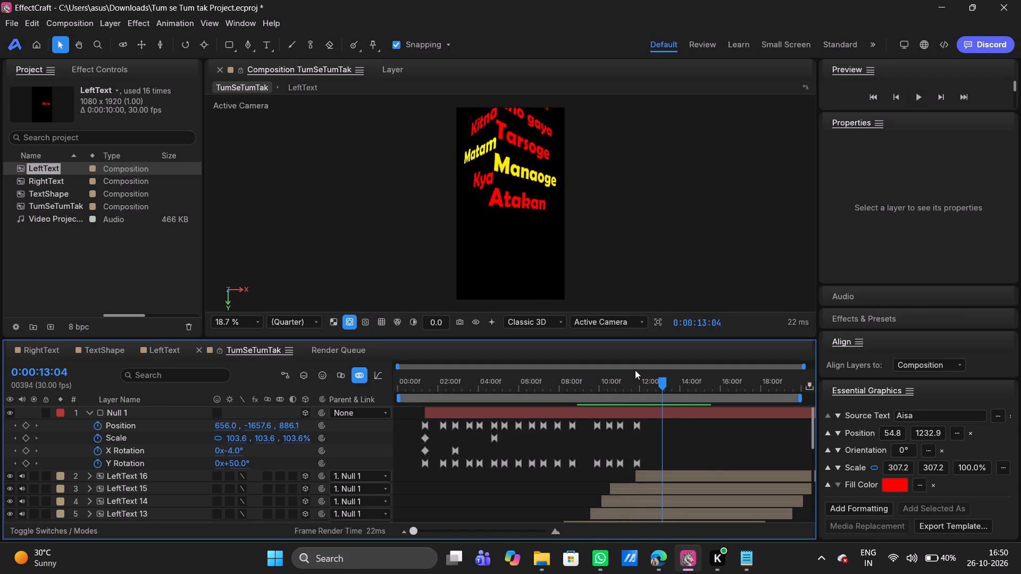
{"action": "left_click_drag", "start_coordinate": [663, 379], "coordinate": [597, 386]}
{"action": "key", "text": "space"}
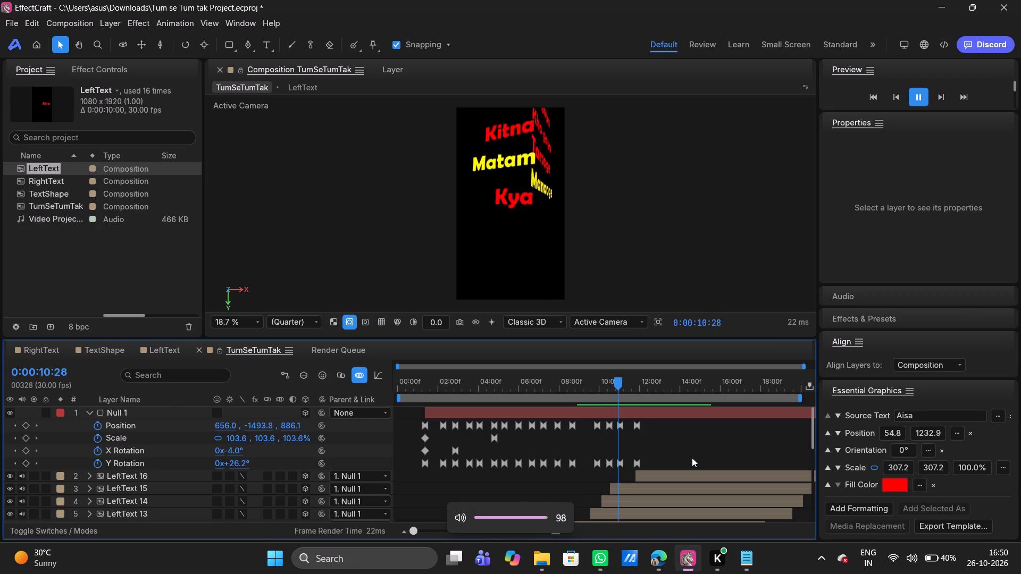
{"action": "key", "text": "space"}
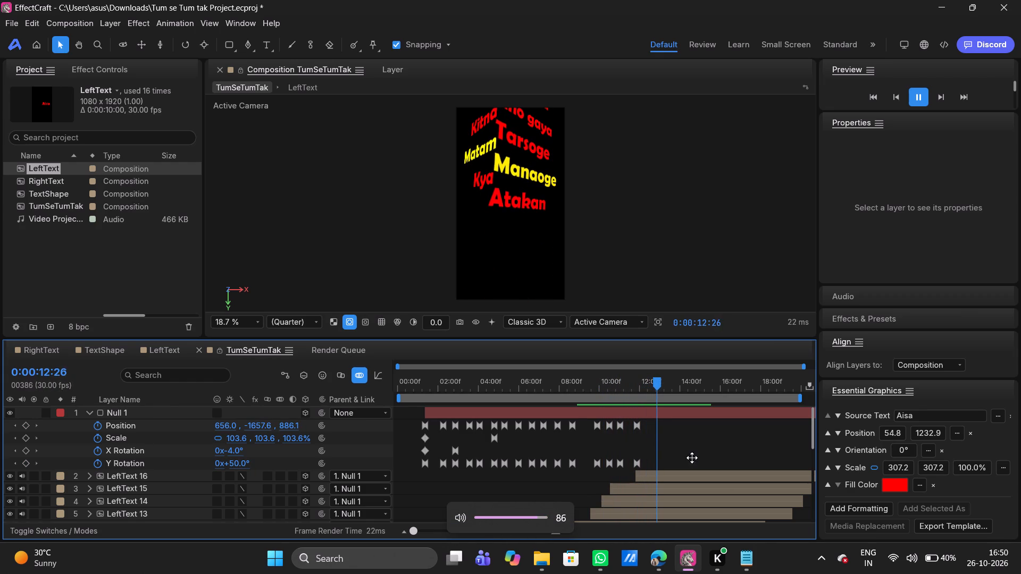
{"action": "left_click_drag", "start_coordinate": [602, 384], "coordinate": [602, 384]}
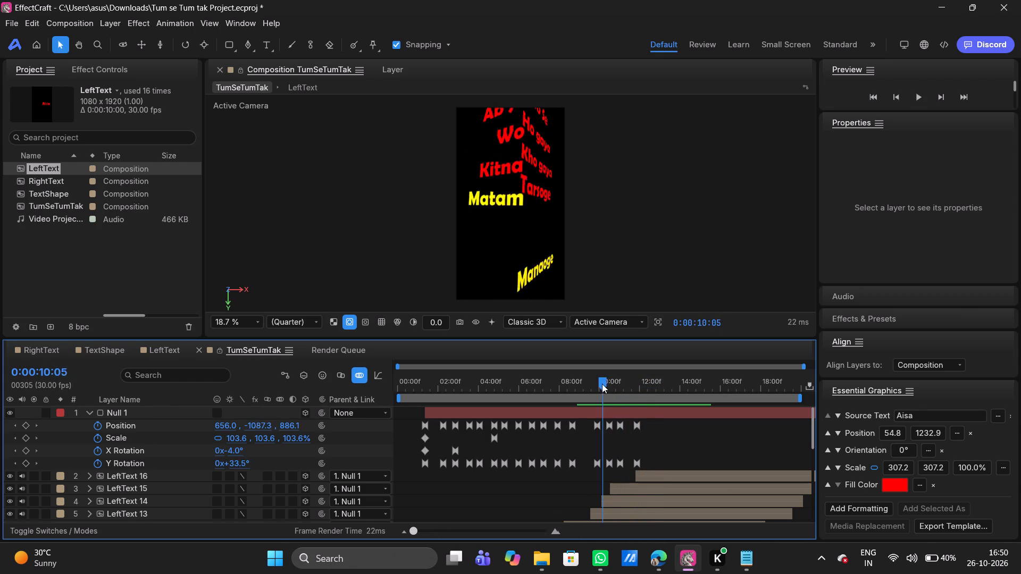
{"action": "left_click_drag", "start_coordinate": [602, 384], "coordinate": [591, 384]}
{"action": "key", "text": "space"}
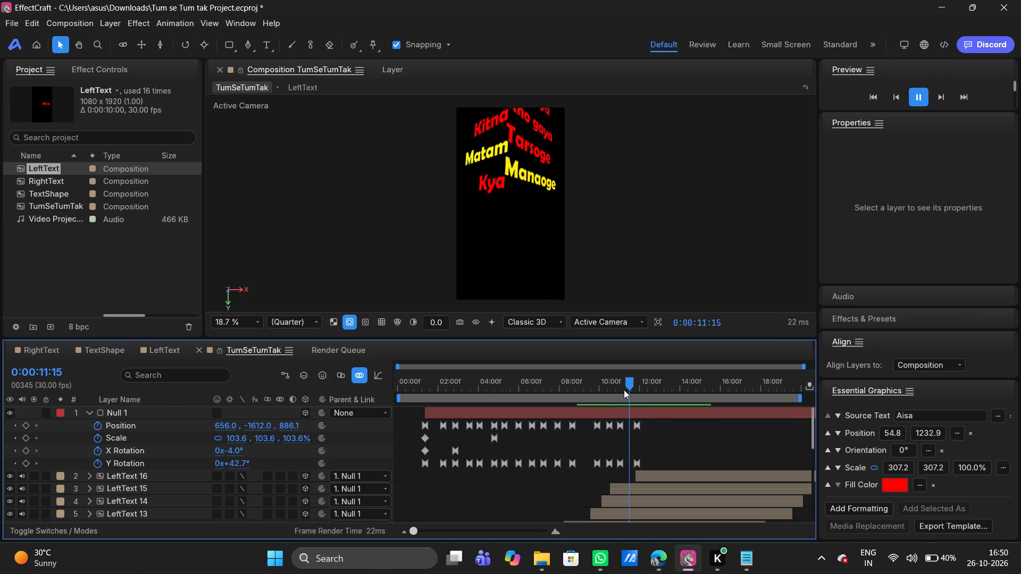
{"action": "key", "text": "space"}
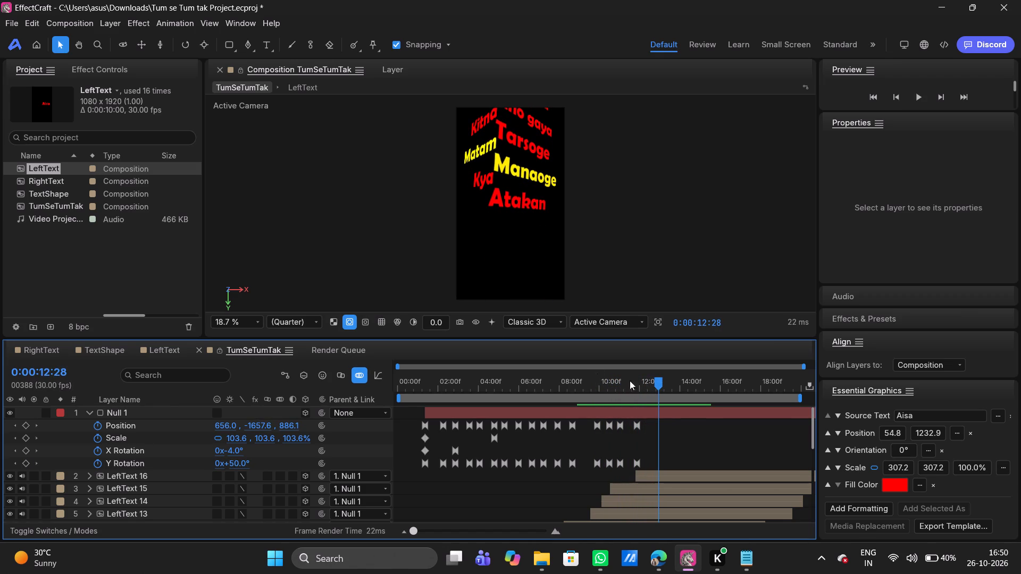
Duplicate layer LeftText 15, place the copy directly below Null 1, and shift it to start at about 12:05.
{"action": "left_click", "coordinate": [656, 382]}
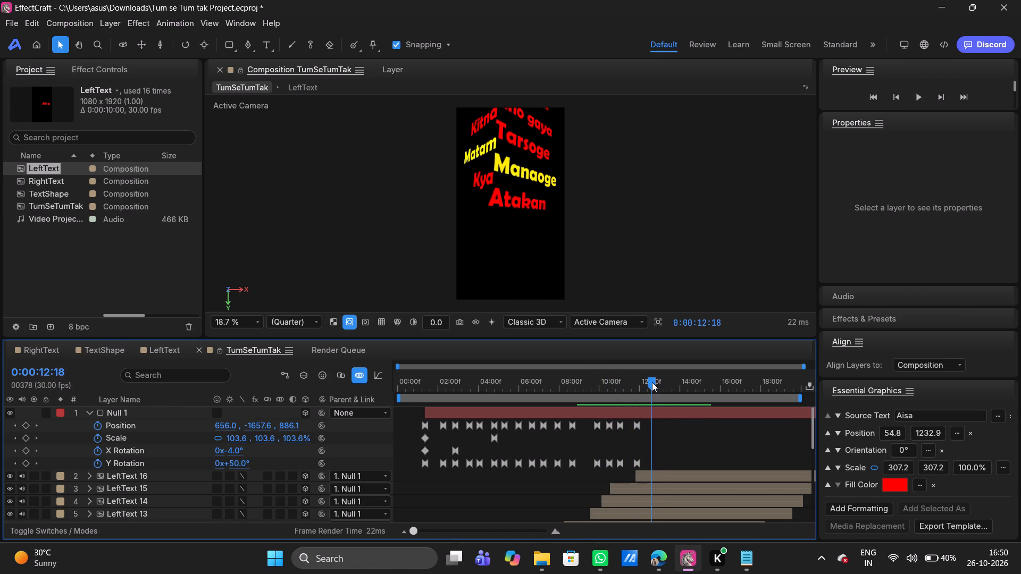
{"action": "left_click", "coordinate": [623, 490]}
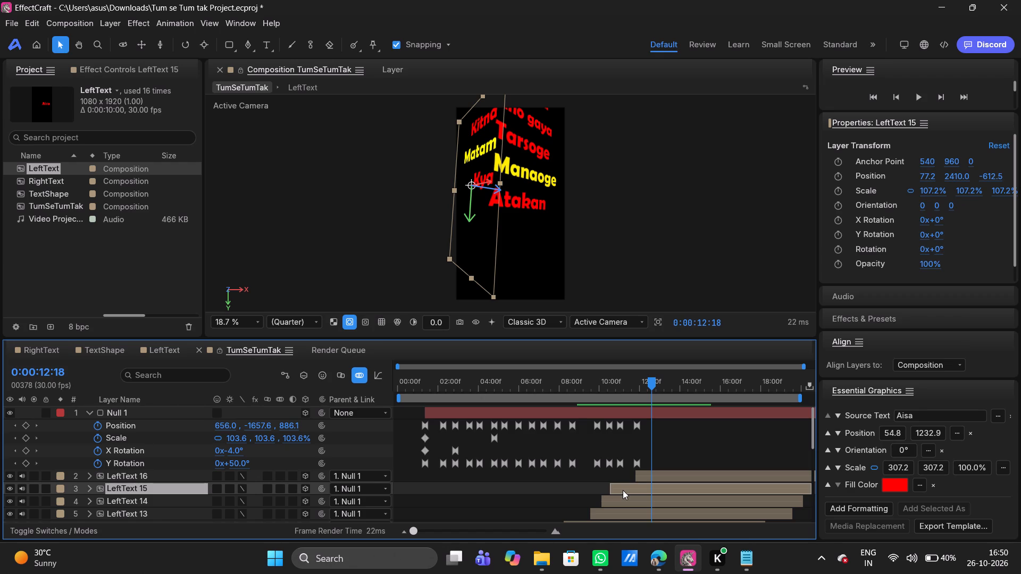
{"action": "key", "text": "ctrl+d"}
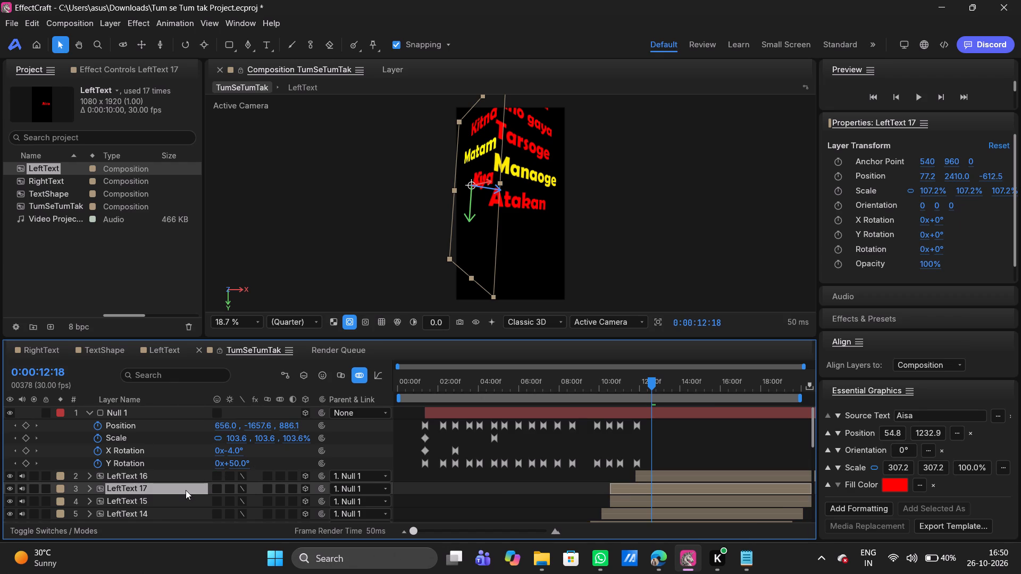
{"action": "left_click_drag", "start_coordinate": [186, 490], "coordinate": [188, 472]}
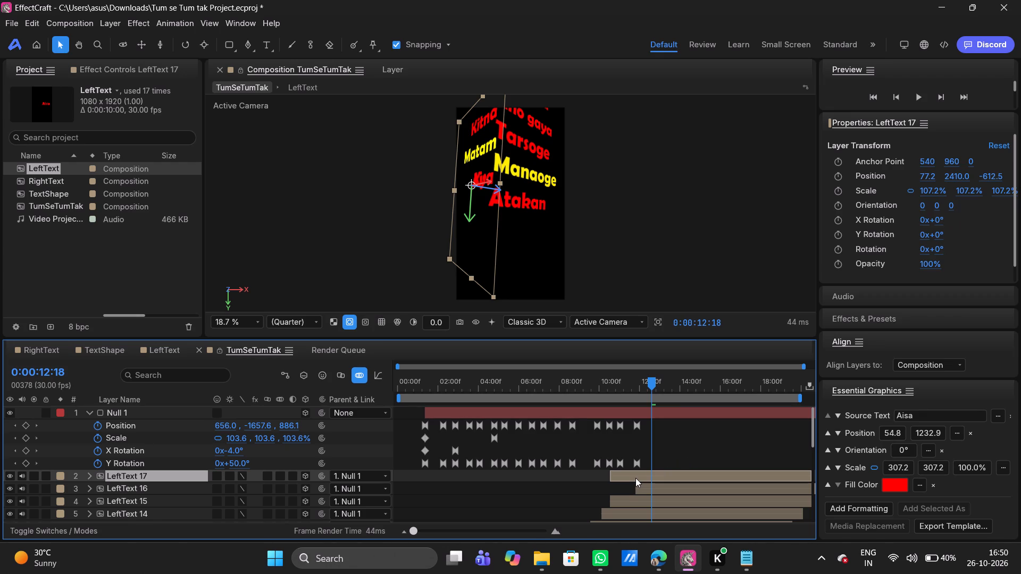
{"action": "left_click_drag", "start_coordinate": [635, 478], "coordinate": [672, 474]}
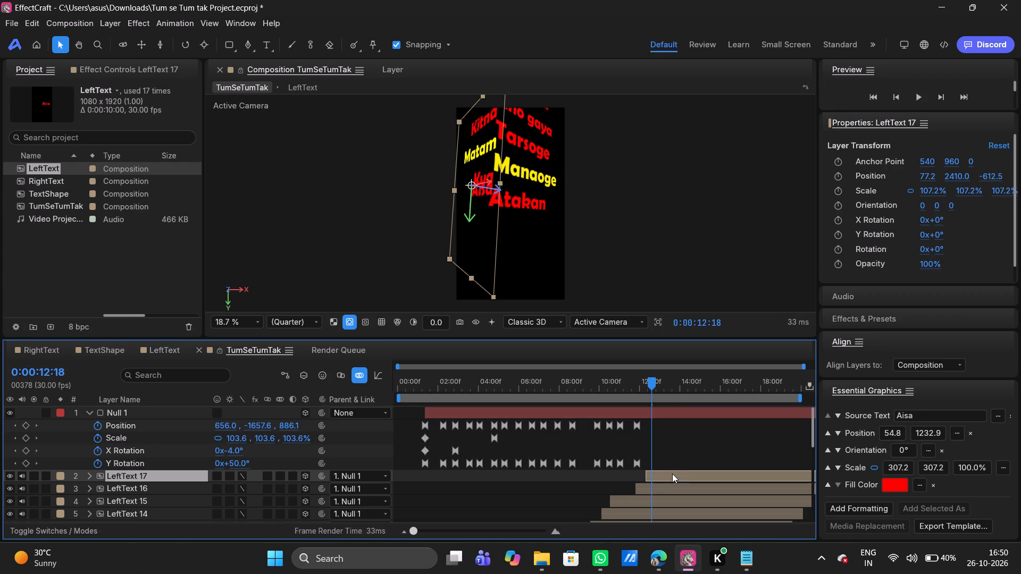
{"action": "left_click_drag", "start_coordinate": [672, 474], "coordinate": [669, 472]}
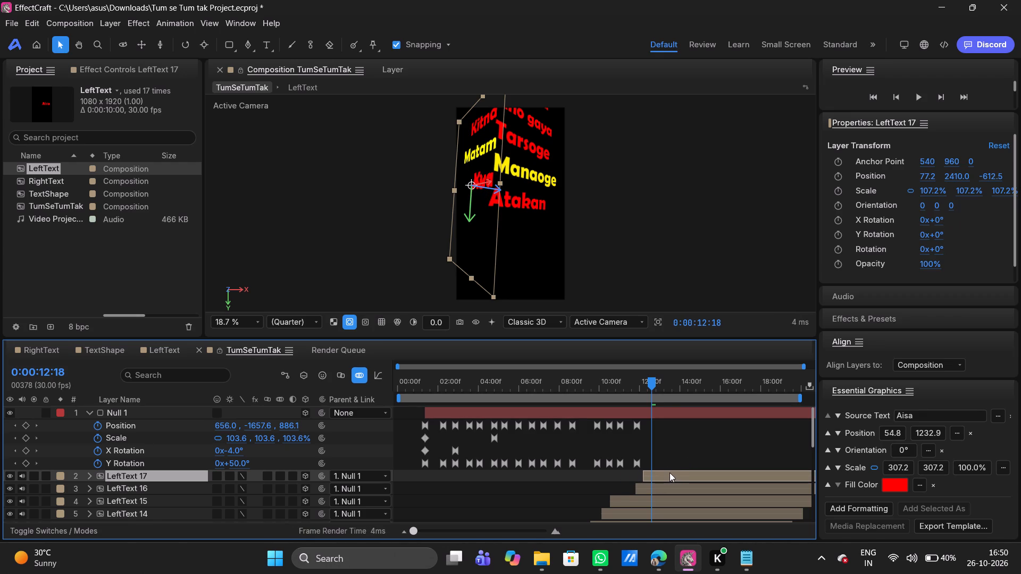
{"action": "left_click_drag", "start_coordinate": [669, 472], "coordinate": [671, 472]}
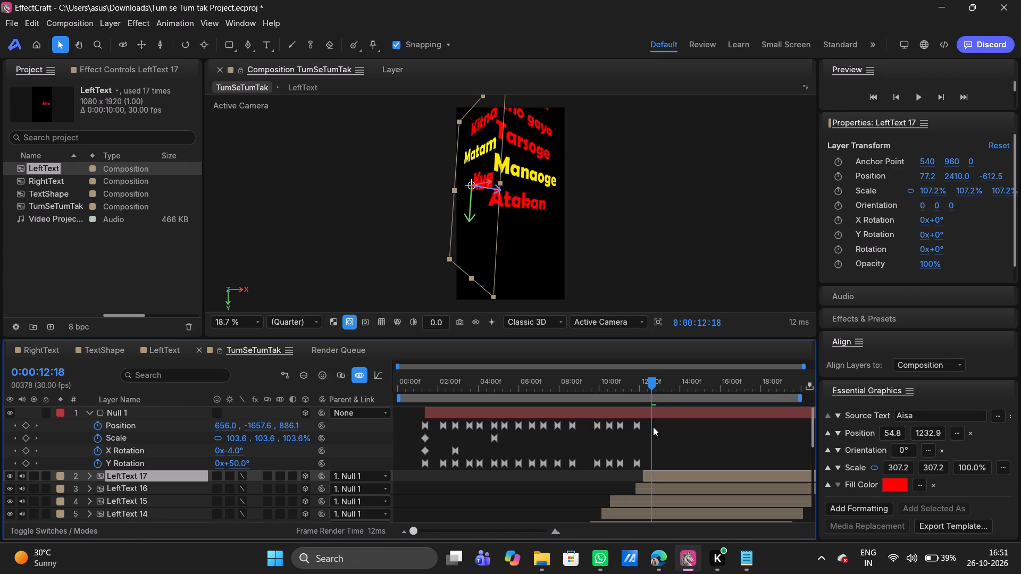
Play back the animation from about 8:17 to check the duplicated layer's entry timing.
{"action": "left_click_drag", "start_coordinate": [653, 383], "coordinate": [570, 385]}
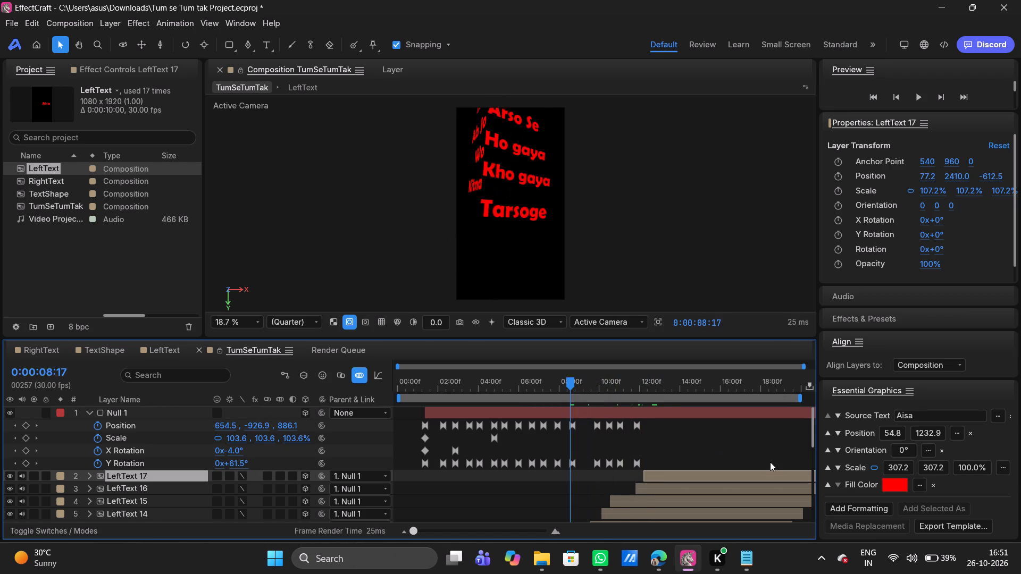
{"action": "key", "text": "space"}
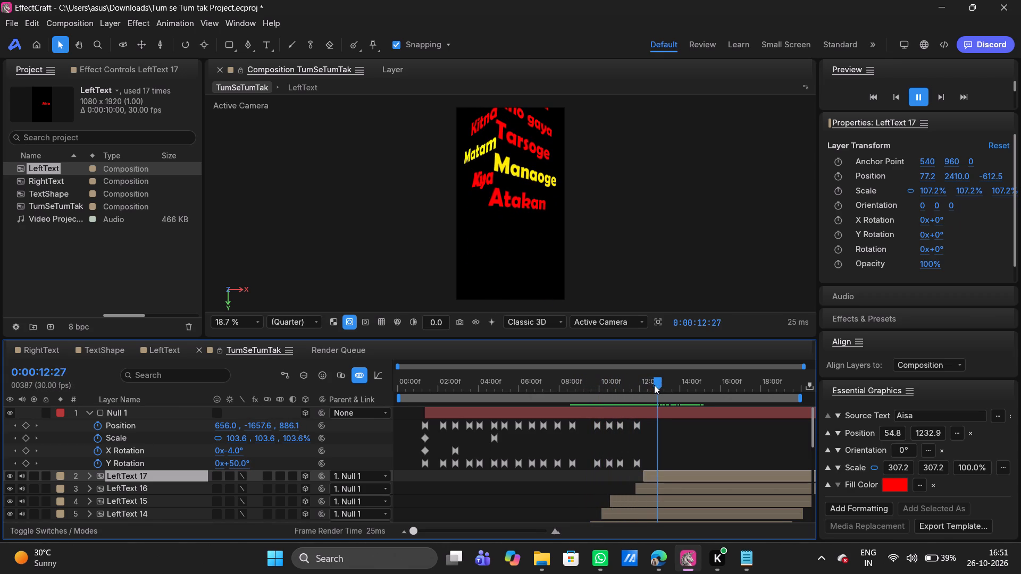
{"action": "left_click_drag", "start_coordinate": [654, 385], "coordinate": [641, 386]}
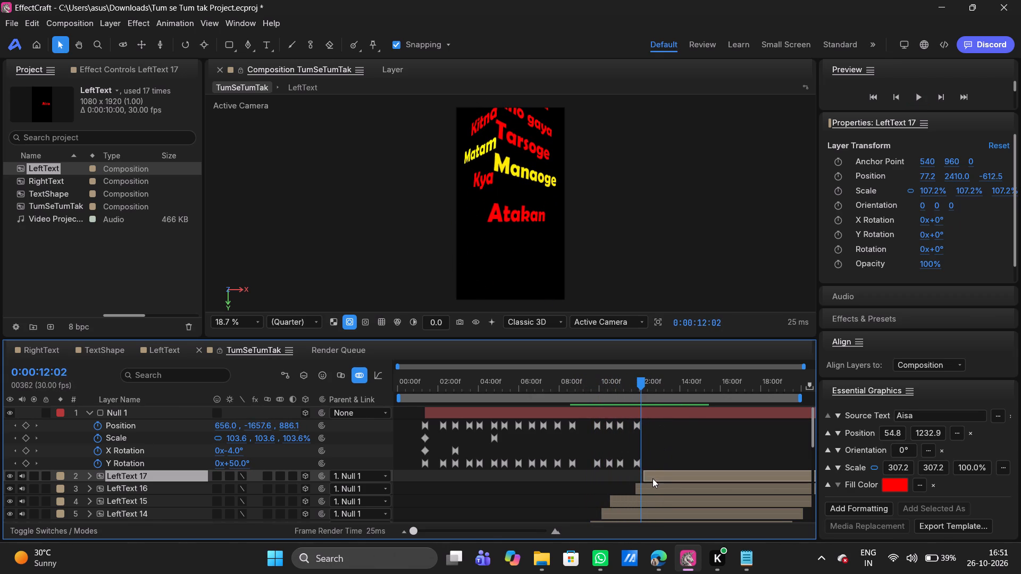
Move layer LeftText 17 down below the word Kya by setting its Y position to about 2768.4.
{"action": "left_click", "coordinate": [652, 478]}
{"action": "left_click_drag", "start_coordinate": [639, 379], "coordinate": [682, 380]}
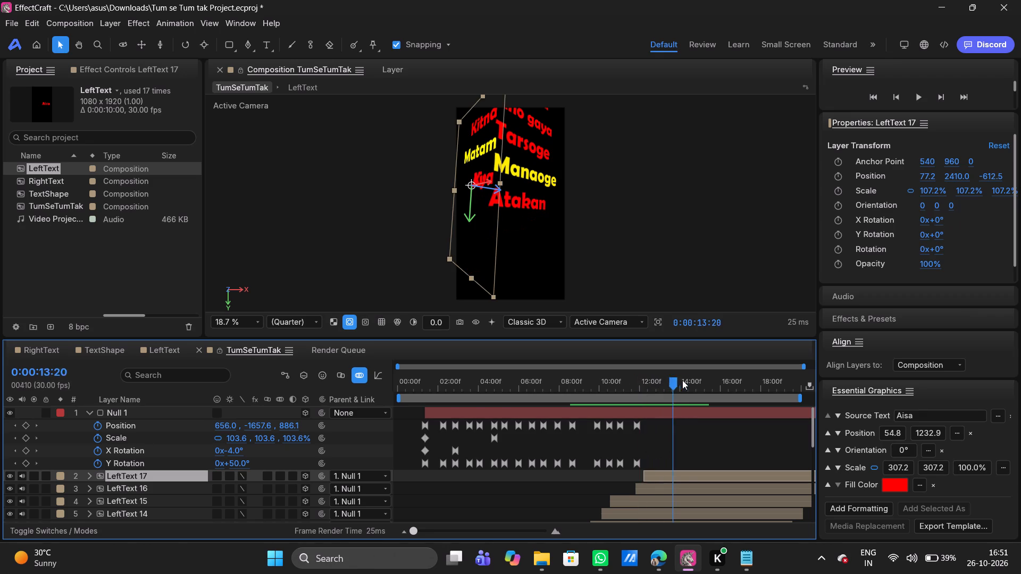
{"action": "left_click_drag", "start_coordinate": [682, 380], "coordinate": [686, 380]}
{"action": "left_click_drag", "start_coordinate": [953, 179], "coordinate": [986, 178]}
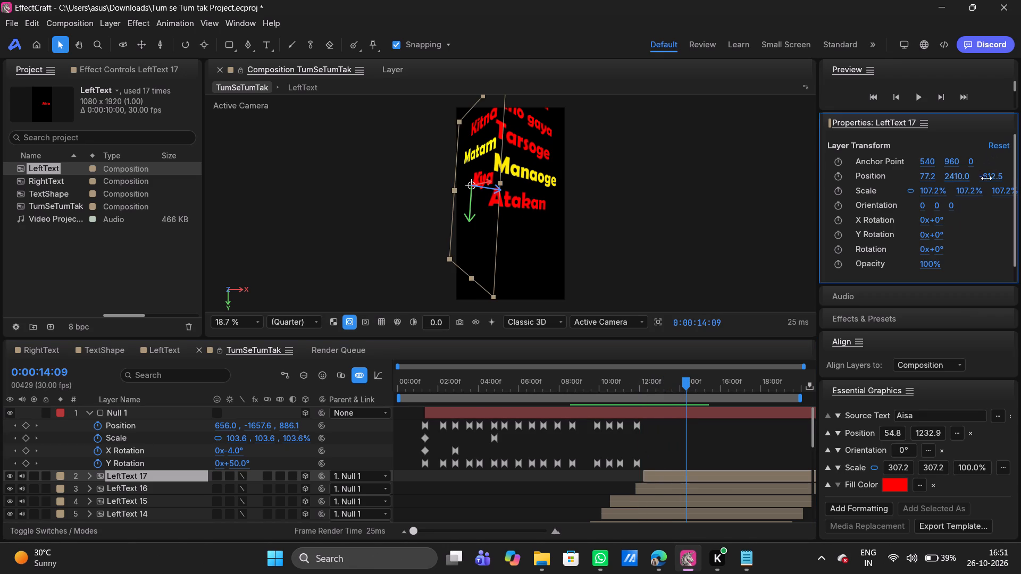
{"action": "left_click_drag", "start_coordinate": [986, 178], "coordinate": [179, 171]}
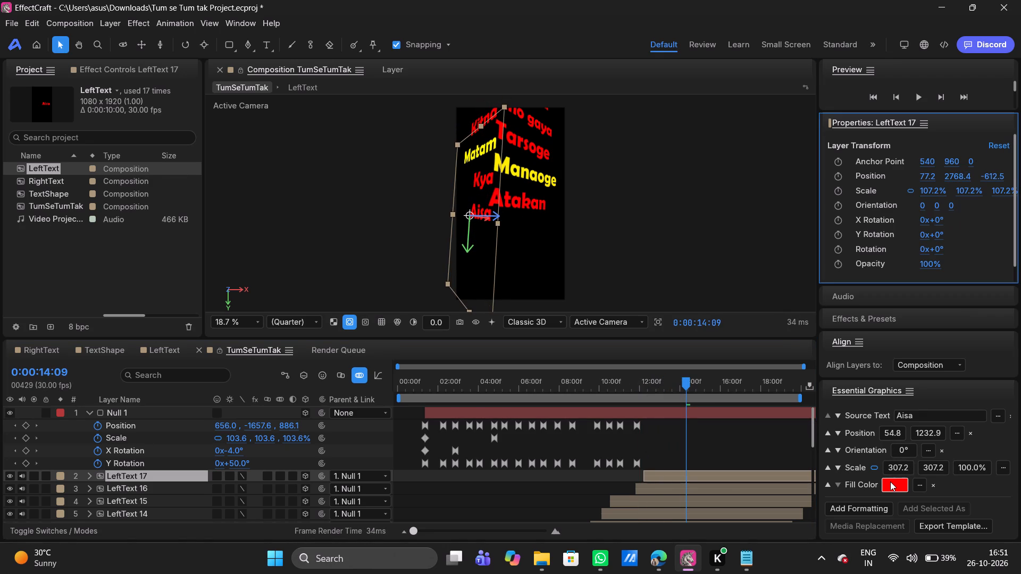
Change the source text of layer LeftText 17 to Hataoge.
{"action": "scroll", "coordinate": [890, 482], "scroll_direction": "down", "scroll_amount": 5}
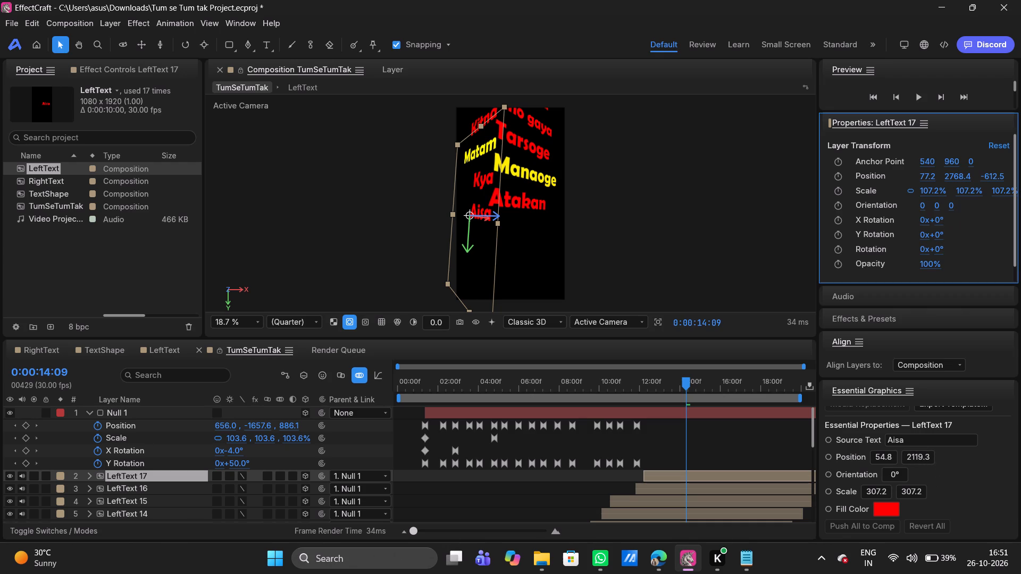
{"action": "left_click", "coordinate": [914, 445]}
{"action": "key", "text": "BackSpace"}
{"action": "key", "text": "BackSpace"}
{"action": "key", "text": "BackSpace"}
{"action": "key", "text": "BackSpace"}
{"action": "key", "text": "BackSpace"}
{"action": "key", "text": "BackSpace"}
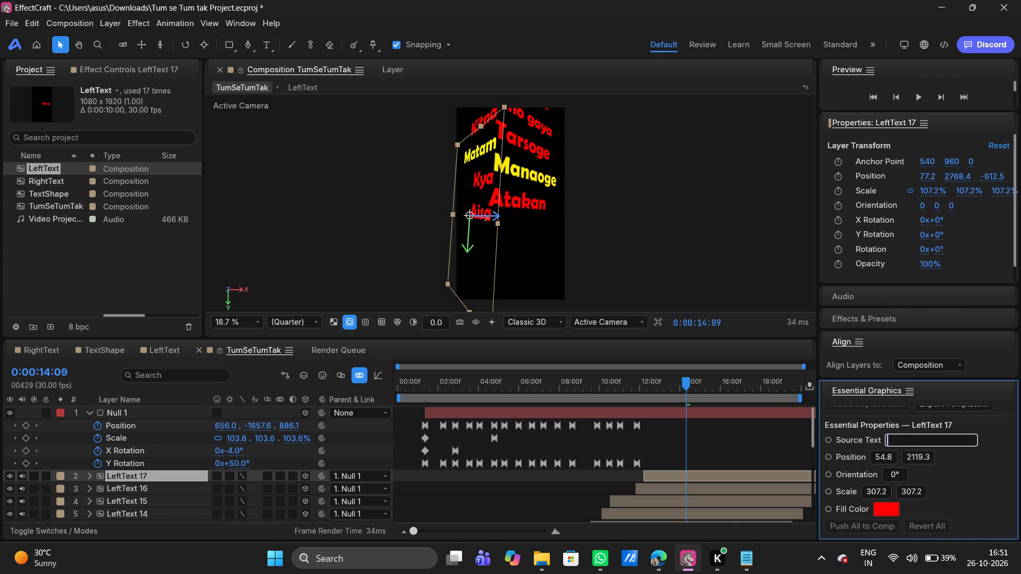
{"action": "type", "text": "Hataog"}
{"action": "key", "text": "e"}
{"action": "key", "text": "Return"}
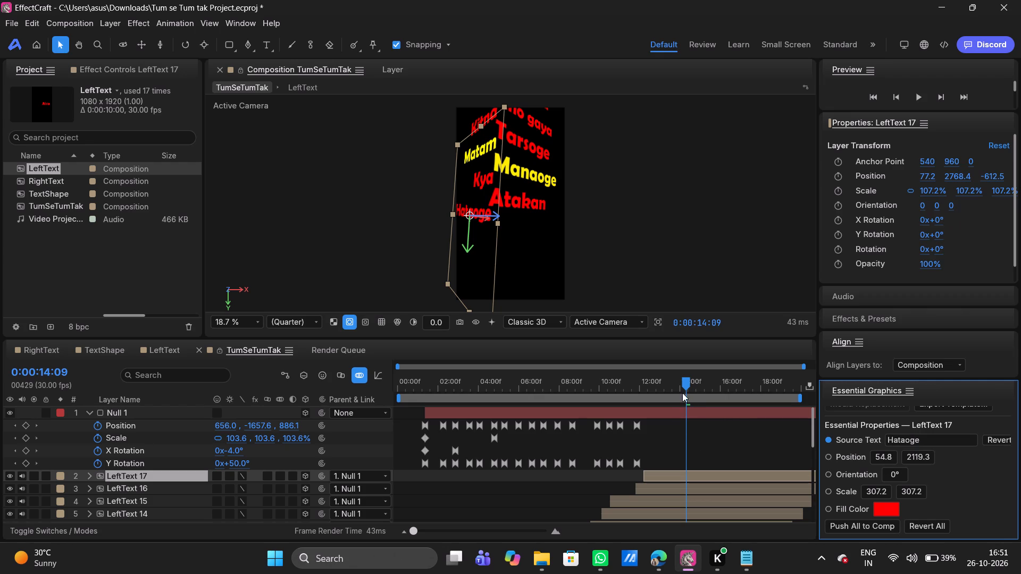
Keyframe Null 1's Y Rotation to 29.2° at 12:18 to turn the view toward the word Hataoge.
{"action": "left_click_drag", "start_coordinate": [685, 387], "coordinate": [642, 387]}
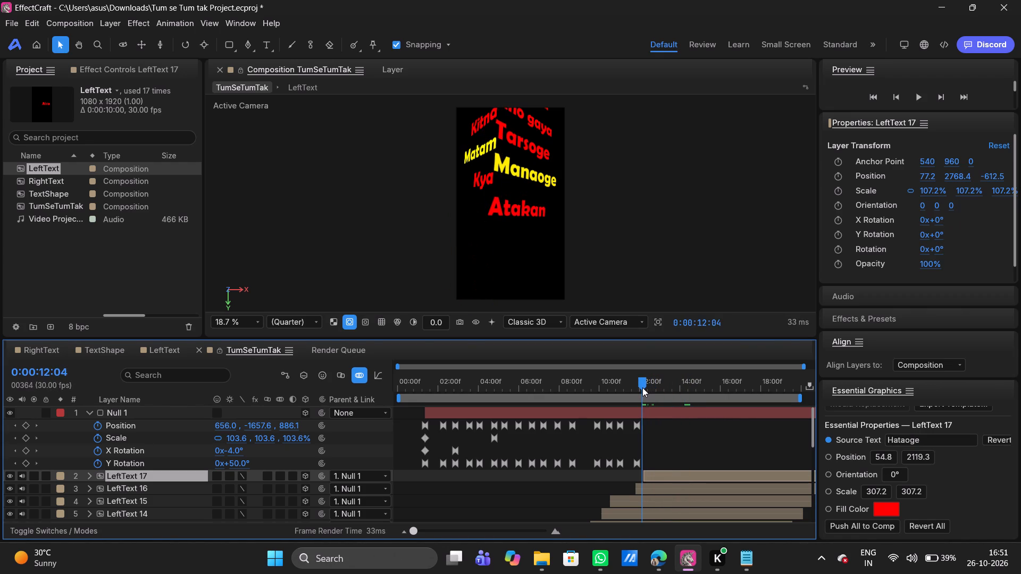
{"action": "left_click_drag", "start_coordinate": [642, 387], "coordinate": [651, 383]}
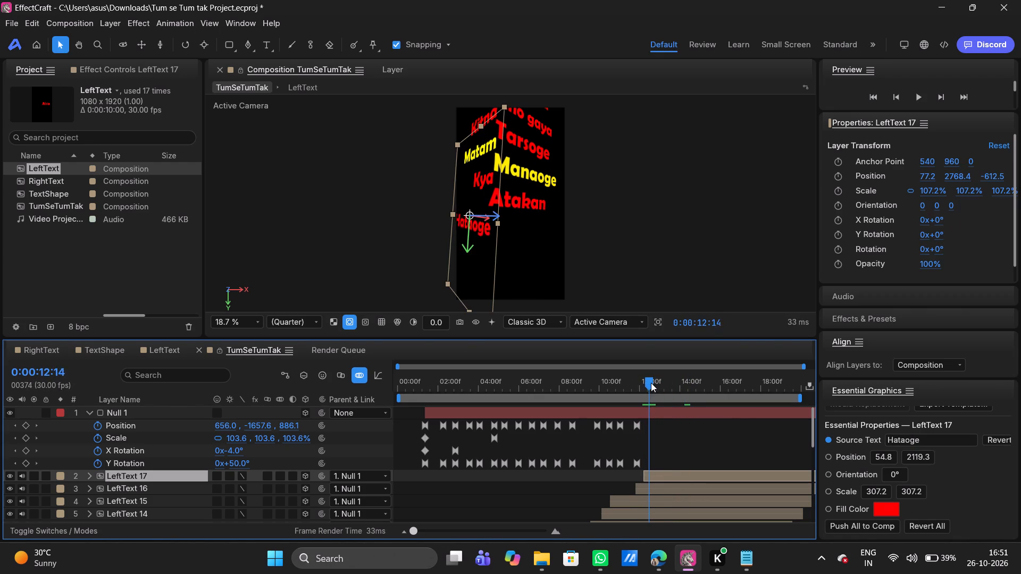
{"action": "left_click_drag", "start_coordinate": [651, 383], "coordinate": [651, 383]}
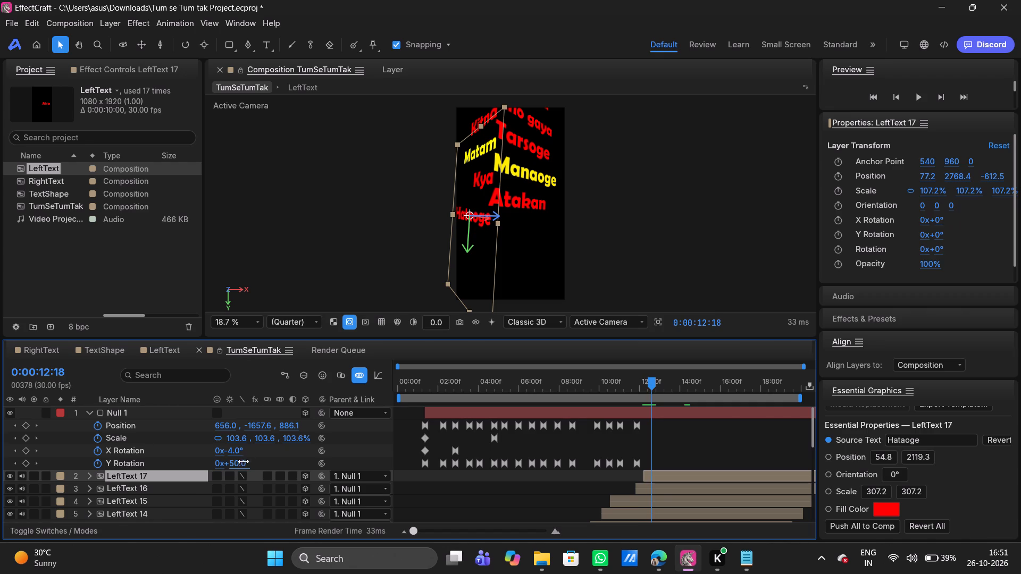
{"action": "left_click_drag", "start_coordinate": [242, 462], "coordinate": [206, 464]}
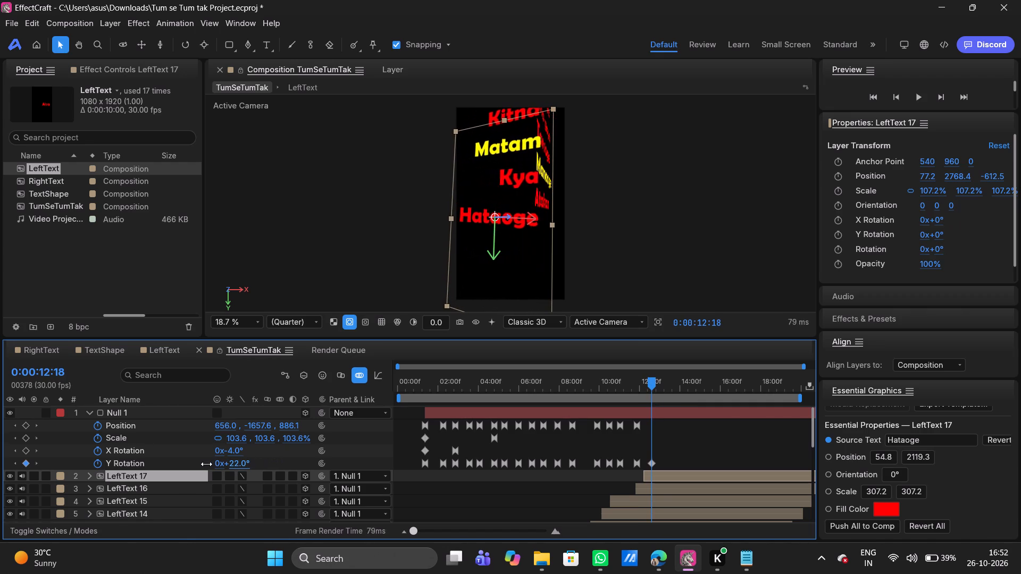
{"action": "left_click_drag", "start_coordinate": [206, 464], "coordinate": [217, 462]}
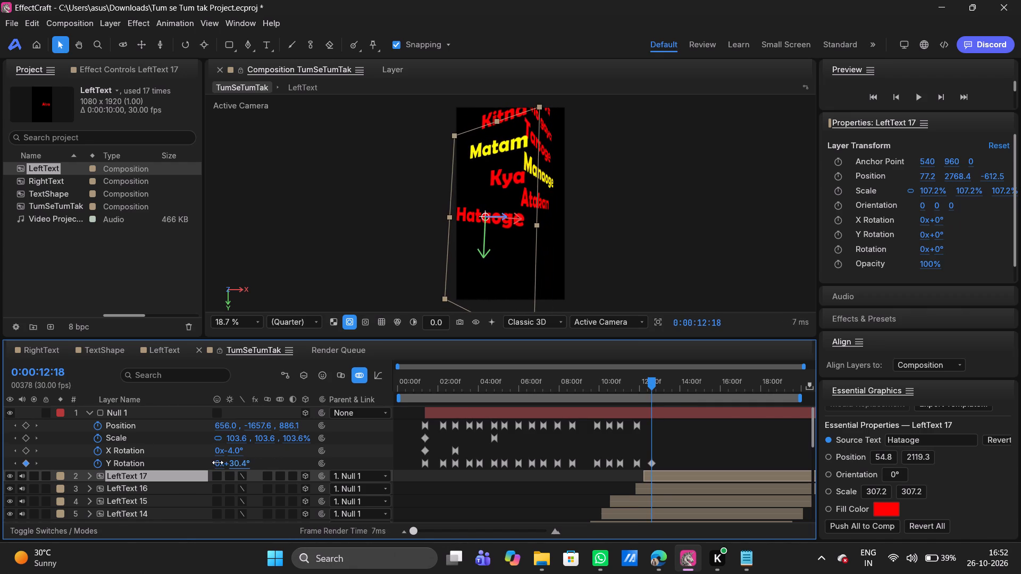
{"action": "left_click_drag", "start_coordinate": [217, 462], "coordinate": [216, 462]}
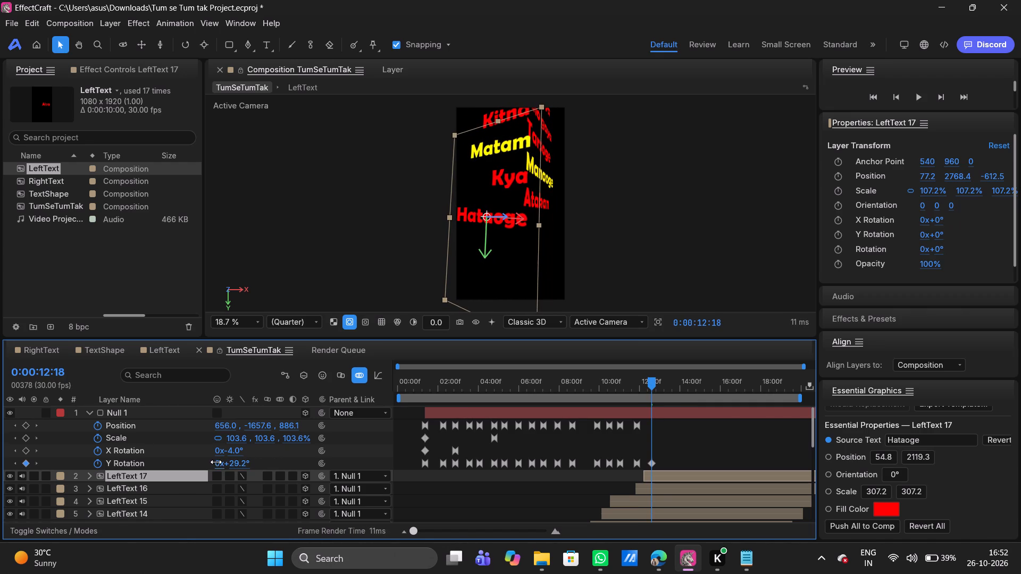
Keyframe Null 1's Position at 12:18 to X 720.0 and Y -1811.2.
{"action": "left_click_drag", "start_coordinate": [231, 425], "coordinate": [257, 423]}
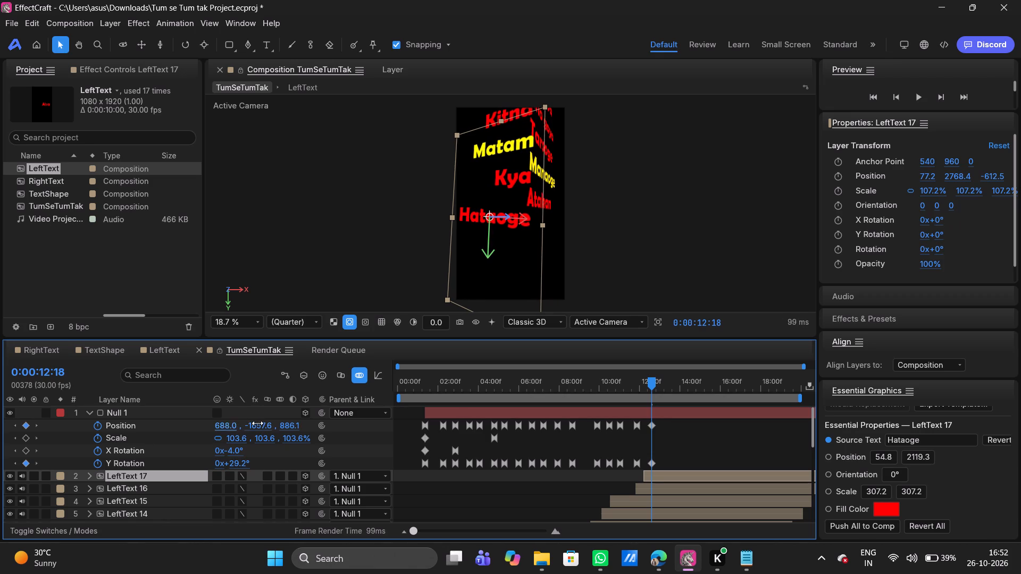
{"action": "left_click_drag", "start_coordinate": [257, 423], "coordinate": [276, 422]}
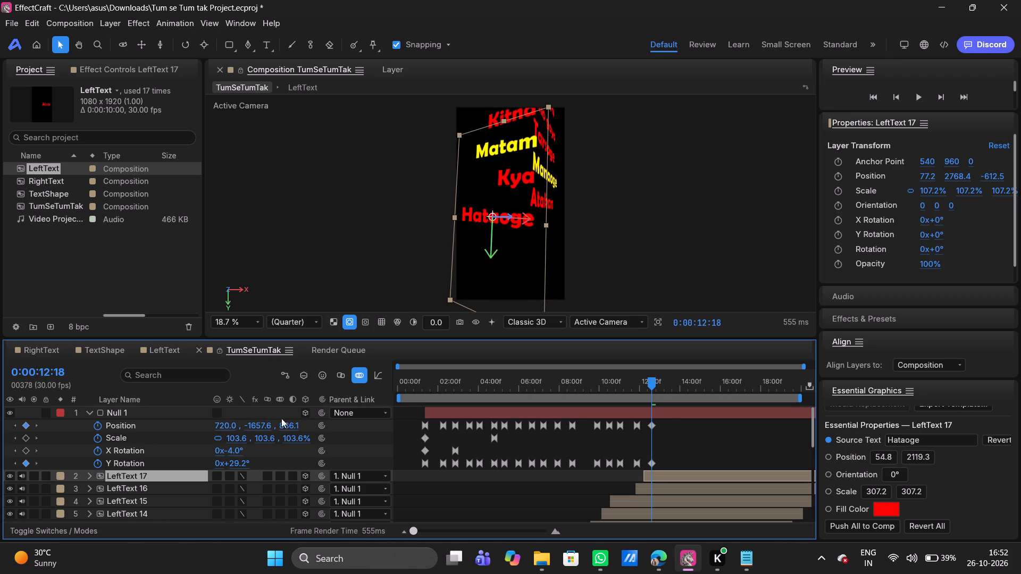
{"action": "left_click_drag", "start_coordinate": [266, 424], "coordinate": [163, 411]}
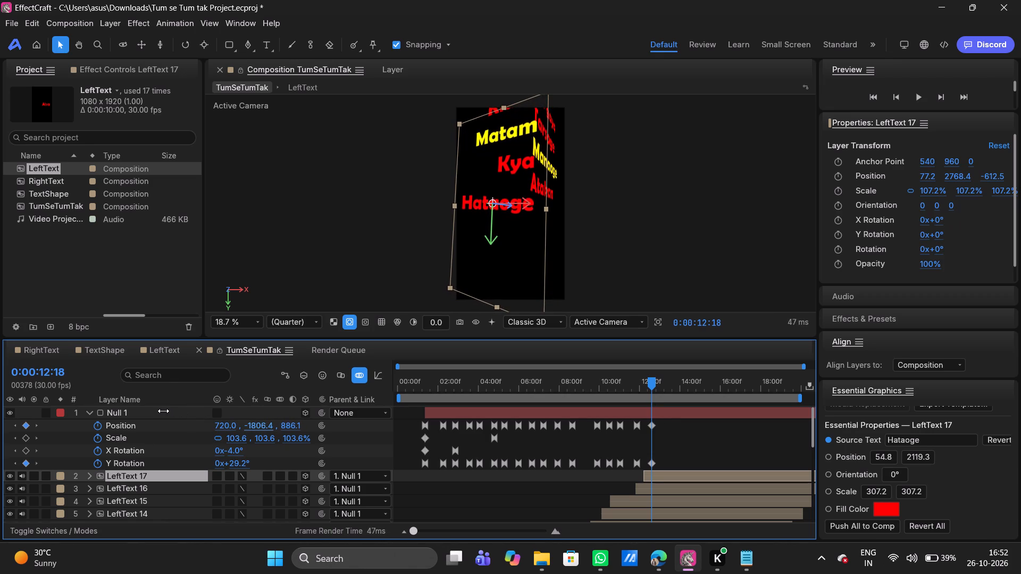
{"action": "left_click_drag", "start_coordinate": [163, 411], "coordinate": [160, 408]}
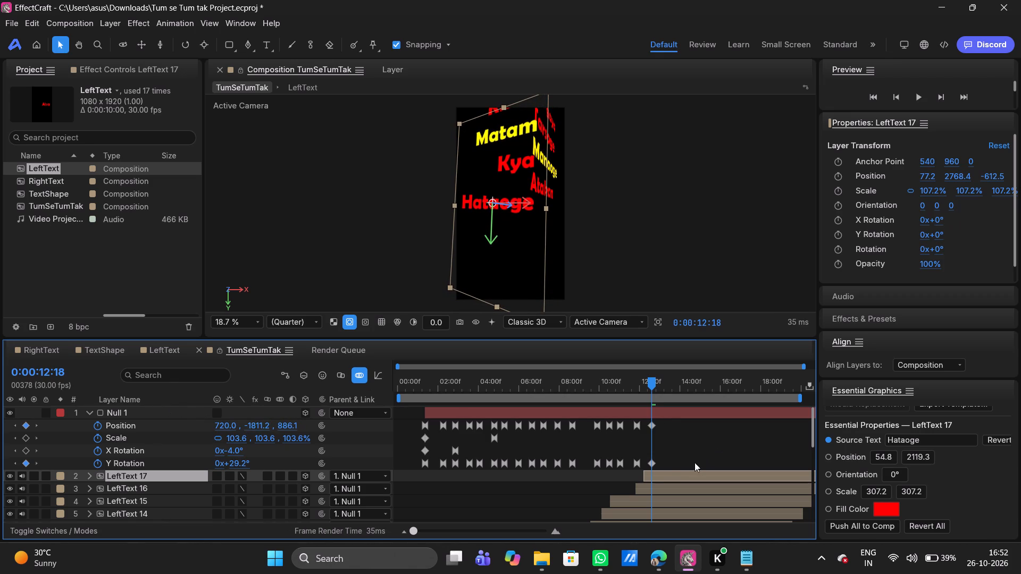
Easy-ease Null 1's last two Position and Y Rotation keyframes and lengthen their speed-curve handles inward to form a sharp mid-move peak.
{"action": "left_click_drag", "start_coordinate": [662, 466], "coordinate": [631, 423]}
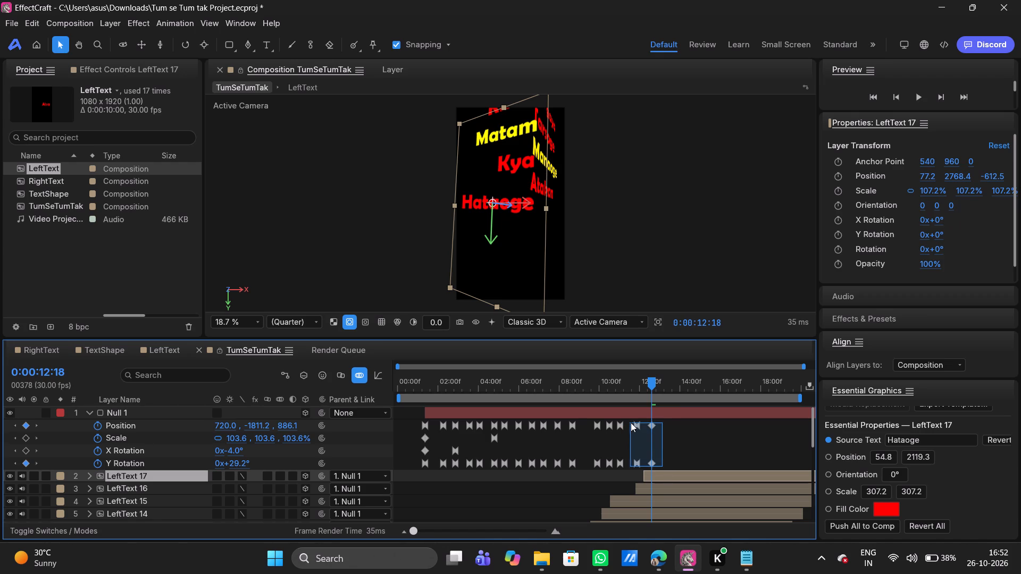
{"action": "left_click_drag", "start_coordinate": [631, 423], "coordinate": [630, 421]}
{"action": "left_click", "coordinate": [378, 374]}
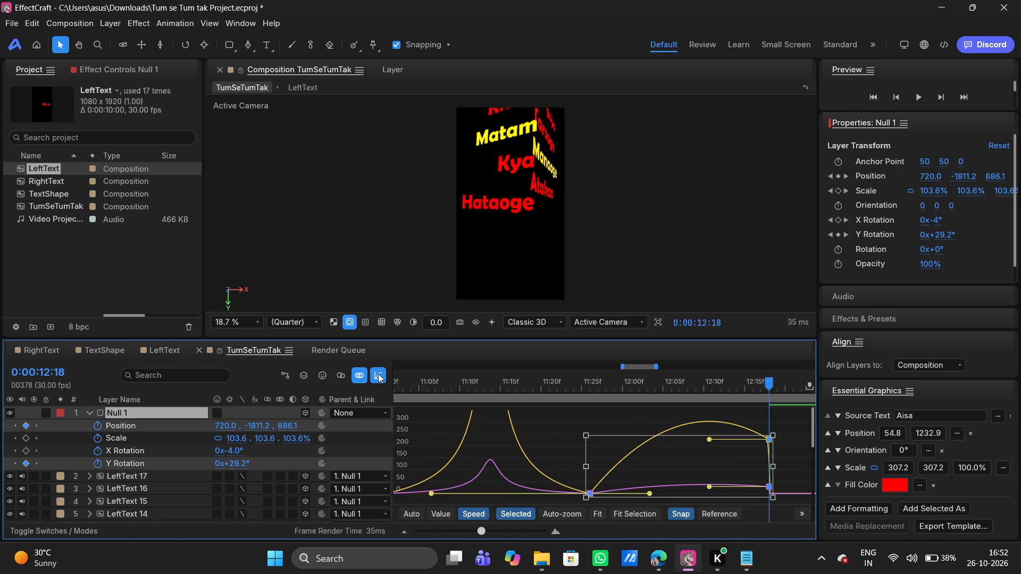
{"action": "key", "text": "F9"}
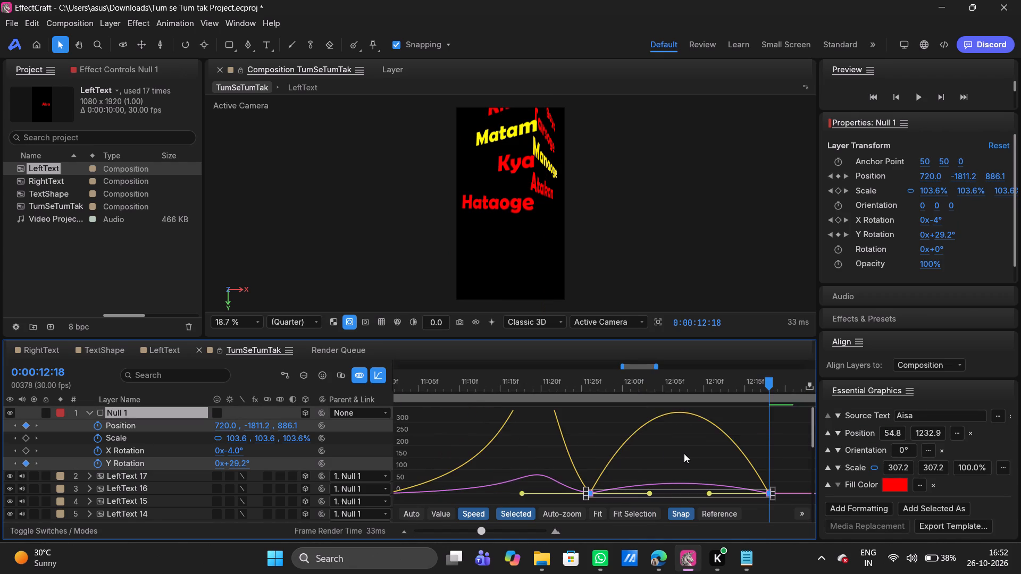
{"action": "left_click_drag", "start_coordinate": [650, 492], "coordinate": [731, 496]}
{"action": "left_click_drag", "start_coordinate": [709, 493], "coordinate": [638, 499]}
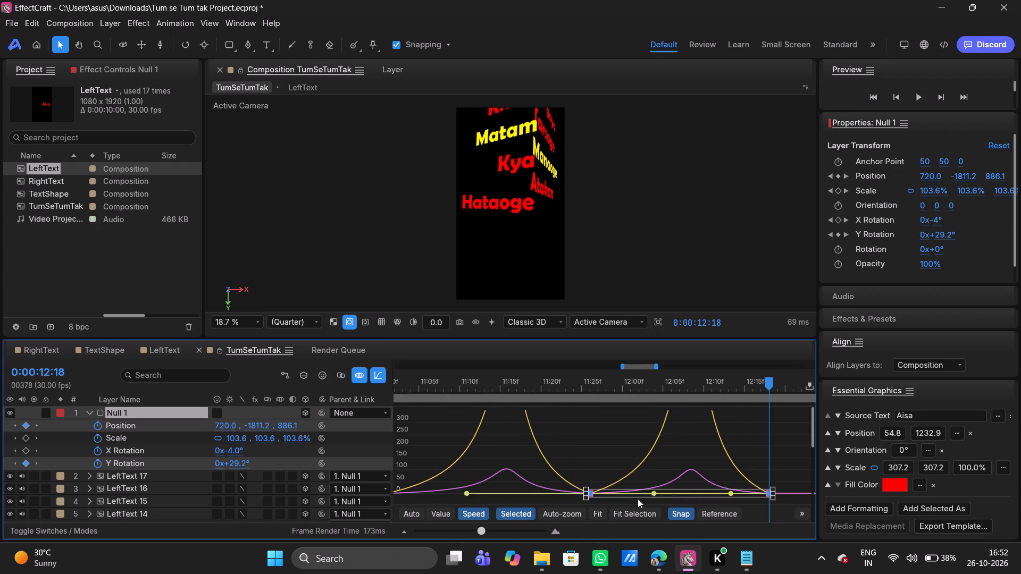
{"action": "left_click_drag", "start_coordinate": [638, 499], "coordinate": [623, 502]}
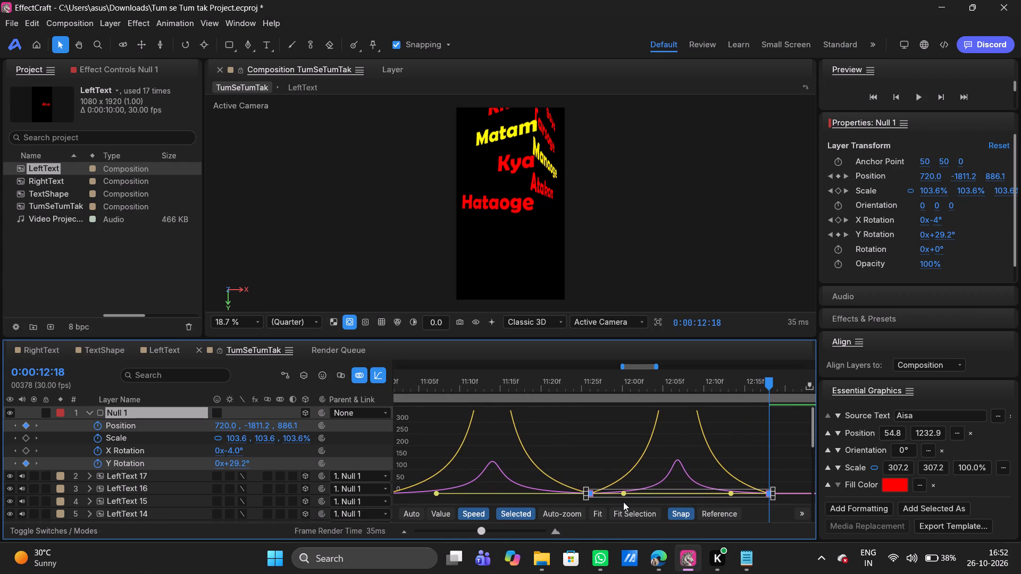
{"action": "left_click_drag", "start_coordinate": [623, 502], "coordinate": [622, 502]}
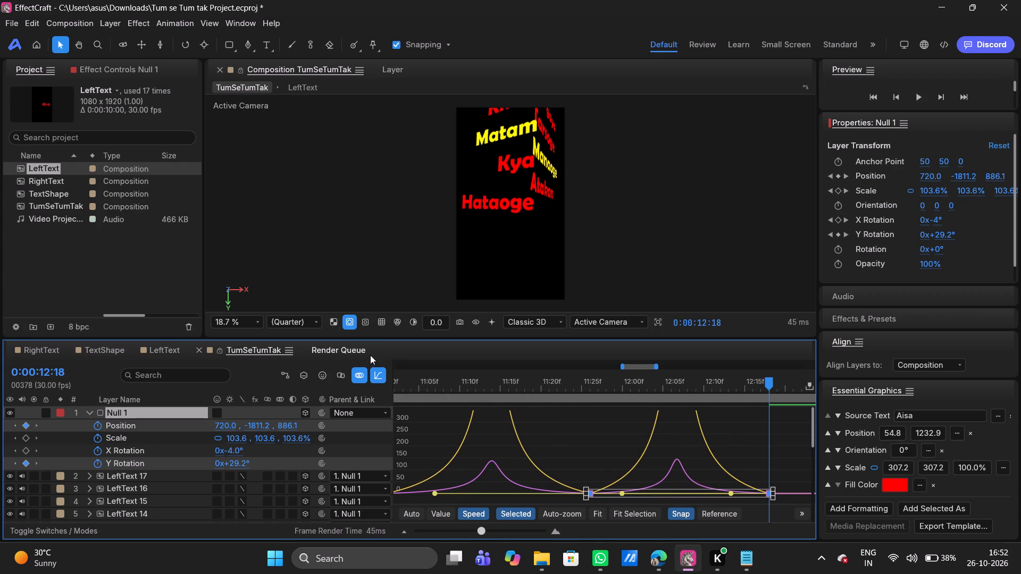
{"action": "left_click", "coordinate": [381, 375]}
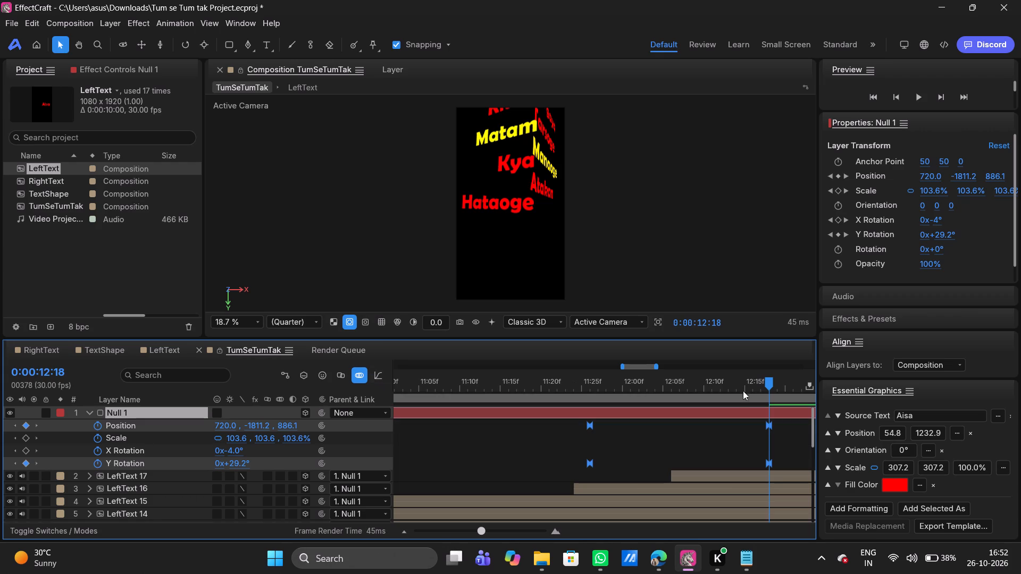
Scrub the animation between about 11:28 and 12:27 to check the null's eased move to Hataoge.
{"action": "left_click_drag", "start_coordinate": [479, 531], "coordinate": [336, 534]}
{"action": "left_click_drag", "start_coordinate": [651, 385], "coordinate": [632, 385]}
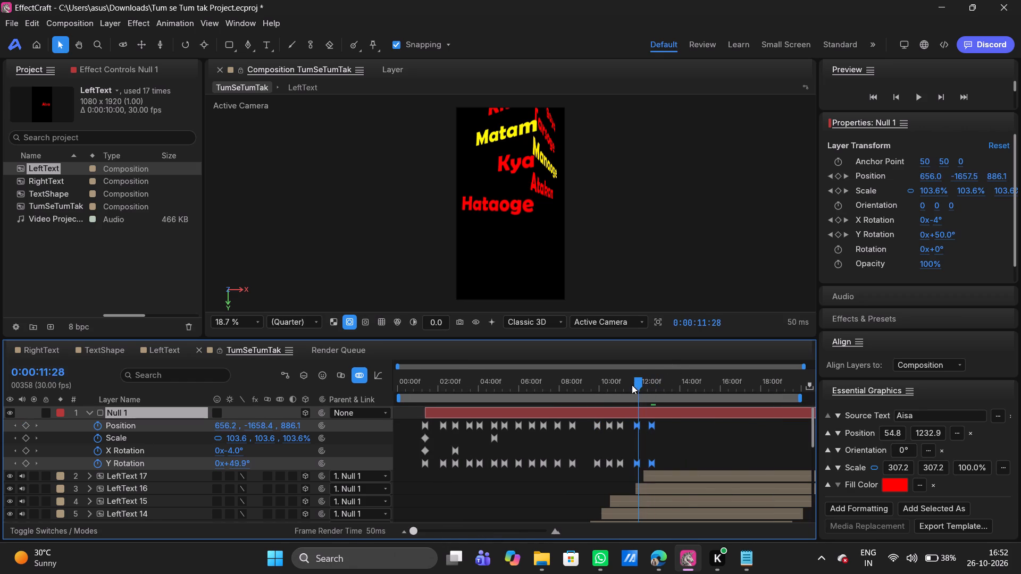
{"action": "left_click_drag", "start_coordinate": [632, 385], "coordinate": [658, 381]}
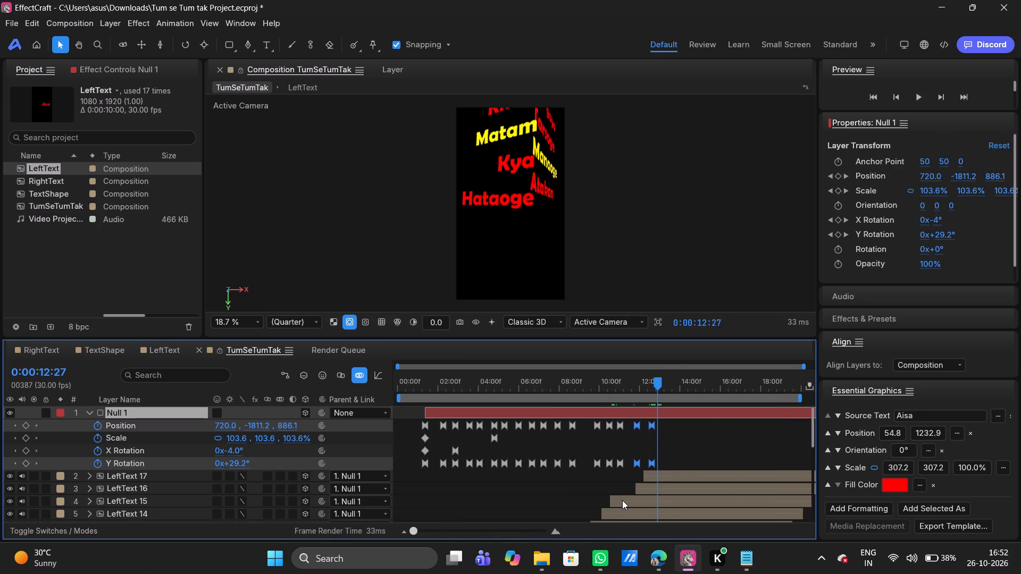
Duplicate layer LeftText 16, place the copy directly below Null 1, and shift it to start at about 12:21.
{"action": "left_click", "coordinate": [621, 500]}
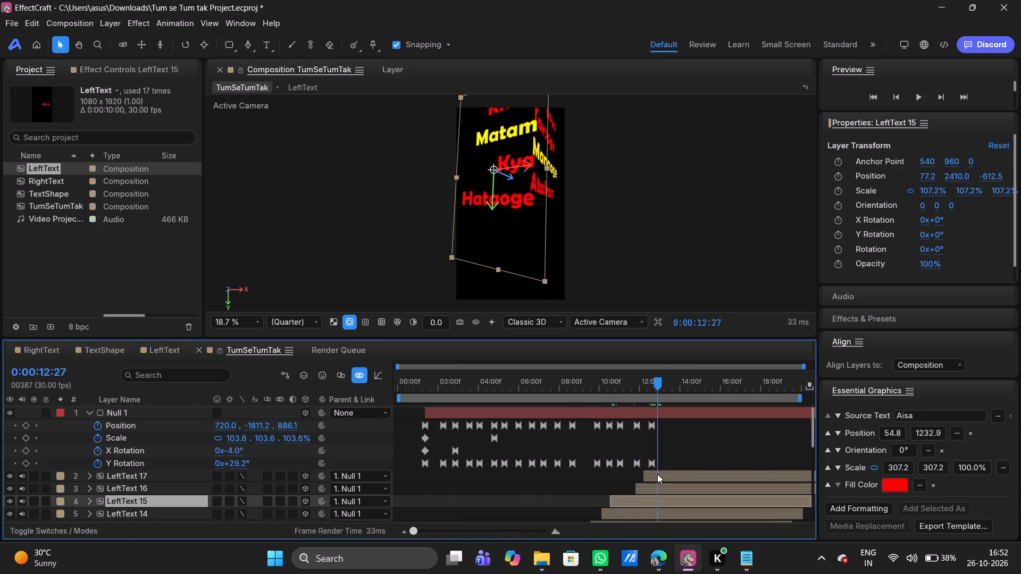
{"action": "left_click", "coordinate": [657, 474]}
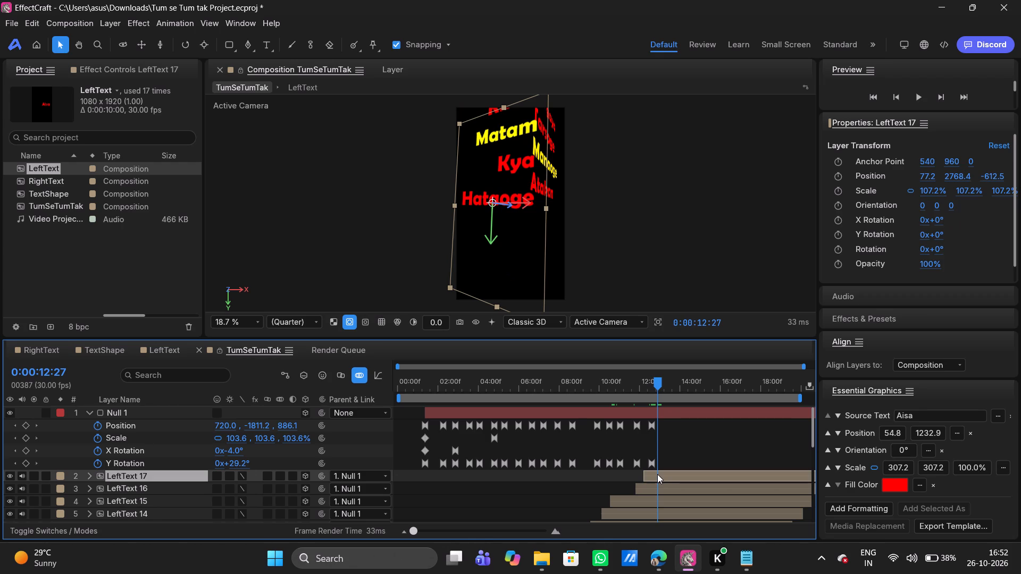
{"action": "left_click", "coordinate": [657, 378]}
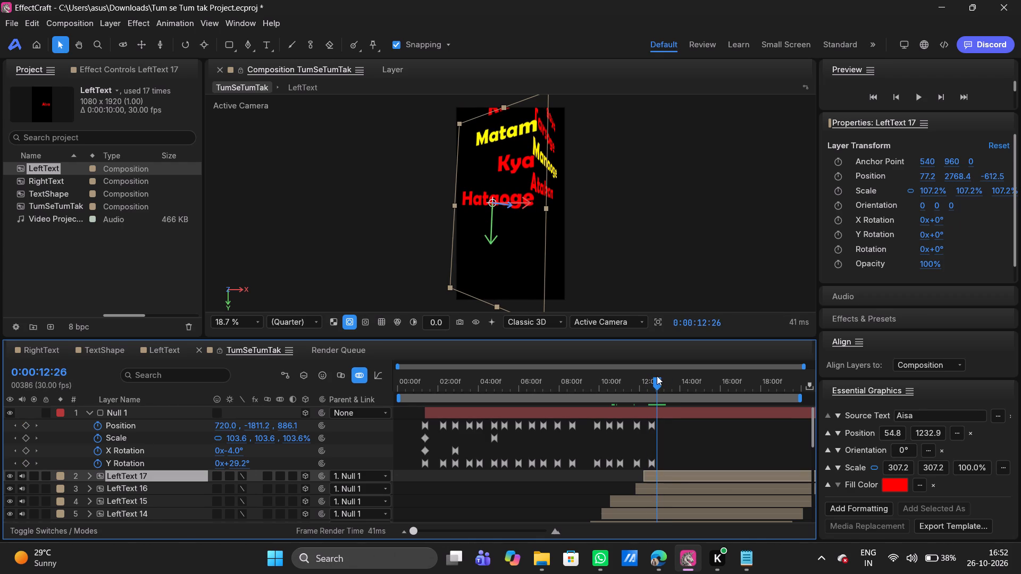
{"action": "left_click", "coordinate": [645, 487]}
{"action": "key", "text": "ctrl+d"}
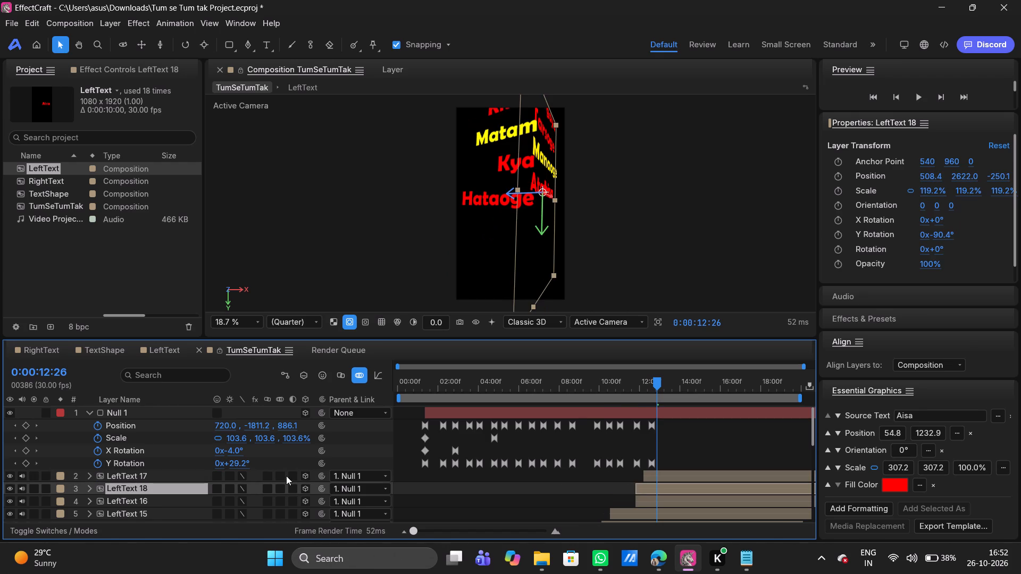
{"action": "left_click_drag", "start_coordinate": [156, 492], "coordinate": [162, 471]}
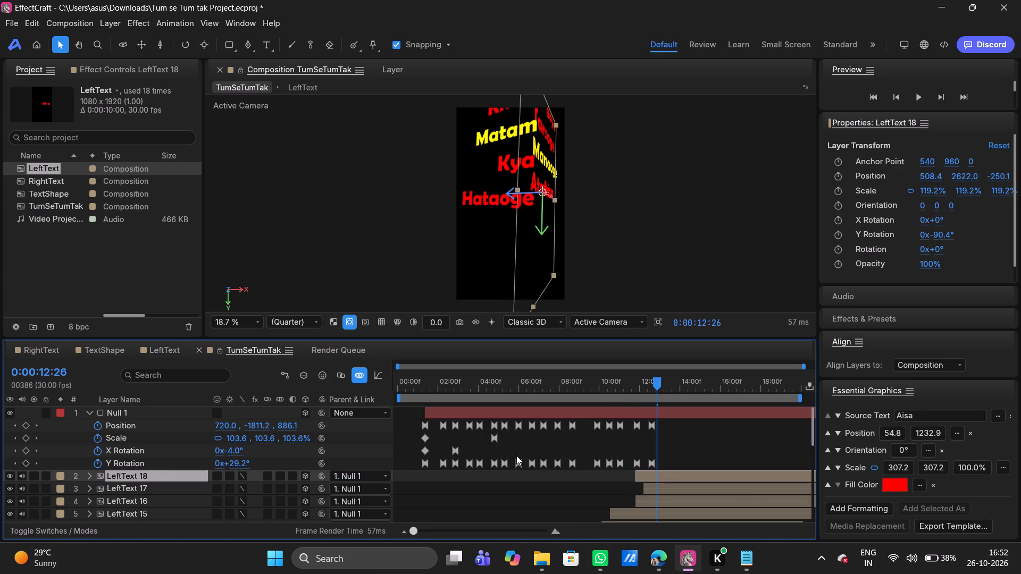
{"action": "left_click_drag", "start_coordinate": [639, 473], "coordinate": [645, 473]}
{"action": "key", "text": "ctrl+z"}
{"action": "left_click_drag", "start_coordinate": [653, 476], "coordinate": [675, 475]}
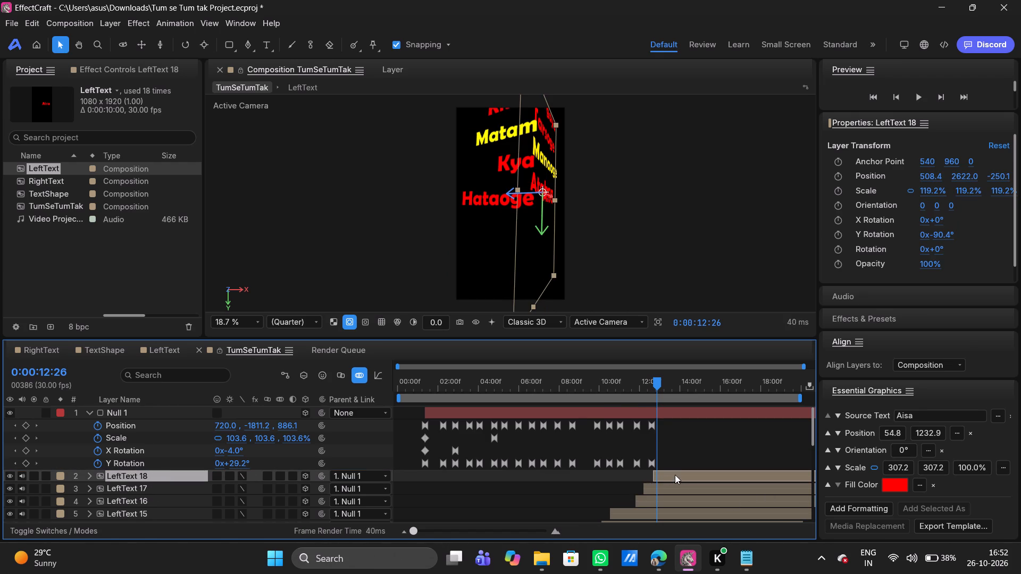
{"action": "left_click_drag", "start_coordinate": [675, 475], "coordinate": [674, 474]}
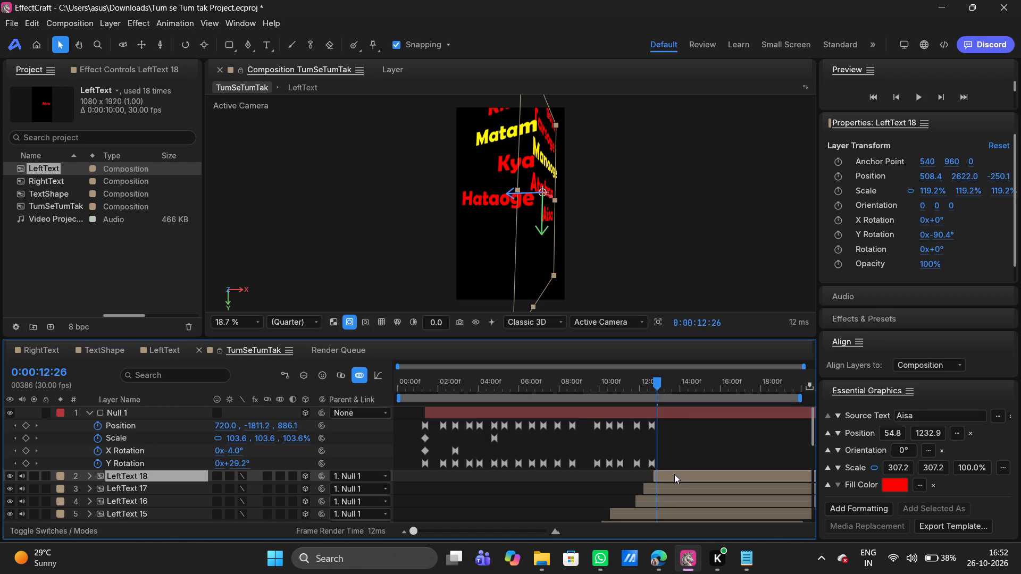
{"action": "left_click_drag", "start_coordinate": [674, 474], "coordinate": [675, 474]}
Move layer LeftText 18 down below the word Atakan by setting its Y position to 2970.0.
{"action": "left_click_drag", "start_coordinate": [657, 383], "coordinate": [740, 382]}
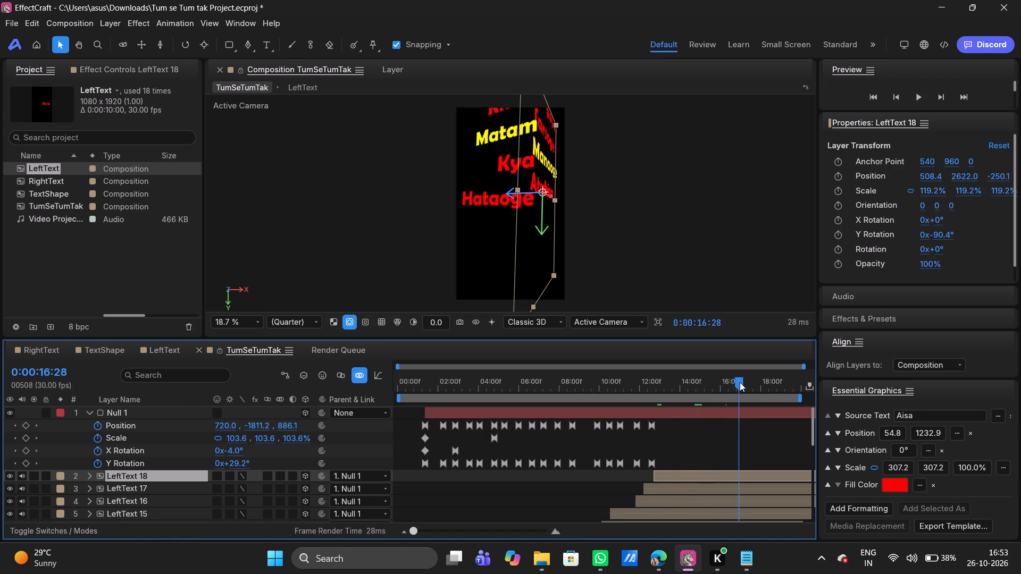
{"action": "left_click_drag", "start_coordinate": [740, 382], "coordinate": [718, 384]}
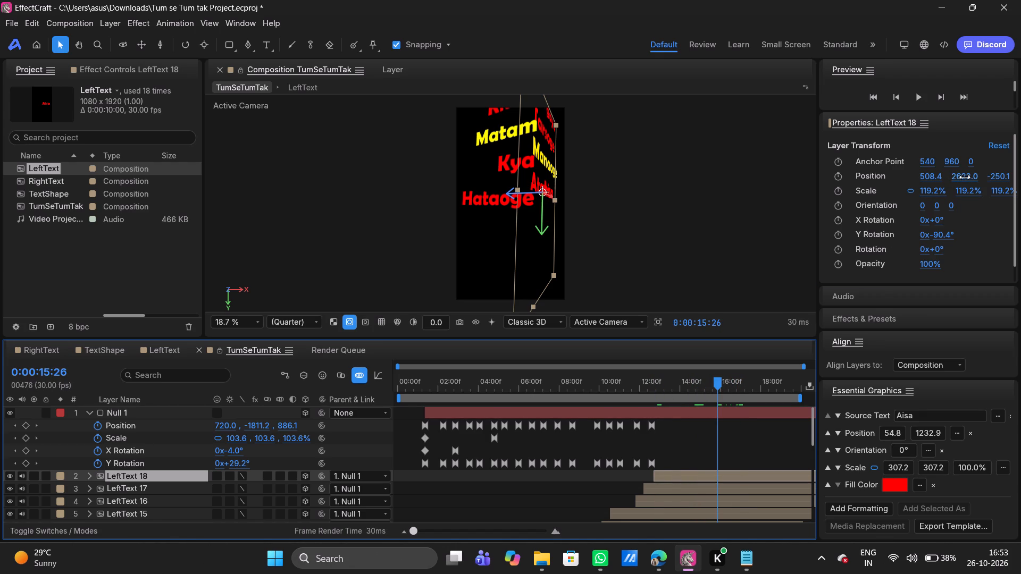
{"action": "left_click_drag", "start_coordinate": [965, 177], "coordinate": [156, 169]}
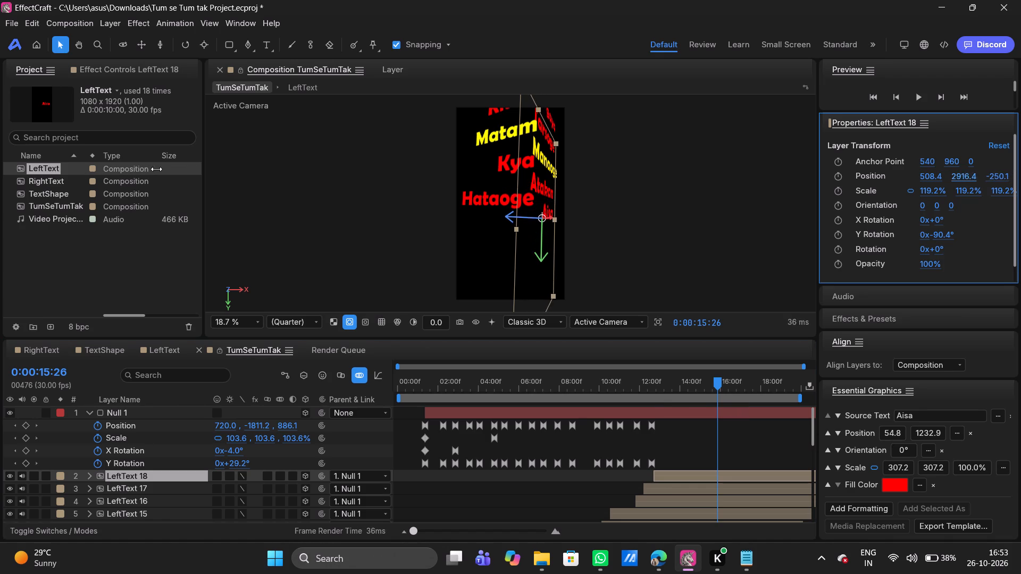
{"action": "left_click_drag", "start_coordinate": [156, 169], "coordinate": [185, 168]}
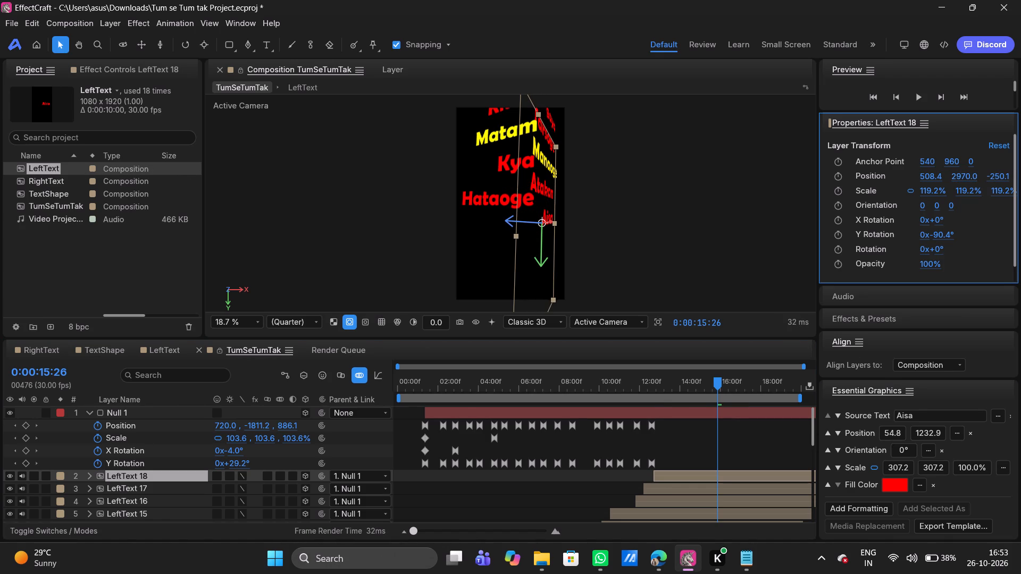
Change the source text of layer LeftText 18 to Kya.
{"action": "scroll", "coordinate": [860, 456], "scroll_direction": "down", "scroll_amount": 7}
{"action": "scroll", "coordinate": [860, 456], "scroll_direction": "down", "scroll_amount": 19}
{"action": "left_click", "coordinate": [914, 444]}
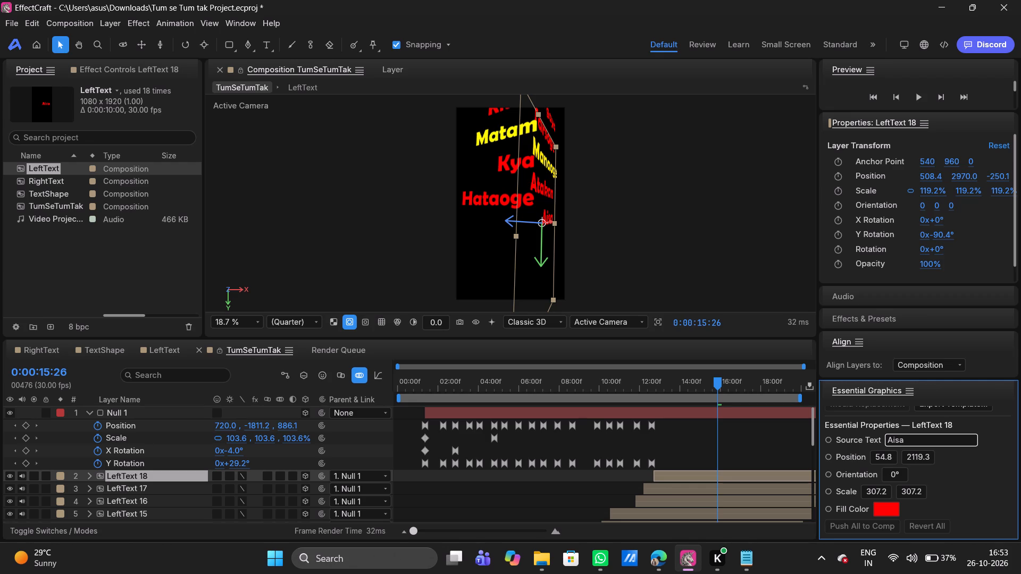
{"action": "key", "text": "BackSpace"}
{"action": "key", "text": "BackSpace"}
{"action": "key", "text": "BackSpace"}
{"action": "key", "text": "BackSpace"}
{"action": "key", "text": "BackSpace"}
{"action": "key", "text": "BackSpace"}
{"action": "key", "text": "BackSpace"}
{"action": "key", "text": "BackSpace"}
{"action": "key", "text": "BackSpace"}
{"action": "key", "text": "BackSpace"}
{"action": "key", "text": "BackSpace"}
{"action": "key", "text": "BackSpace"}
{"action": "key", "text": "BackSpace"}
{"action": "type", "text": "Khu"}
{"action": "key", "text": "BackSpace"}
{"action": "key", "text": "BackSpace"}
{"action": "key", "text": "BackSpace"}
{"action": "key", "text": "BackSpace"}
{"action": "type", "text": "Kya"}
{"action": "key", "text": "Return"}
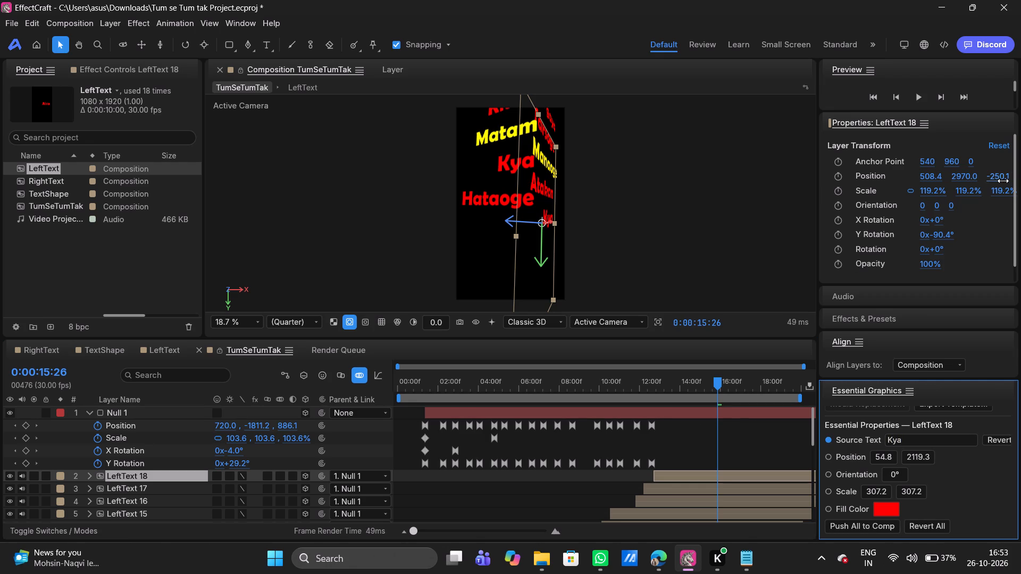
Shift layer LeftText 18 in depth to line up beneath Atakan by setting its Z position to -655.7.
{"action": "left_click_drag", "start_coordinate": [999, 181], "coordinate": [723, 216]}
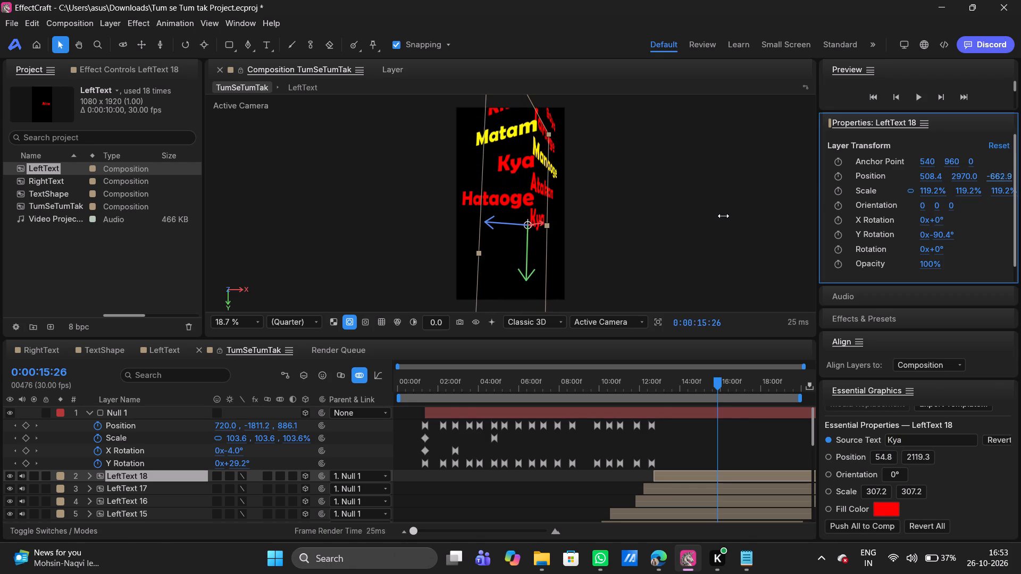
{"action": "left_click_drag", "start_coordinate": [723, 216], "coordinate": [726, 213]}
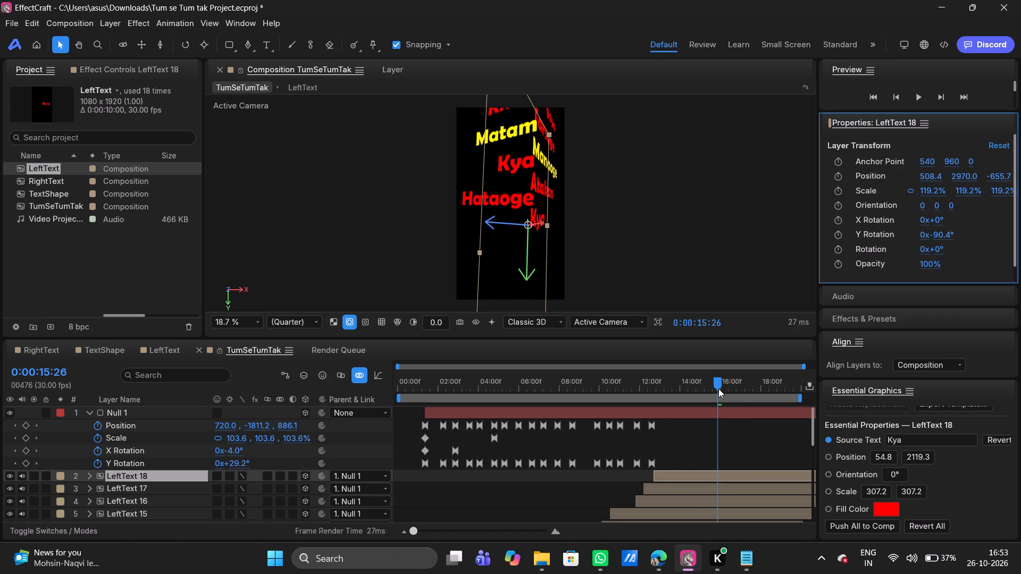
At 13:02, keyframe Null 1 with Y Rotation 56.8° and Y position -1960.8 to turn the view towards the new Kya.
{"action": "left_click_drag", "start_coordinate": [717, 383], "coordinate": [647, 393]}
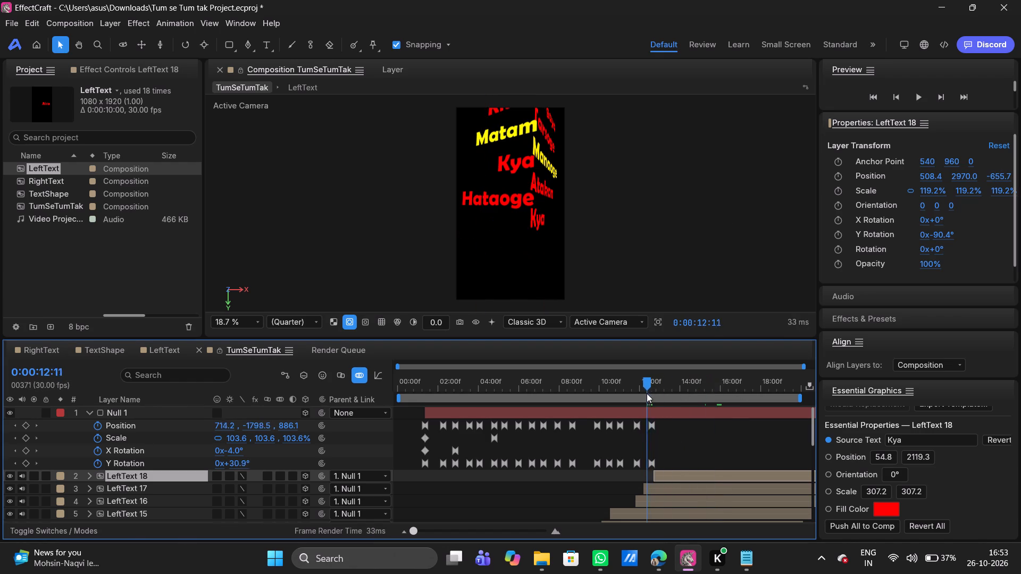
{"action": "left_click_drag", "start_coordinate": [647, 393], "coordinate": [661, 389]}
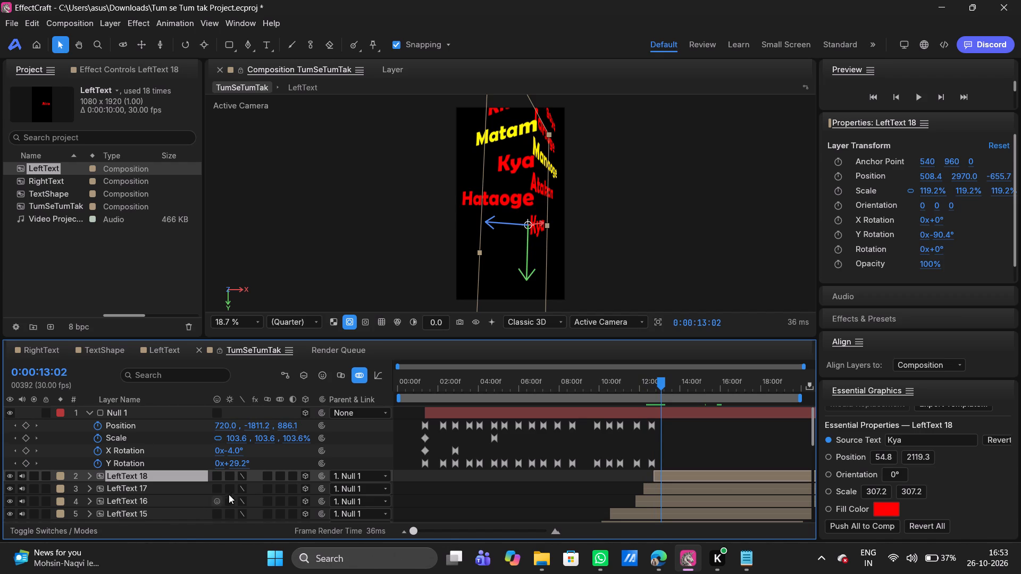
{"action": "left_click_drag", "start_coordinate": [241, 465], "coordinate": [246, 452]}
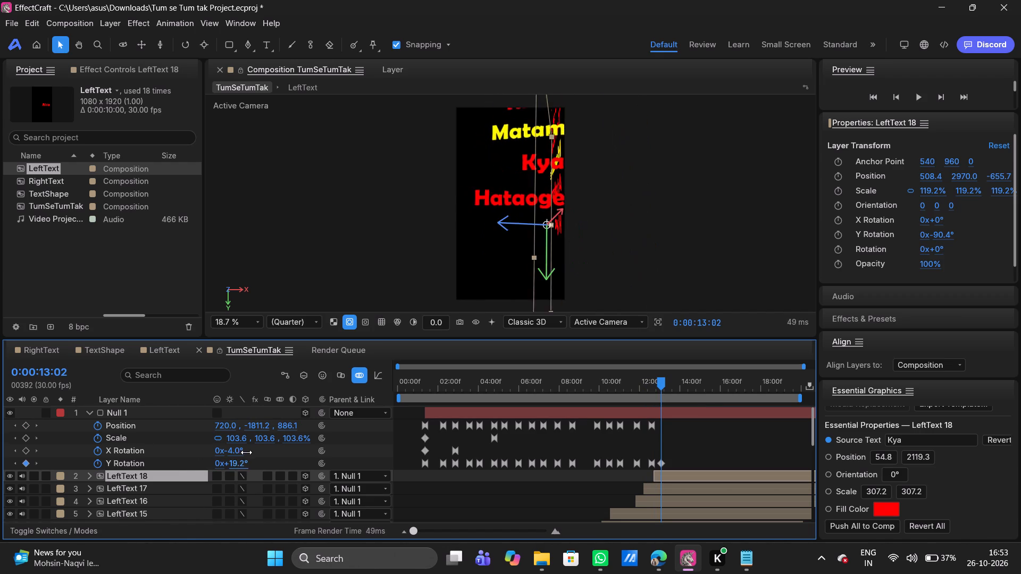
{"action": "left_click_drag", "start_coordinate": [246, 452], "coordinate": [279, 447]}
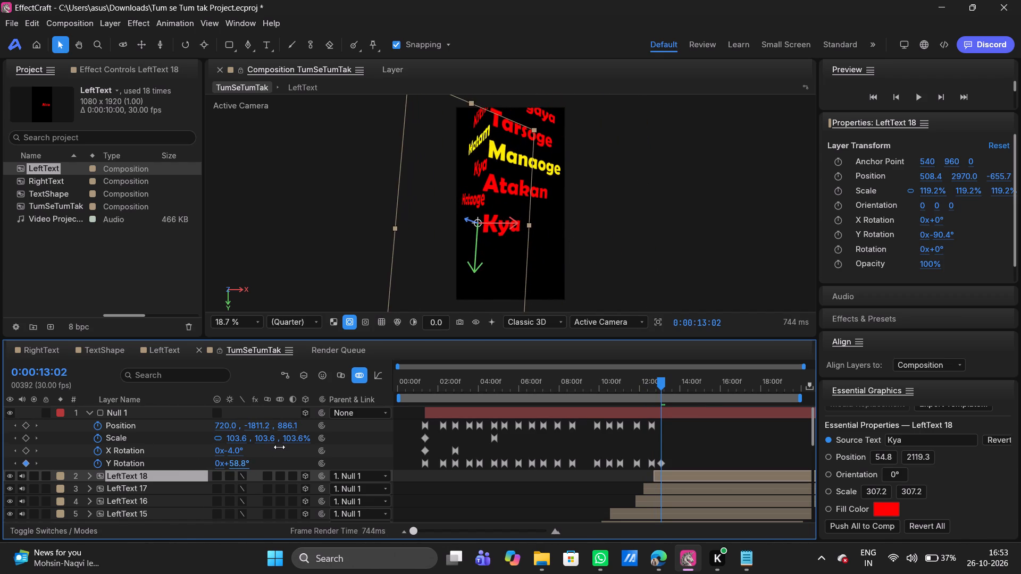
{"action": "left_click_drag", "start_coordinate": [279, 447], "coordinate": [277, 448]}
{"action": "left_click_drag", "start_coordinate": [254, 426], "coordinate": [239, 420]}
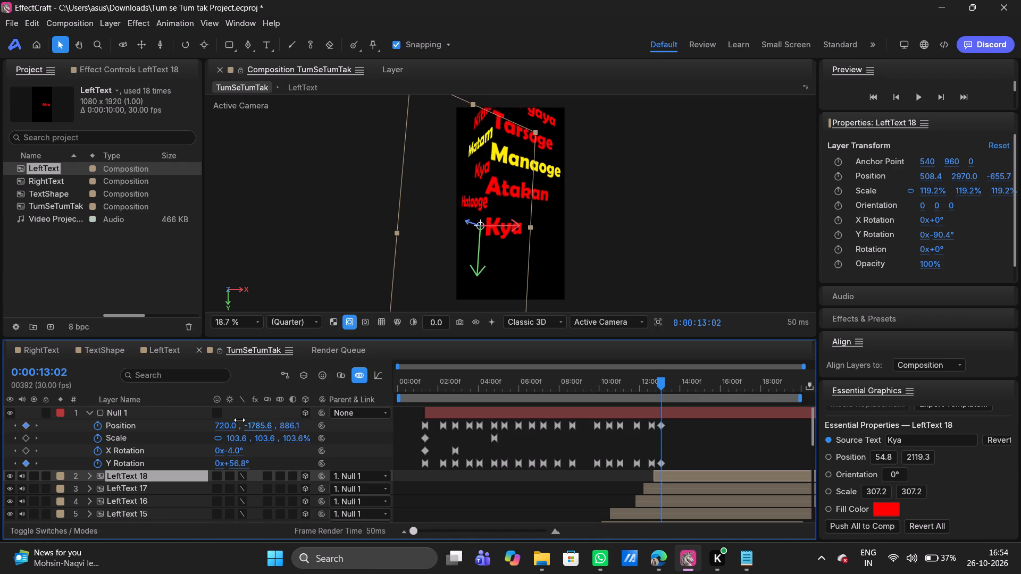
{"action": "left_click_drag", "start_coordinate": [239, 420], "coordinate": [156, 402]}
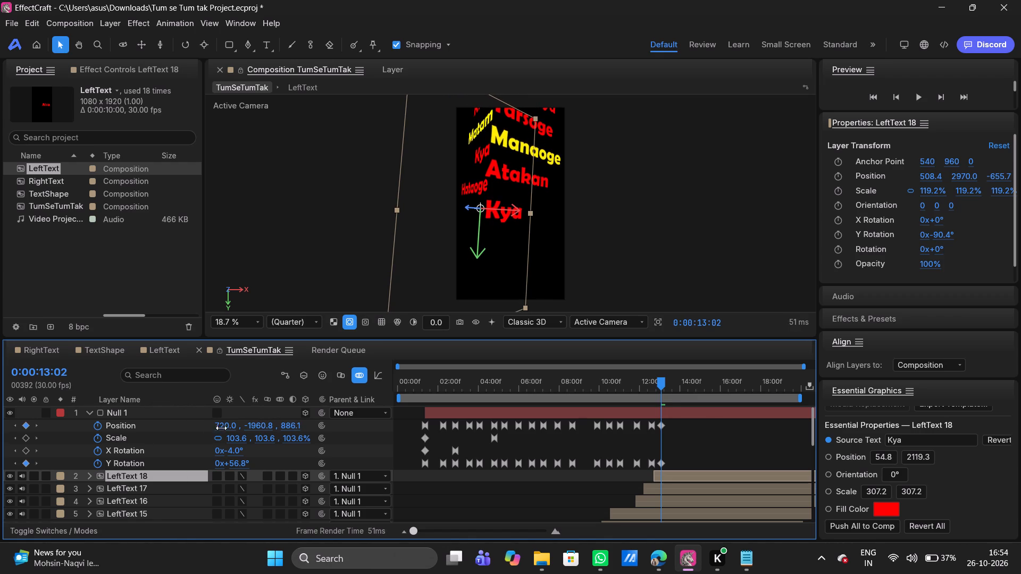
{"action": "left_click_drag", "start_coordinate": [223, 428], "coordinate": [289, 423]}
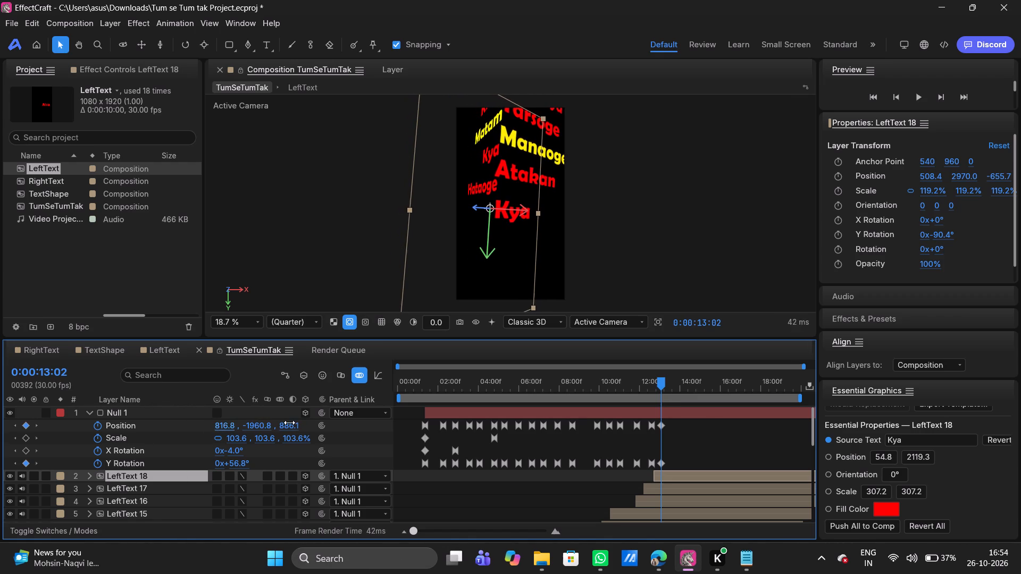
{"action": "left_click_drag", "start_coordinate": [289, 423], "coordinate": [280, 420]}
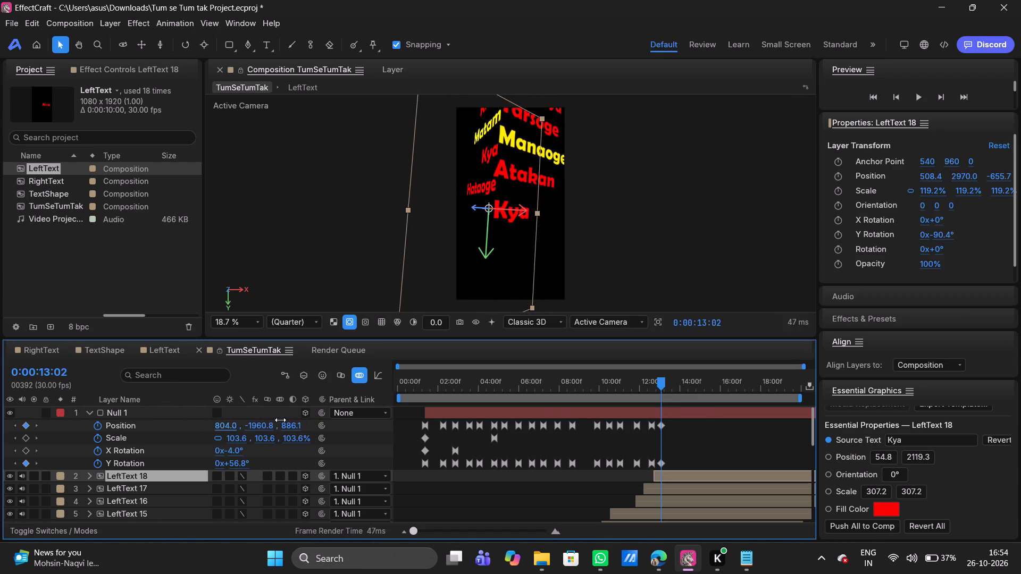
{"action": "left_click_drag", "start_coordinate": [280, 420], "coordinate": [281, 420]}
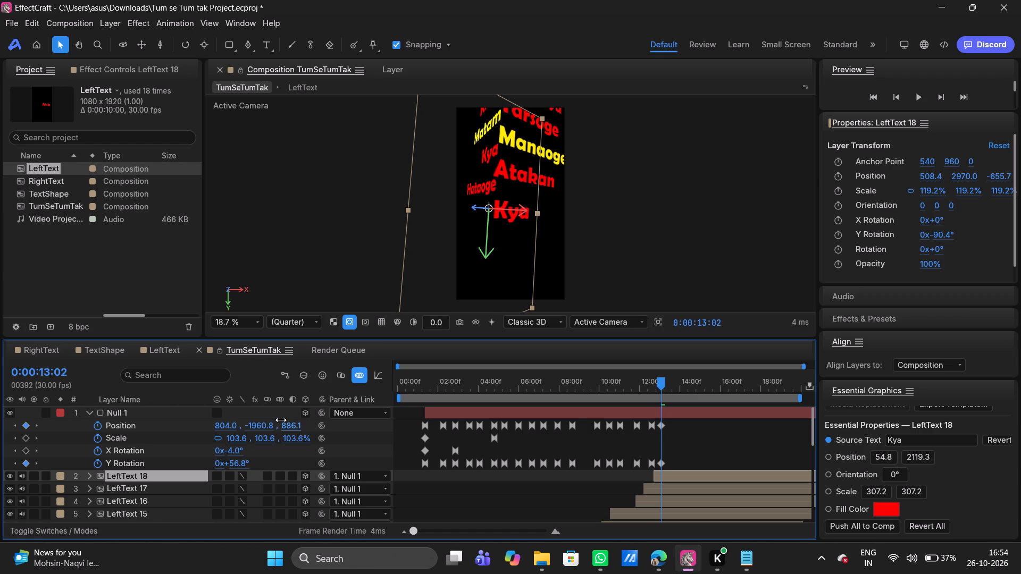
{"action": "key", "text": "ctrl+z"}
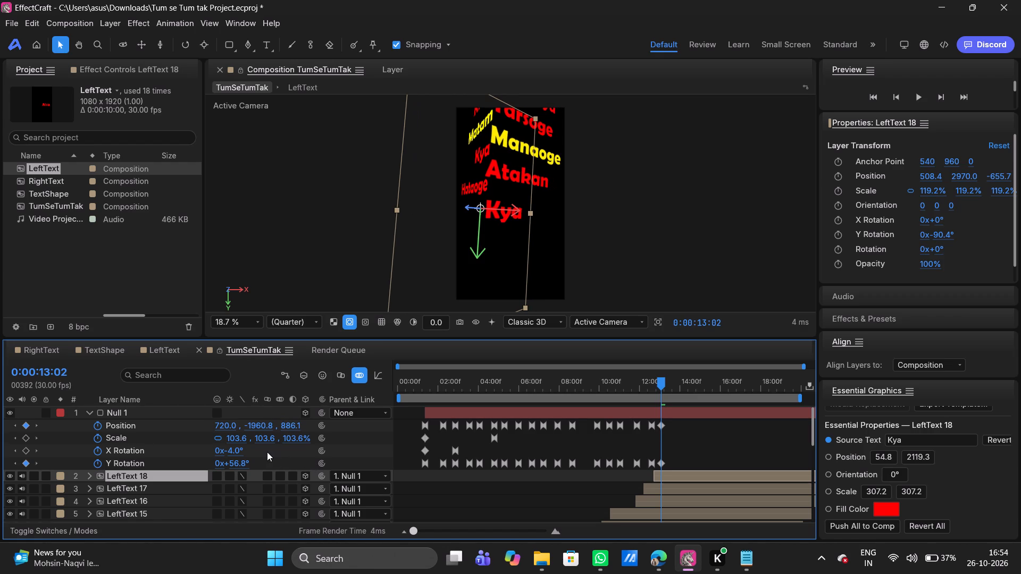
Refine Null 1's keyframes at 13:02 to Y Rotation 54.4° and X position 800.0.
{"action": "left_click", "coordinate": [241, 463]}
{"action": "left_click_drag", "start_coordinate": [220, 427], "coordinate": [277, 420]}
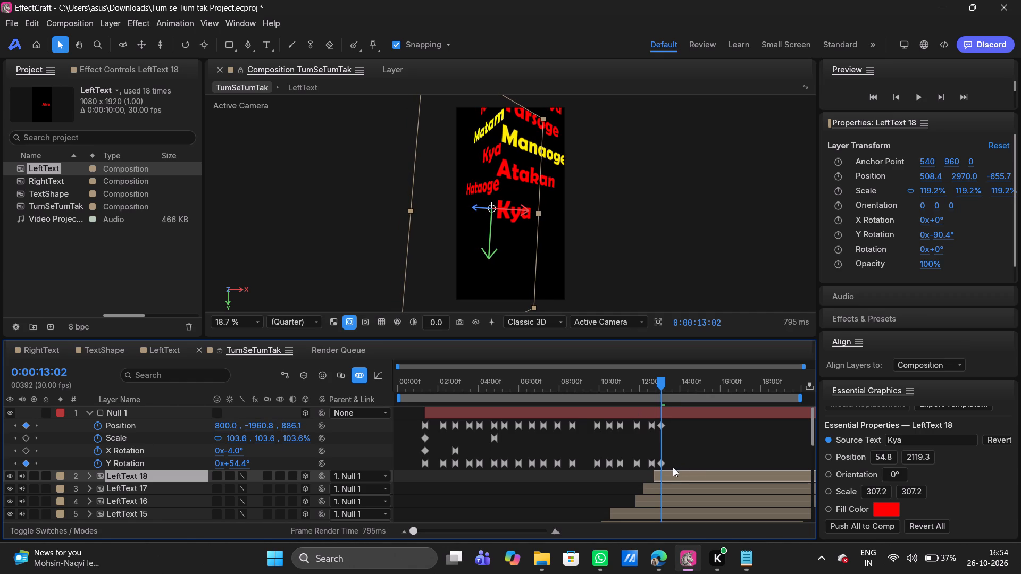
Select Null 1's last two Position and Y Rotation keyframes and show their speed curves for easing.
{"action": "left_click_drag", "start_coordinate": [672, 467], "coordinate": [646, 423]}
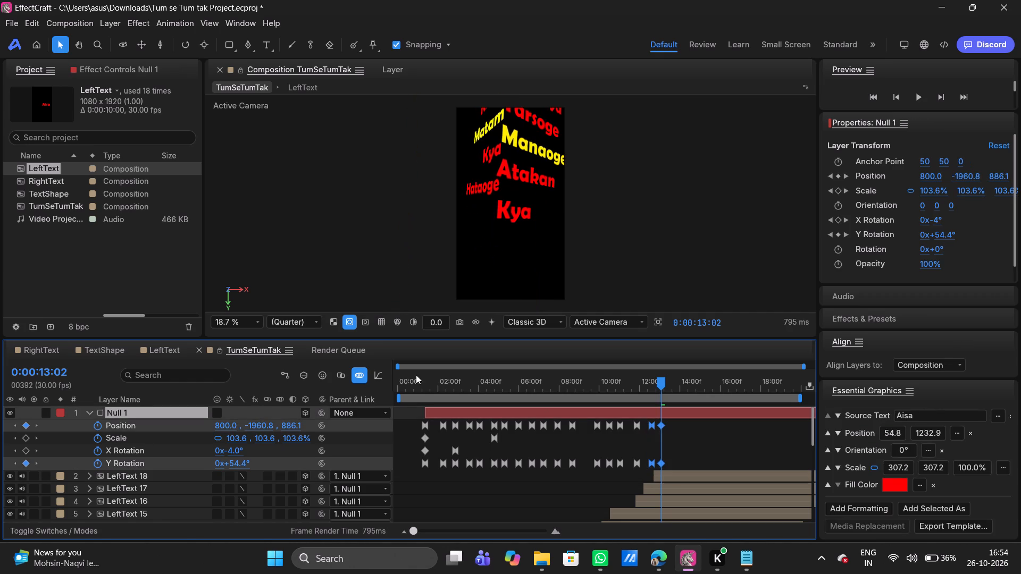
{"action": "left_click", "coordinate": [382, 376]}
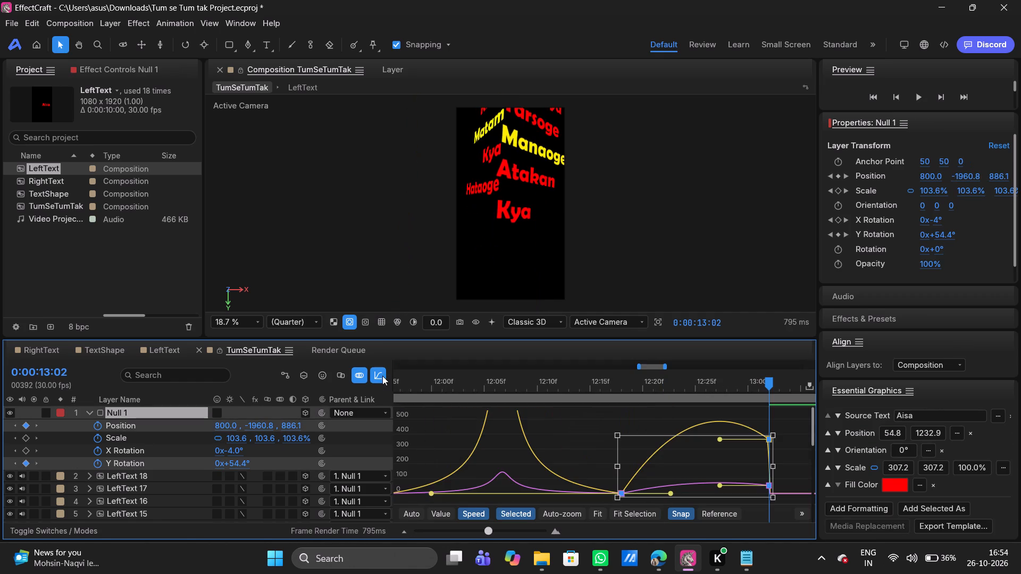
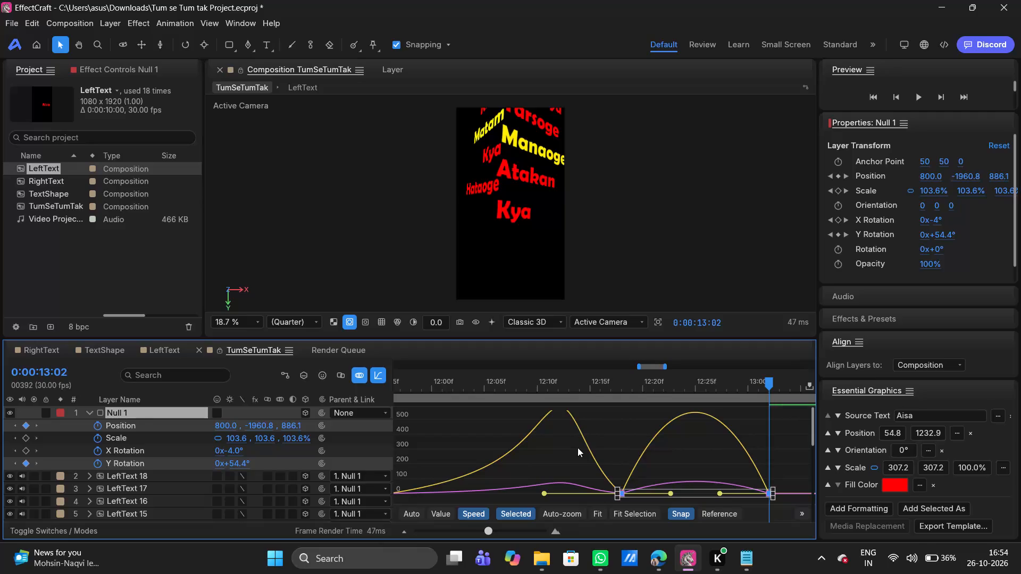
Lengthen the easing on both sides of Null 1's last two Position and Y Rotation keyframes so speed peaks sharply mid-move, and return to the layer bars.
{"action": "left_click_drag", "start_coordinate": [671, 492], "coordinate": [738, 494]}
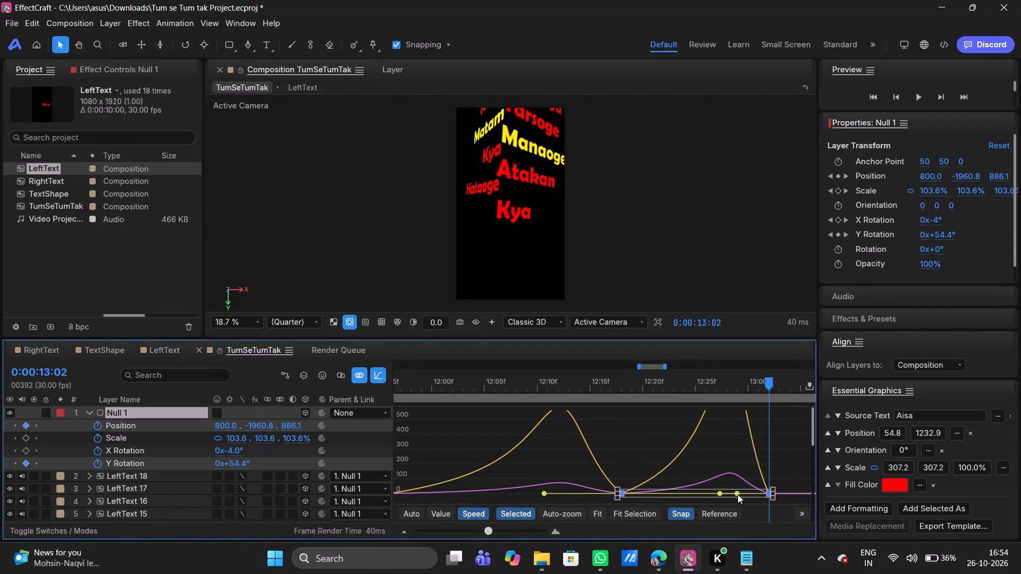
{"action": "left_click_drag", "start_coordinate": [738, 494], "coordinate": [735, 503]}
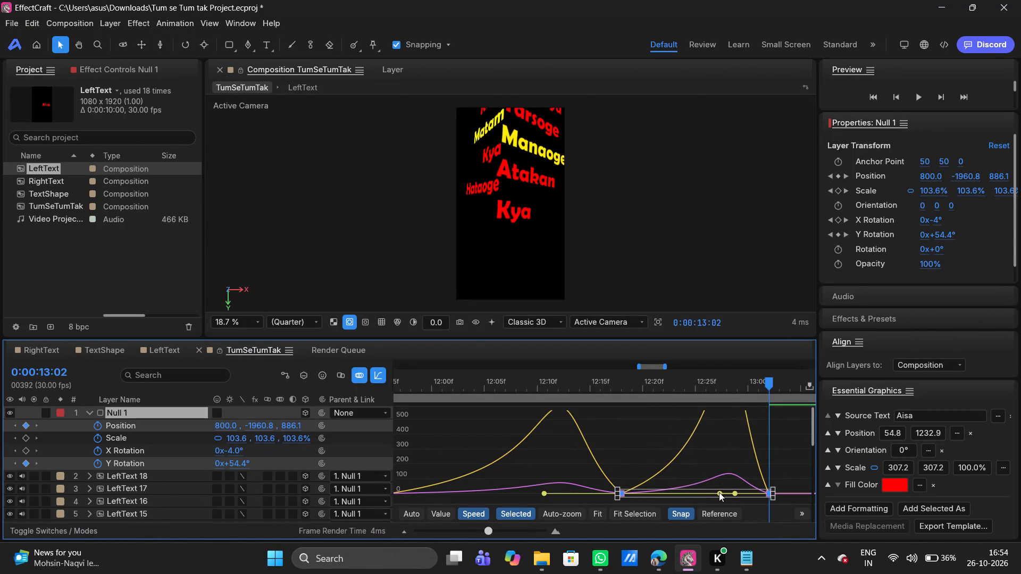
{"action": "left_click_drag", "start_coordinate": [719, 492], "coordinate": [658, 503]}
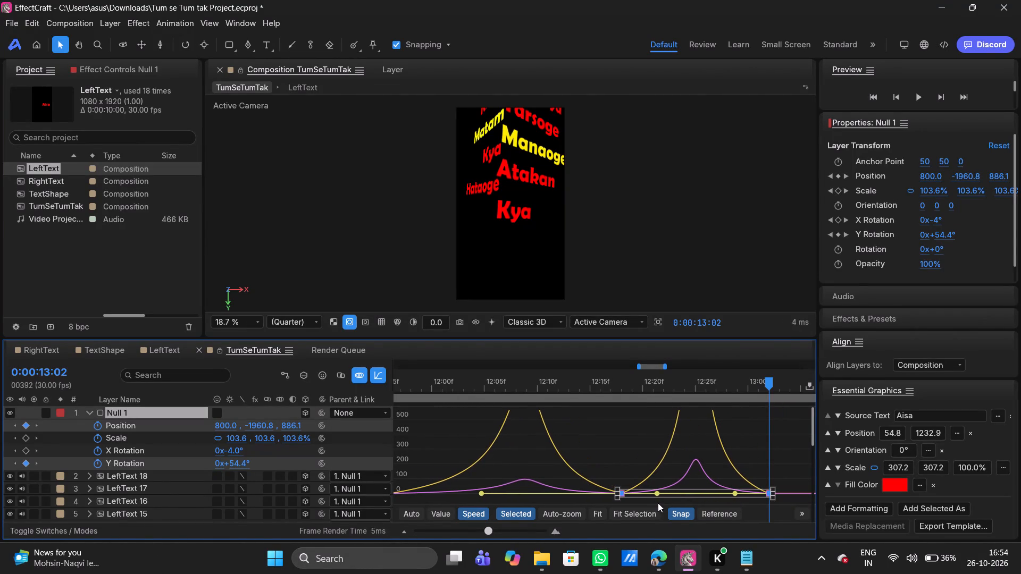
{"action": "left_click_drag", "start_coordinate": [658, 503], "coordinate": [648, 508]}
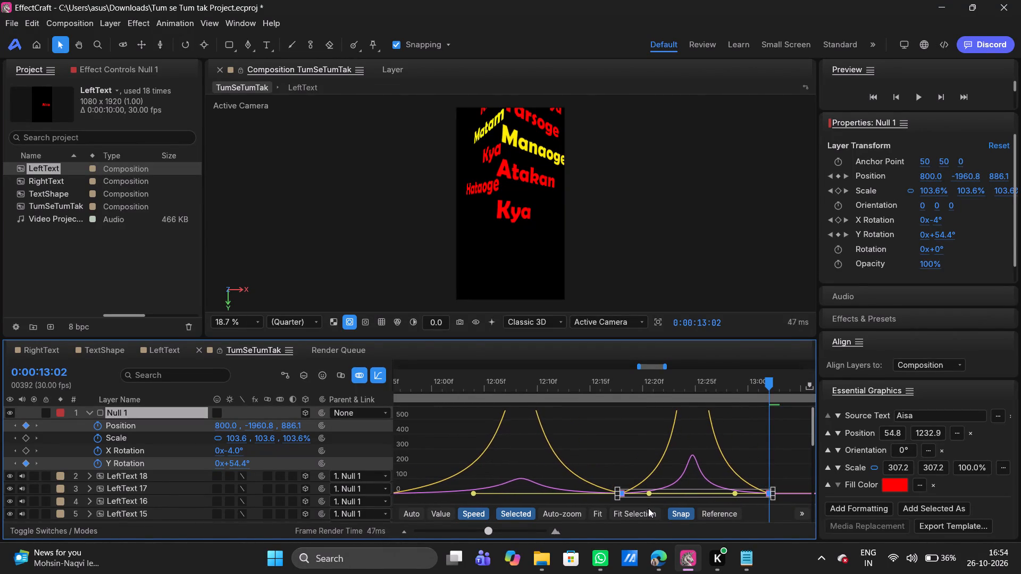
{"action": "left_click_drag", "start_coordinate": [648, 508], "coordinate": [643, 507]}
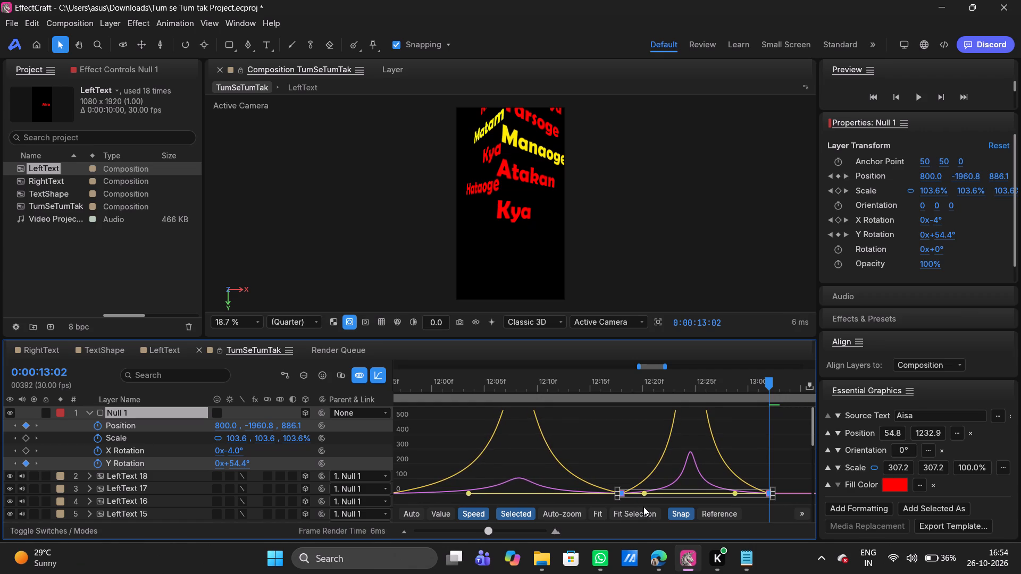
{"action": "left_click_drag", "start_coordinate": [643, 507], "coordinate": [641, 506]}
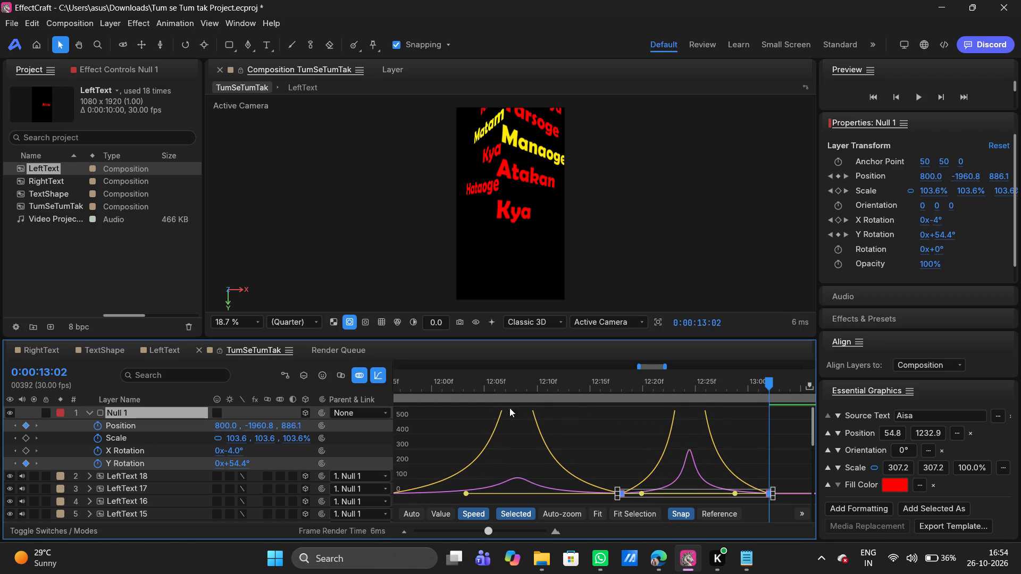
{"action": "left_click", "coordinate": [380, 376]}
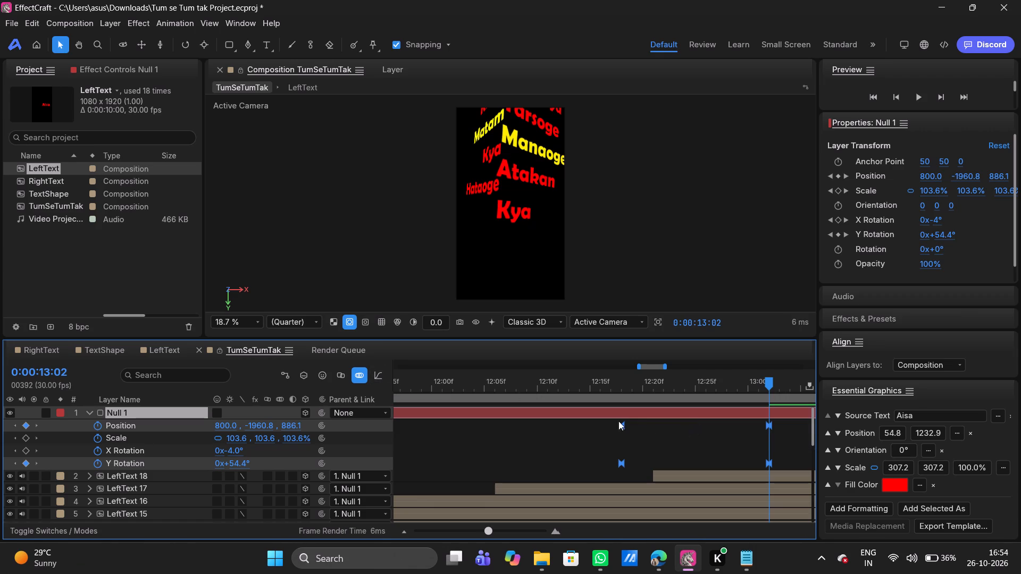
Play back the lyric animation from 9:06 past 13:02 to check the timing and easing of the turn to Kya.
{"action": "left_click_drag", "start_coordinate": [489, 529], "coordinate": [340, 534]}
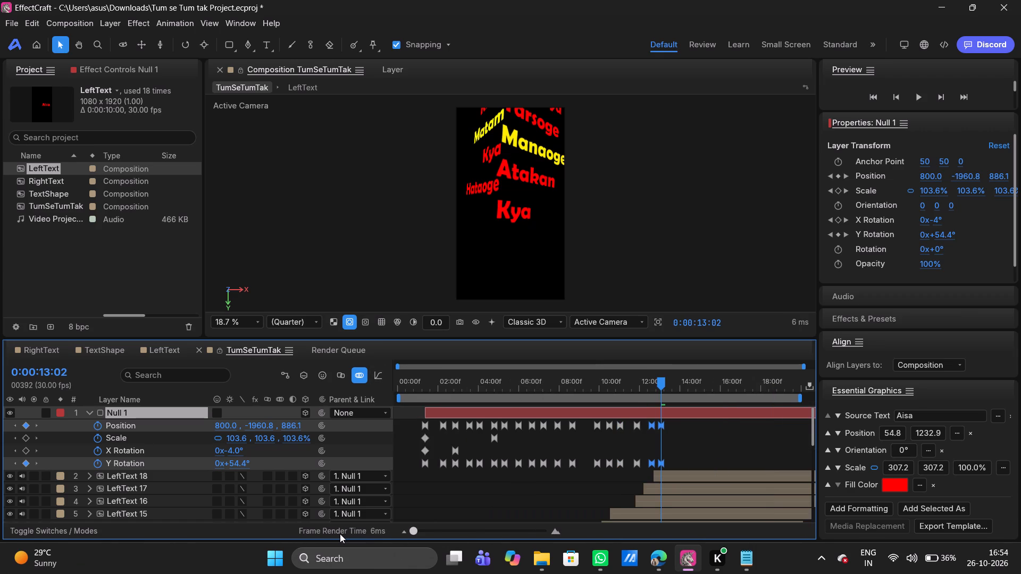
{"action": "left_click_drag", "start_coordinate": [340, 534], "coordinate": [331, 534]}
{"action": "left_click_drag", "start_coordinate": [660, 381], "coordinate": [658, 382]}
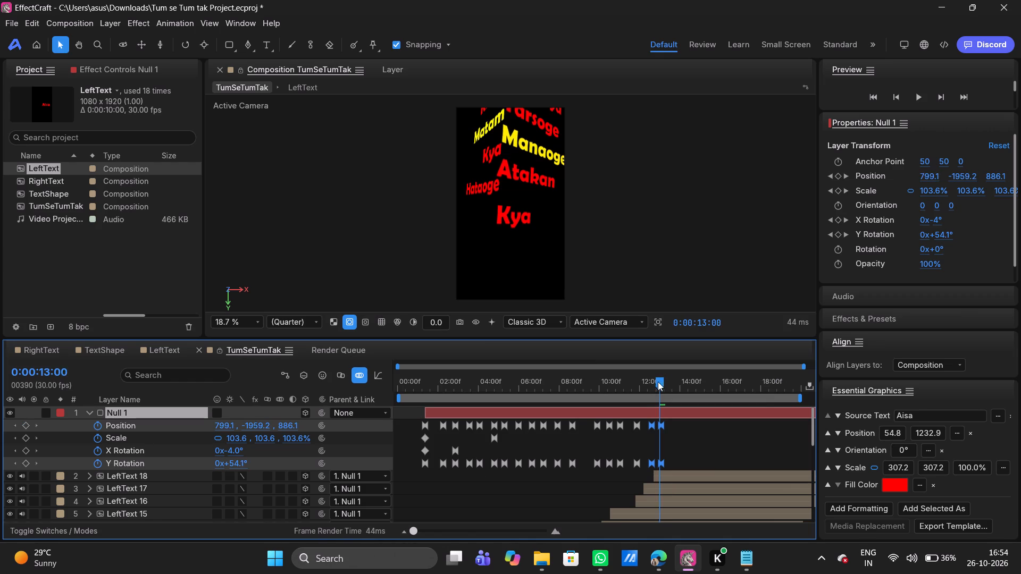
{"action": "left_click_drag", "start_coordinate": [658, 382], "coordinate": [583, 390]}
{"action": "left_click", "coordinate": [732, 449]}
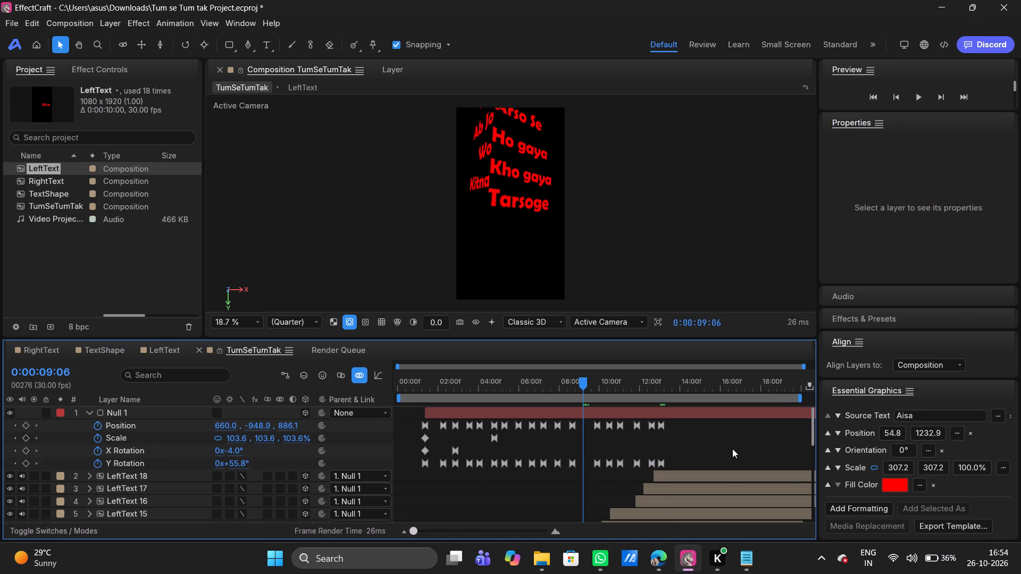
{"action": "key", "text": "space"}
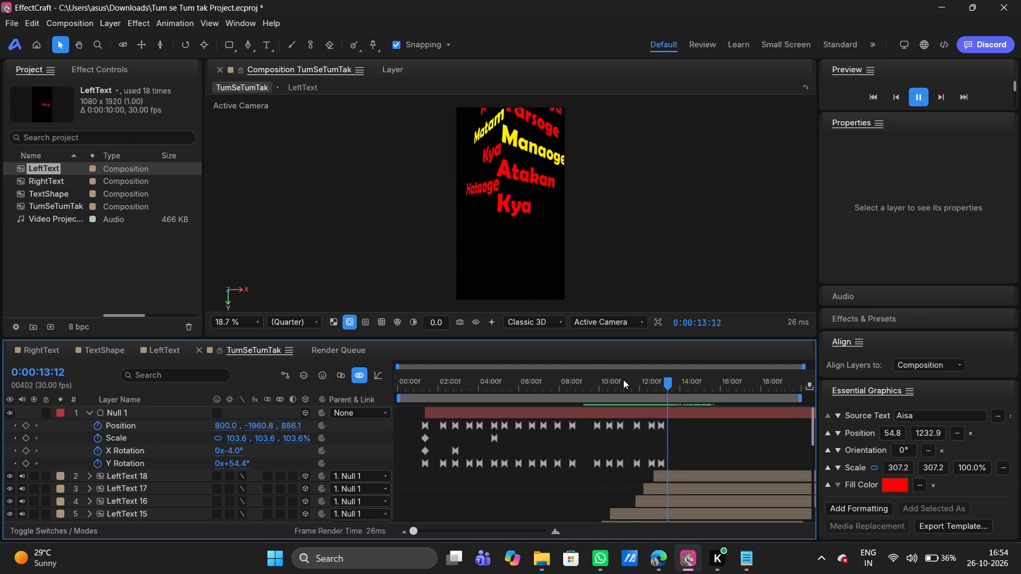
{"action": "key", "text": "space"}
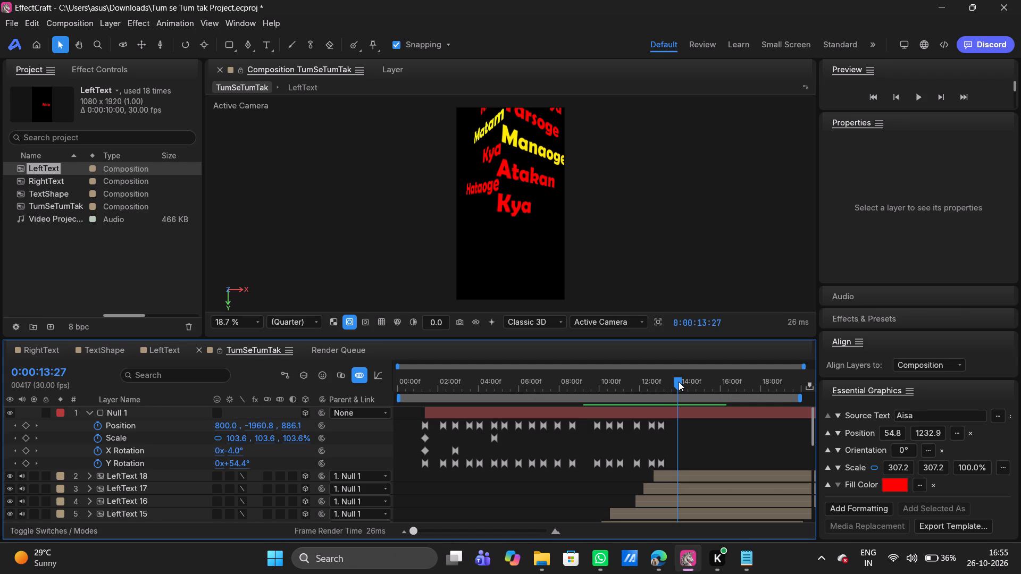
{"action": "left_click_drag", "start_coordinate": [679, 382], "coordinate": [667, 384]}
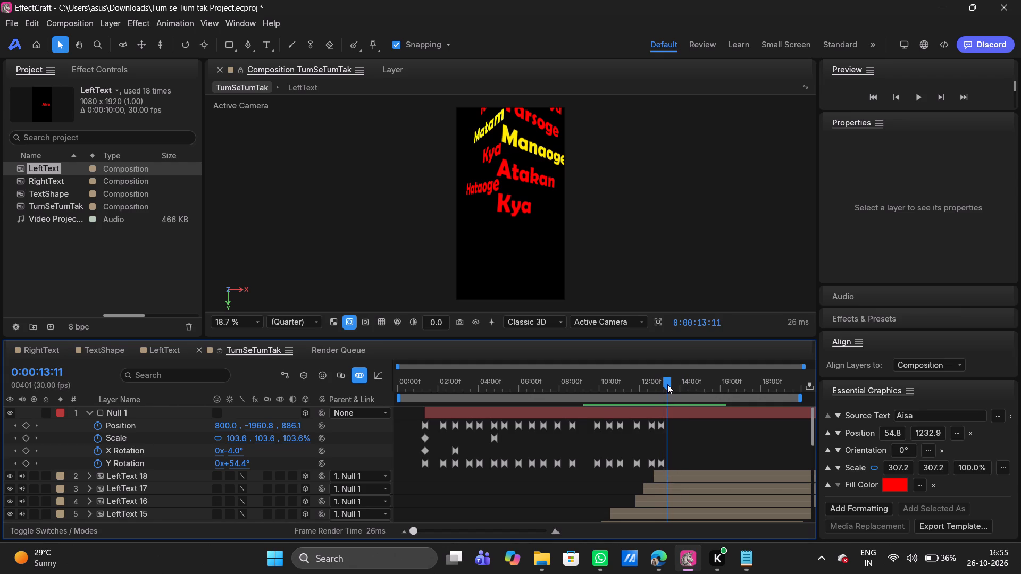
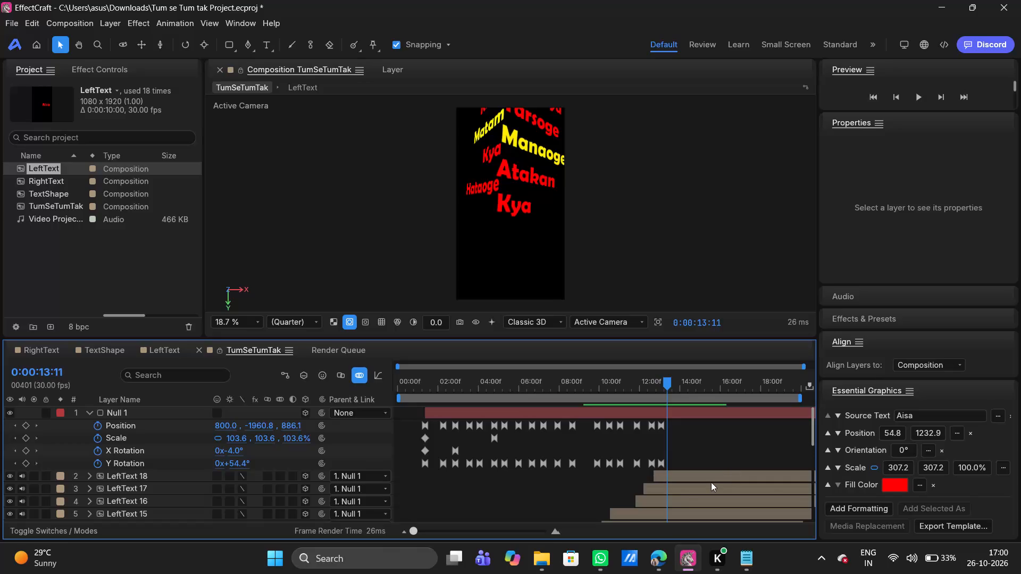
Duplicate the LeftText 17 layer, place the copy directly above LeftText 18, and shift it to start at 13:09.
{"action": "left_click", "coordinate": [700, 480]}
{"action": "scroll", "coordinate": [871, 478], "scroll_direction": "down", "scroll_amount": 6}
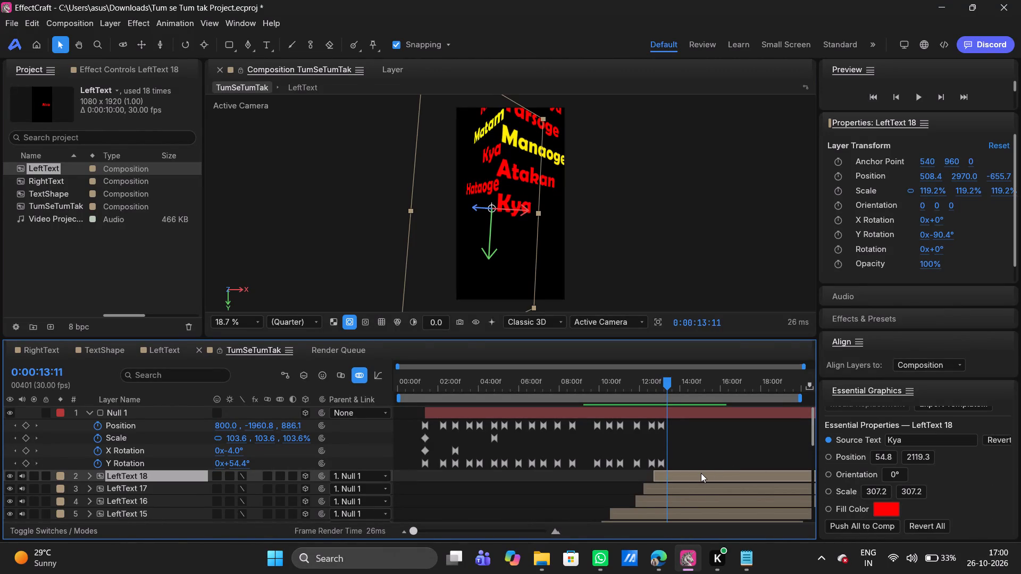
{"action": "scroll", "coordinate": [701, 473], "scroll_direction": "up", "scroll_amount": 2}
{"action": "left_click_drag", "start_coordinate": [665, 383], "coordinate": [649, 383]}
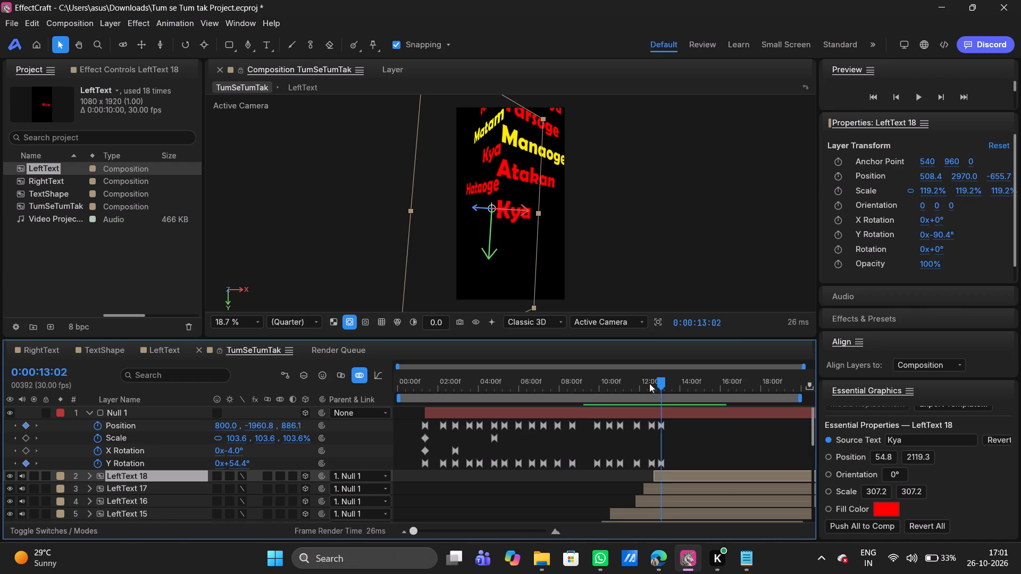
{"action": "left_click_drag", "start_coordinate": [649, 383], "coordinate": [667, 379]}
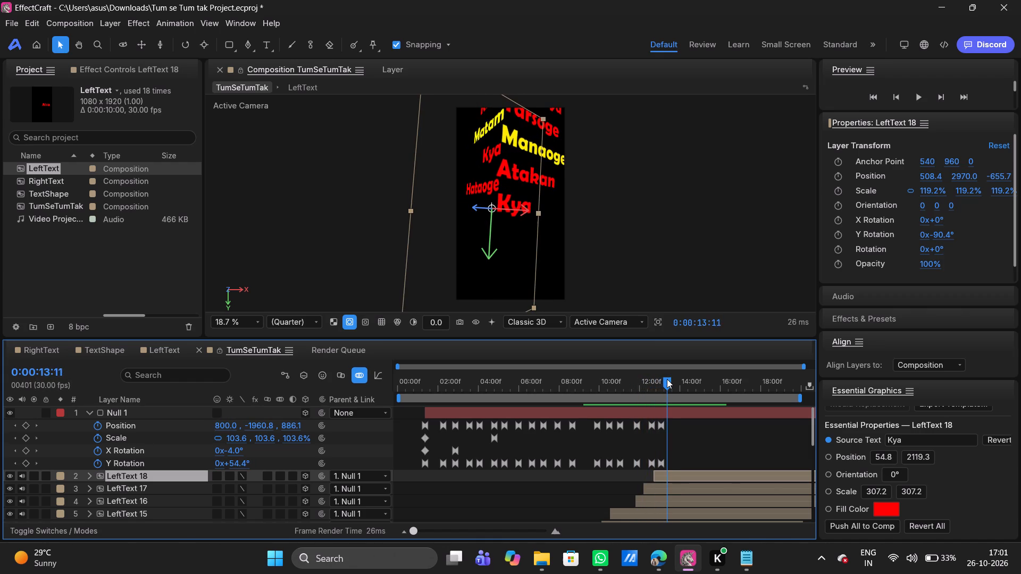
{"action": "left_click_drag", "start_coordinate": [667, 379], "coordinate": [666, 378]}
{"action": "left_click_drag", "start_coordinate": [666, 378], "coordinate": [666, 378]}
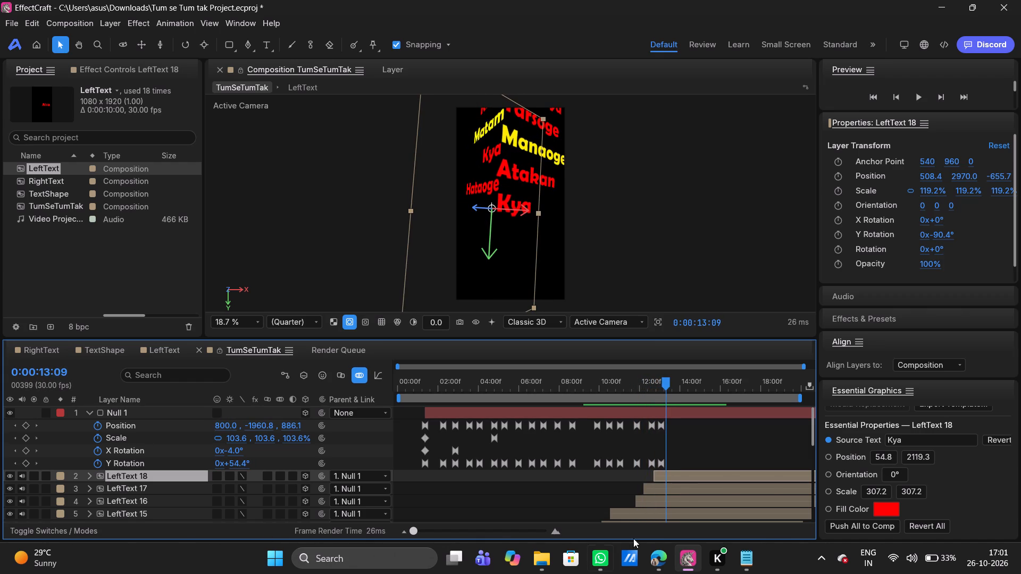
{"action": "left_click", "coordinate": [691, 486]}
{"action": "key", "text": "ctrl+d"}
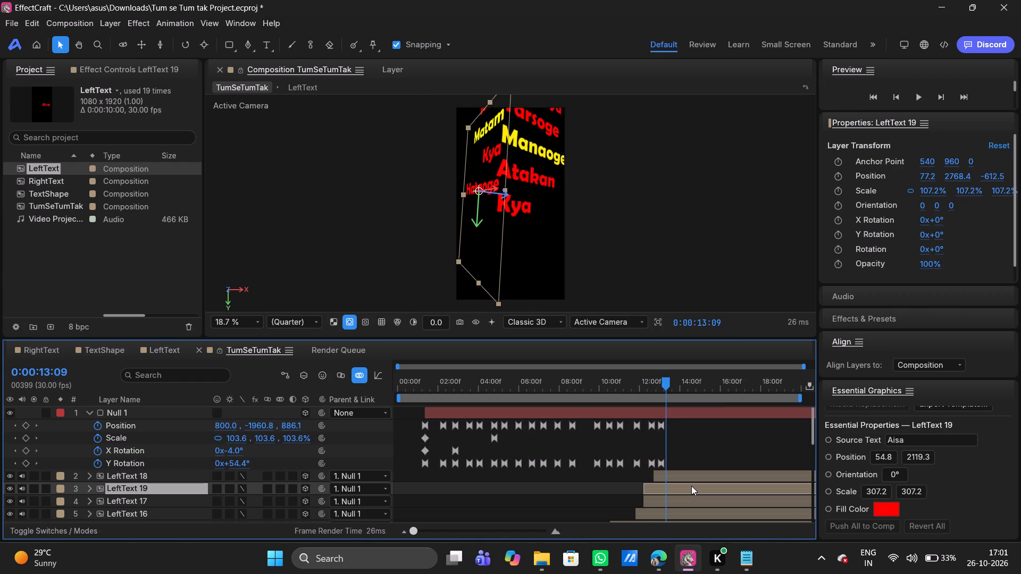
{"action": "left_click_drag", "start_coordinate": [124, 485], "coordinate": [130, 470]}
{"action": "left_click_drag", "start_coordinate": [650, 476], "coordinate": [678, 475]}
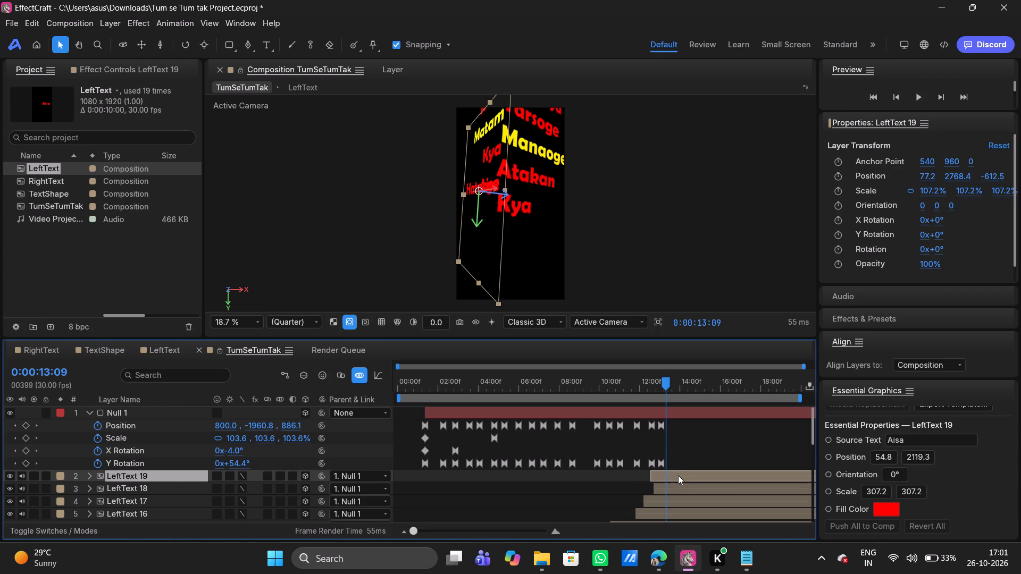
{"action": "left_click_drag", "start_coordinate": [678, 475], "coordinate": [677, 476]}
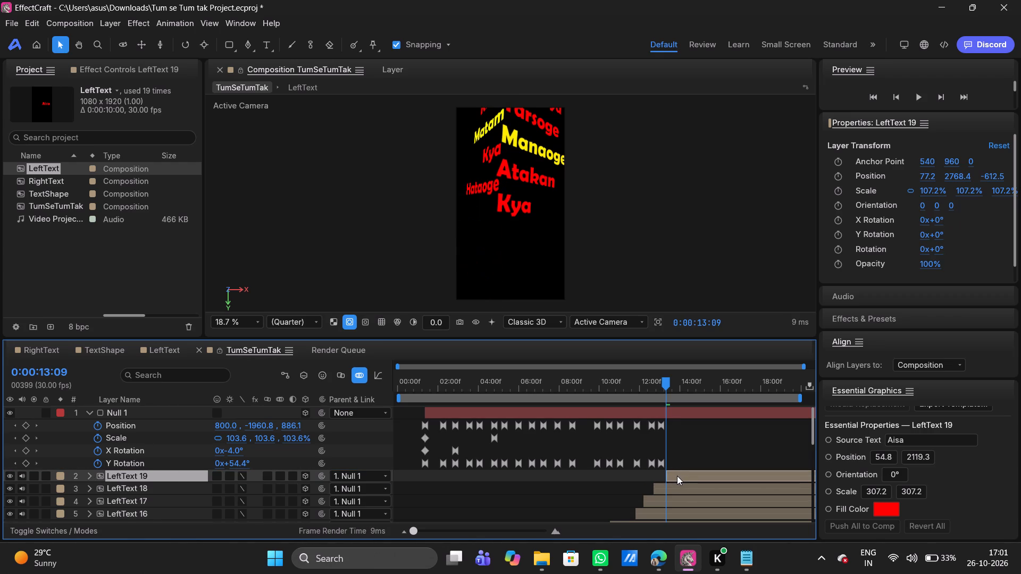
{"action": "left_click_drag", "start_coordinate": [677, 476], "coordinate": [676, 476]}
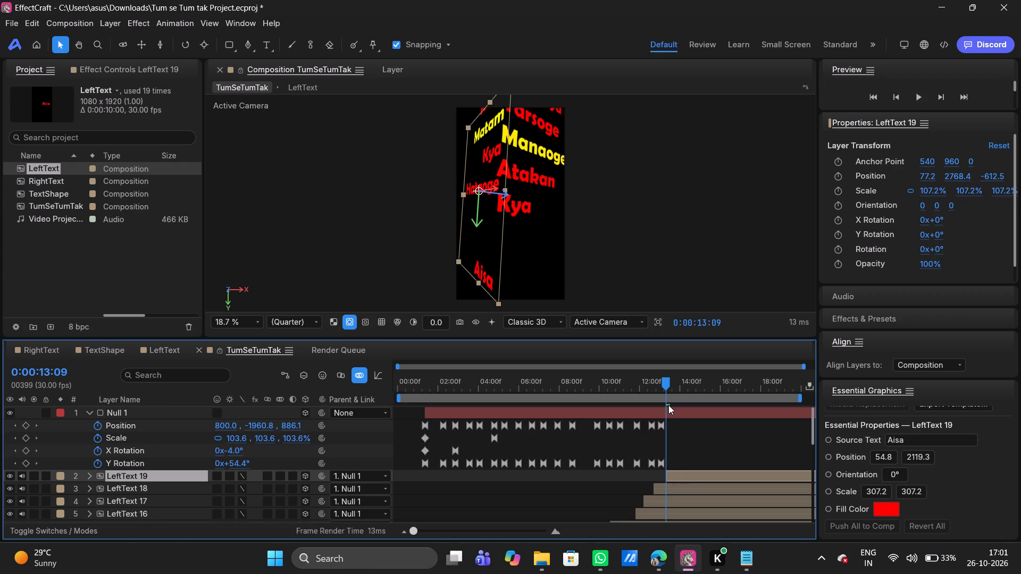
Lower the new Aisa text layer beneath Hataoge by setting its Y position to 3101.2.
{"action": "left_click_drag", "start_coordinate": [667, 382], "coordinate": [702, 377]}
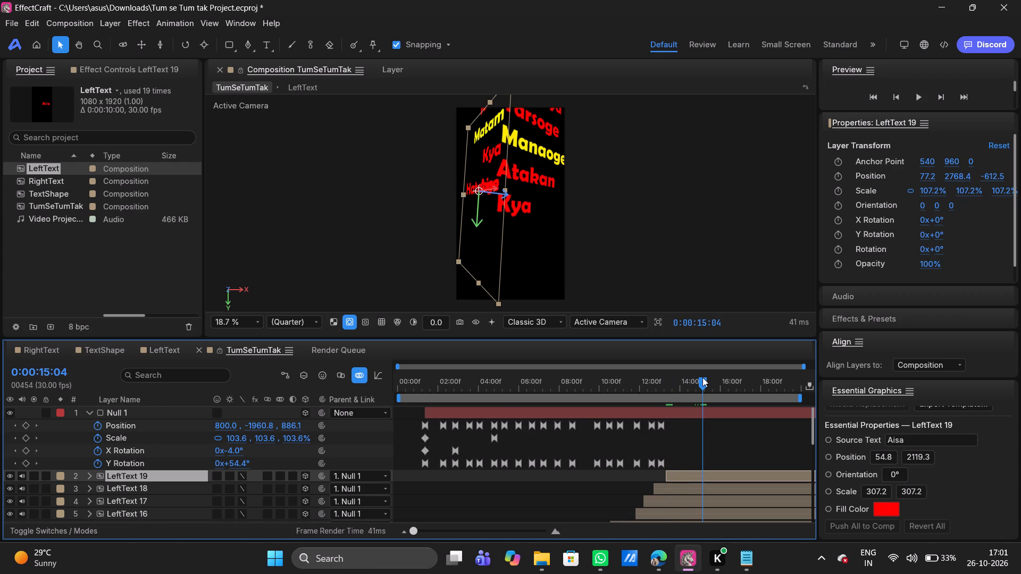
{"action": "left_click_drag", "start_coordinate": [959, 176], "coordinate": [1020, 169]}
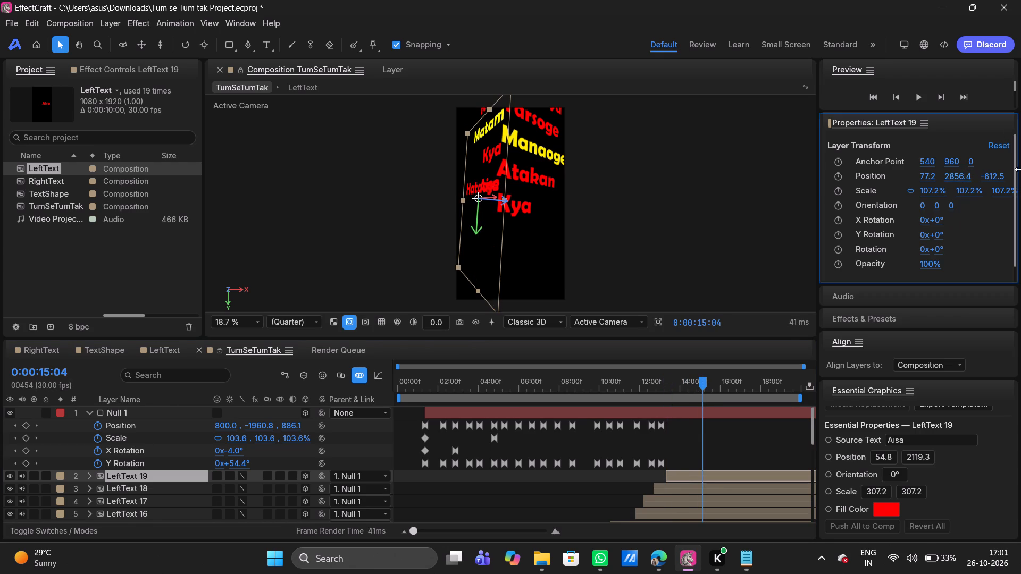
{"action": "left_click_drag", "start_coordinate": [1020, 169], "coordinate": [1020, 178]}
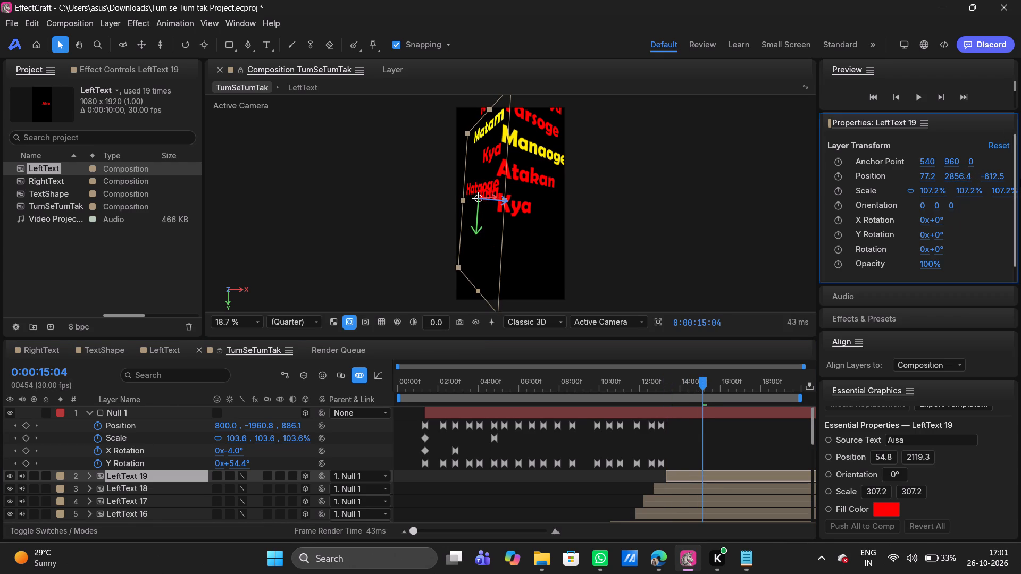
{"action": "left_click_drag", "start_coordinate": [954, 180], "coordinate": [91, 174]}
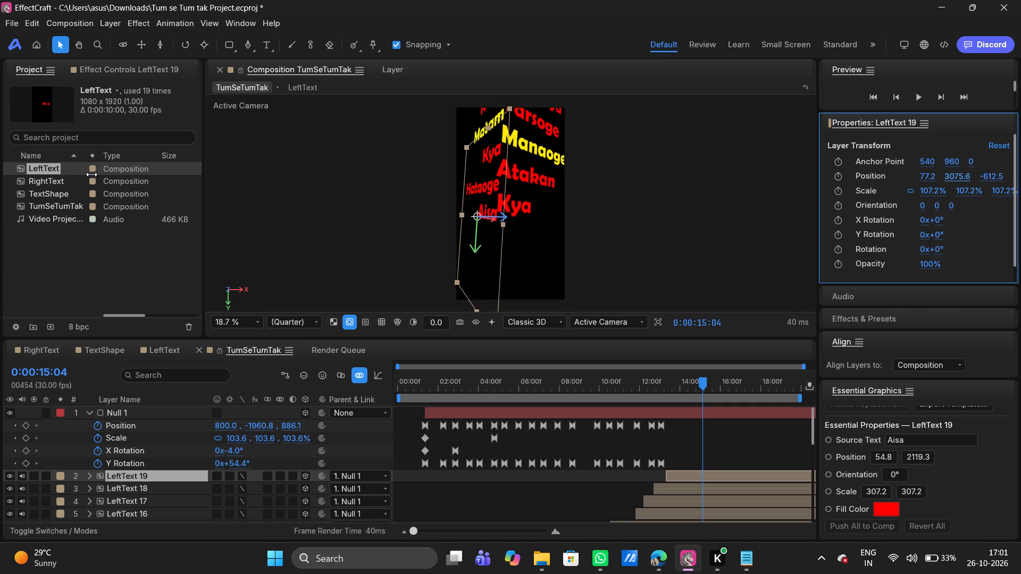
{"action": "left_click_drag", "start_coordinate": [91, 174], "coordinate": [105, 174]}
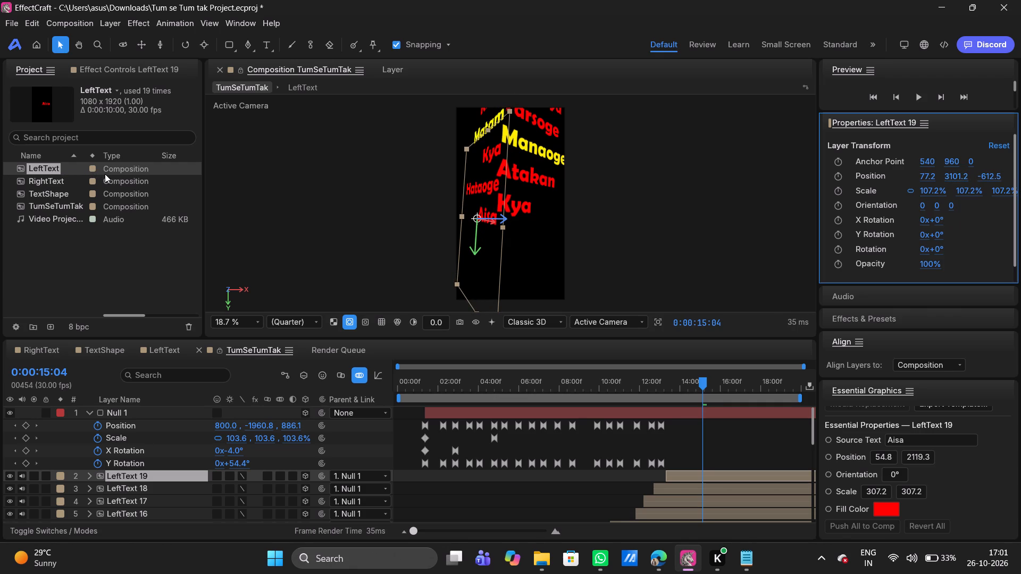
Change the source text of LeftText 19 to "Khud ko".
{"action": "left_click", "coordinate": [917, 441]}
{"action": "key", "text": "BackSpace"}
{"action": "key", "text": "BackSpace"}
{"action": "key", "text": "BackSpace"}
{"action": "key", "text": "BackSpace"}
{"action": "key", "text": "BackSpace"}
{"action": "type", "text": "Khud"}
{"action": "key", "text": "space"}
{"action": "key", "text": "BackSpace"}
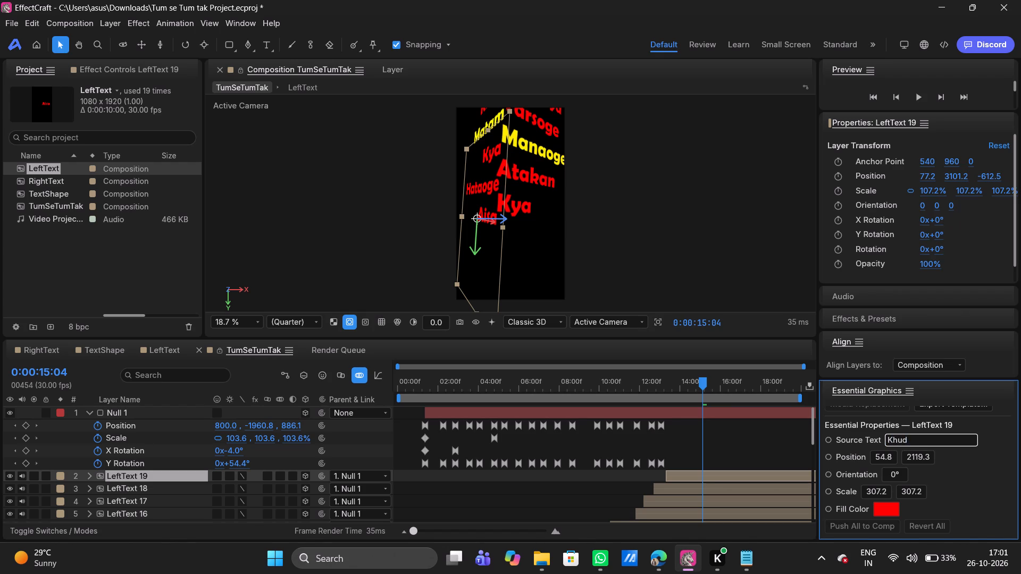
{"action": "key", "text": "space"}
{"action": "type", "text": "ko"}
{"action": "key", "text": "Return"}
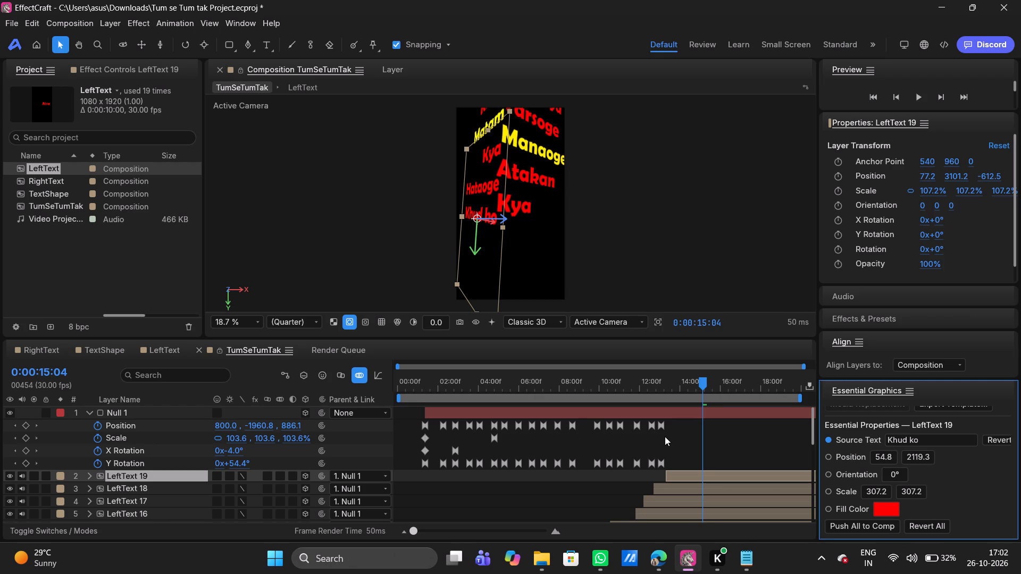
At 13:19, keyframe Null 1 with a Y Rotation of 31.2° and a Y position of -2097.6, facing Khud ko.
{"action": "left_click_drag", "start_coordinate": [701, 382], "coordinate": [665, 379]}
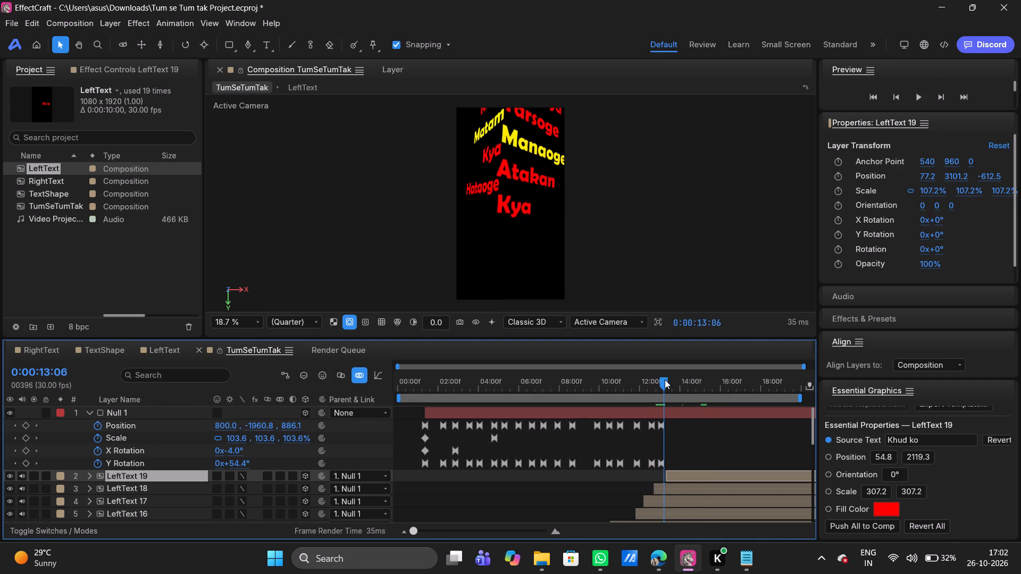
{"action": "left_click_drag", "start_coordinate": [665, 379], "coordinate": [673, 381]}
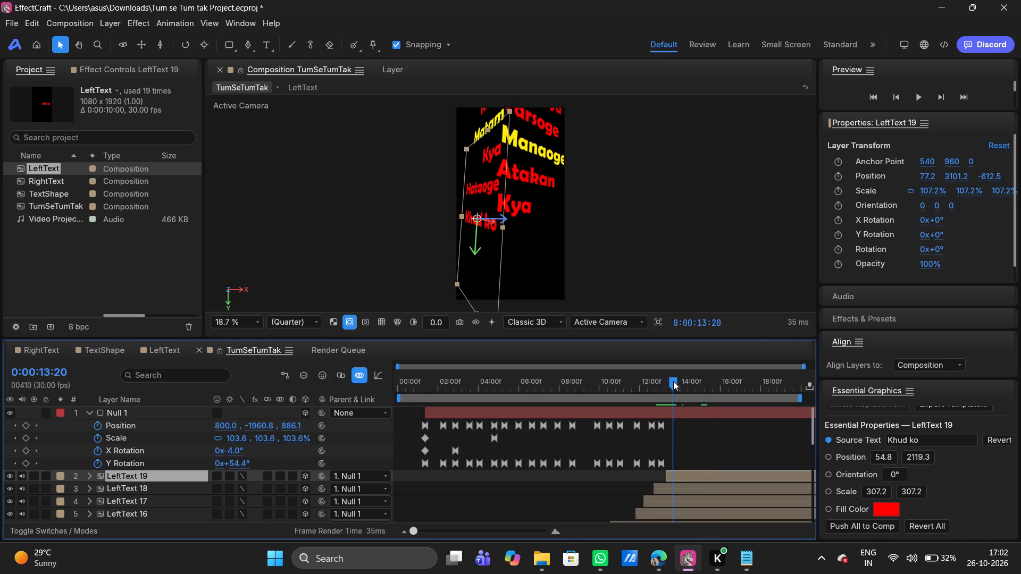
{"action": "left_click_drag", "start_coordinate": [673, 381], "coordinate": [673, 381]}
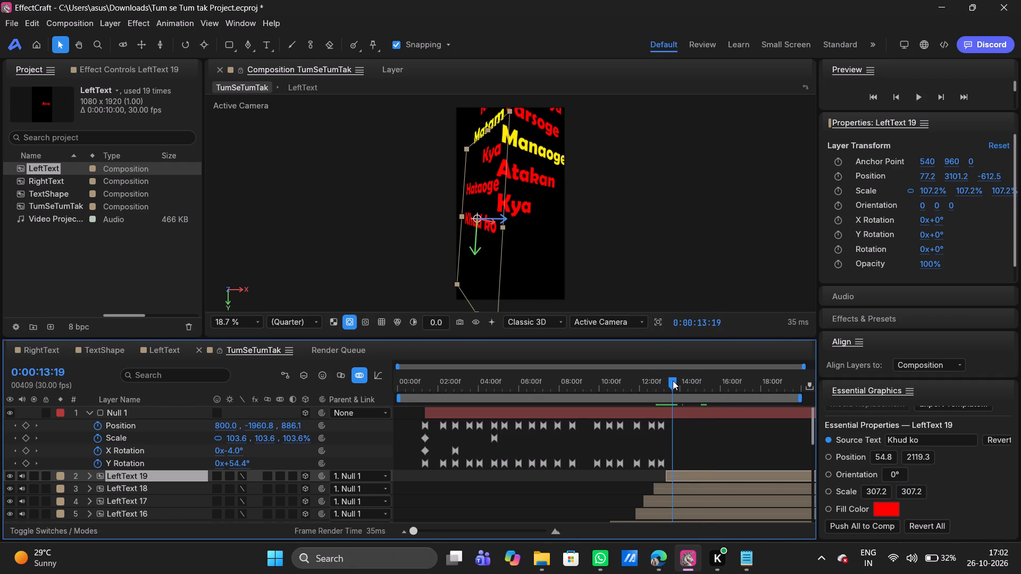
{"action": "left_click_drag", "start_coordinate": [243, 463], "coordinate": [289, 461]}
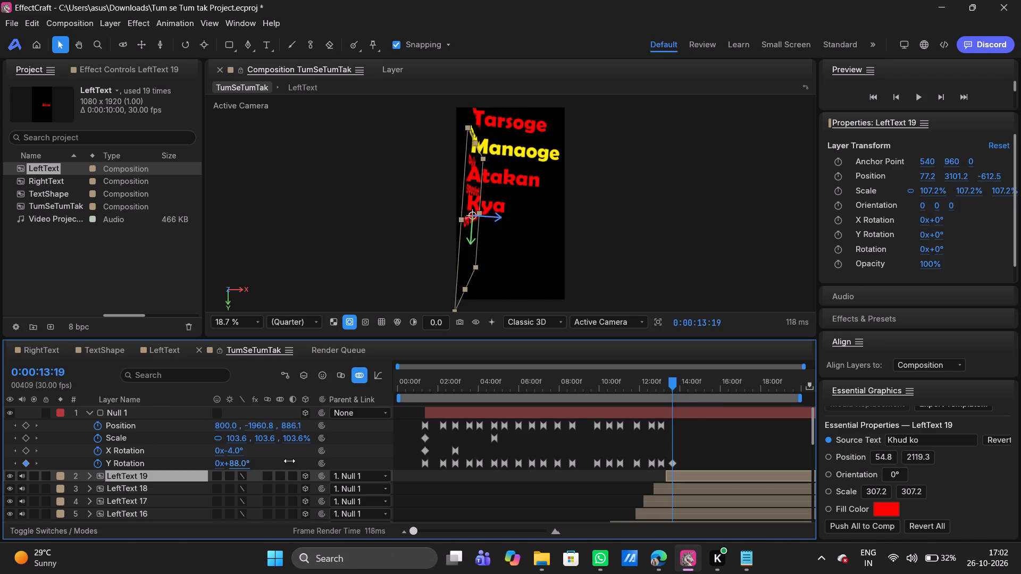
{"action": "left_click_drag", "start_coordinate": [289, 461], "coordinate": [219, 459]}
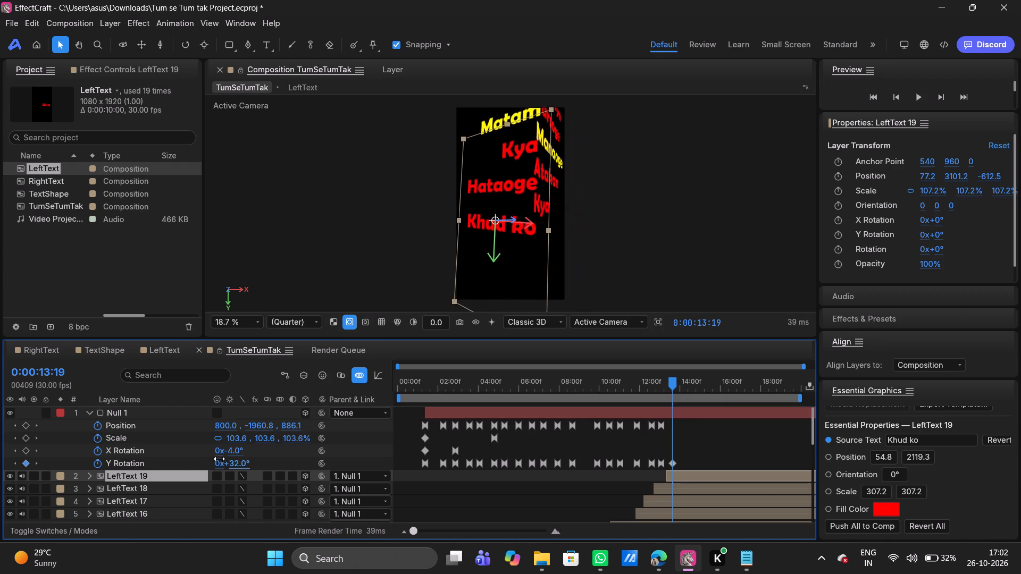
{"action": "left_click_drag", "start_coordinate": [219, 459], "coordinate": [219, 457]}
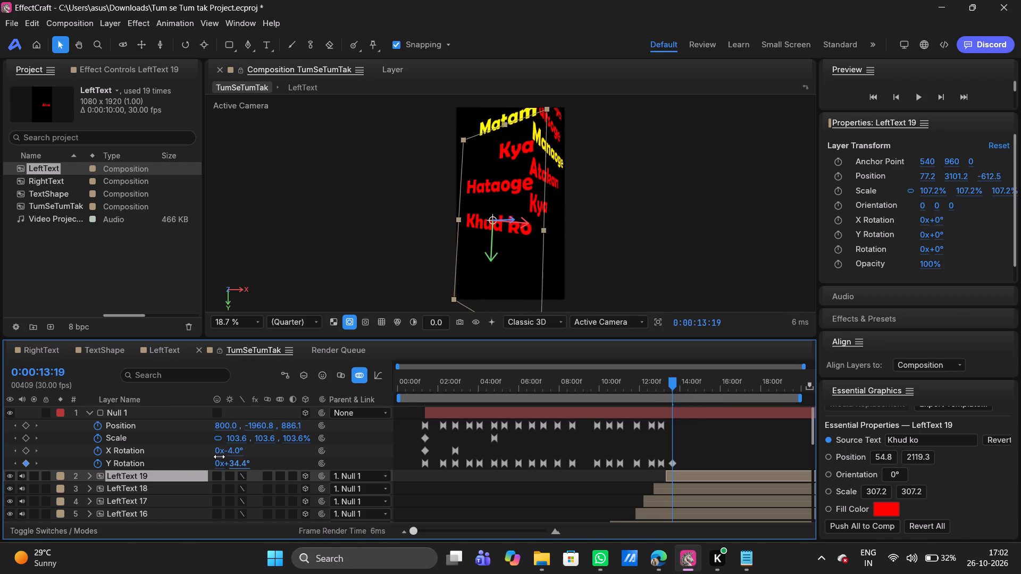
{"action": "left_click_drag", "start_coordinate": [219, 457], "coordinate": [213, 454]}
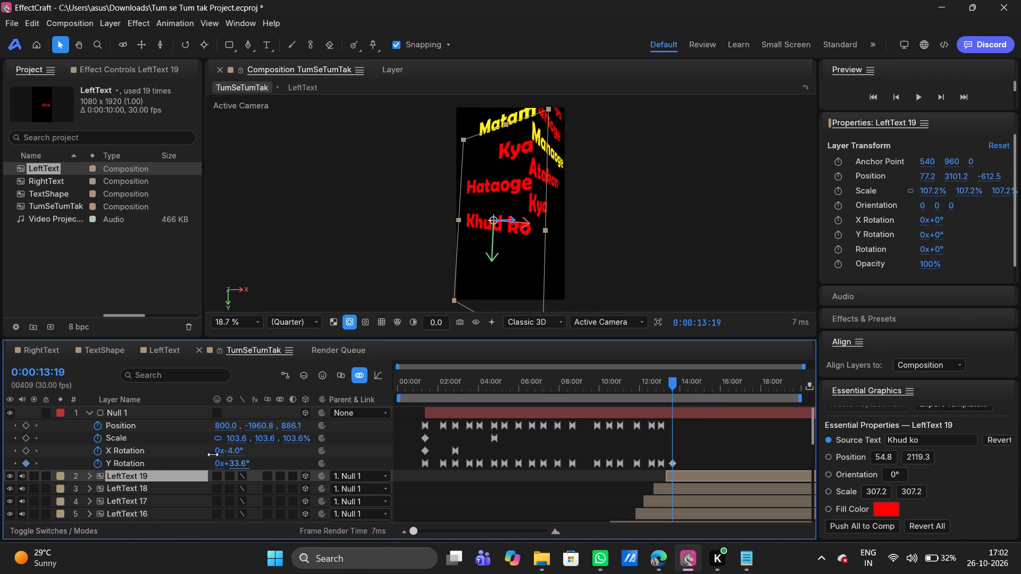
{"action": "left_click_drag", "start_coordinate": [213, 454], "coordinate": [214, 454]}
{"action": "left_click_drag", "start_coordinate": [257, 427], "coordinate": [295, 425]}
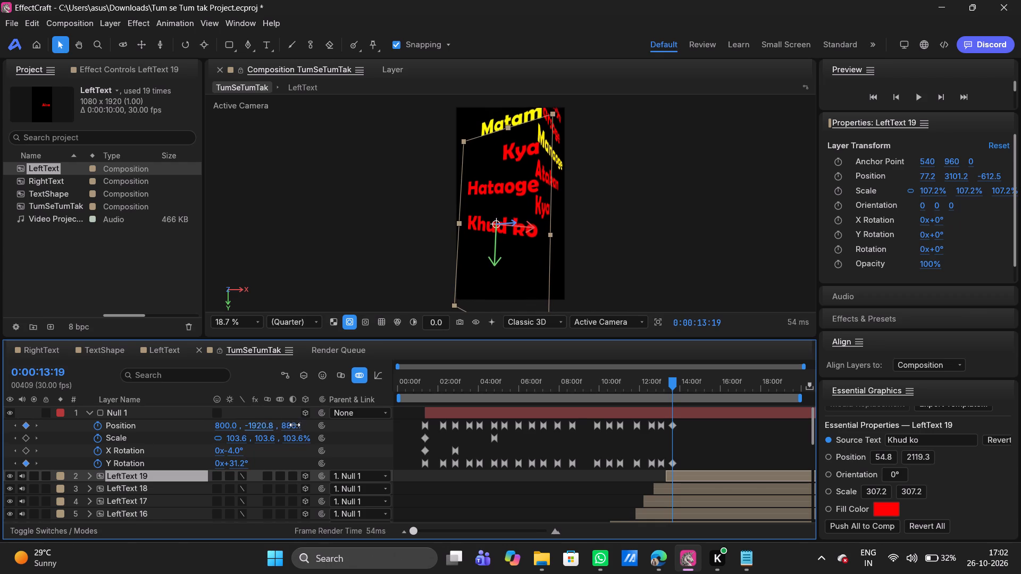
{"action": "left_click_drag", "start_coordinate": [295, 425], "coordinate": [168, 411]}
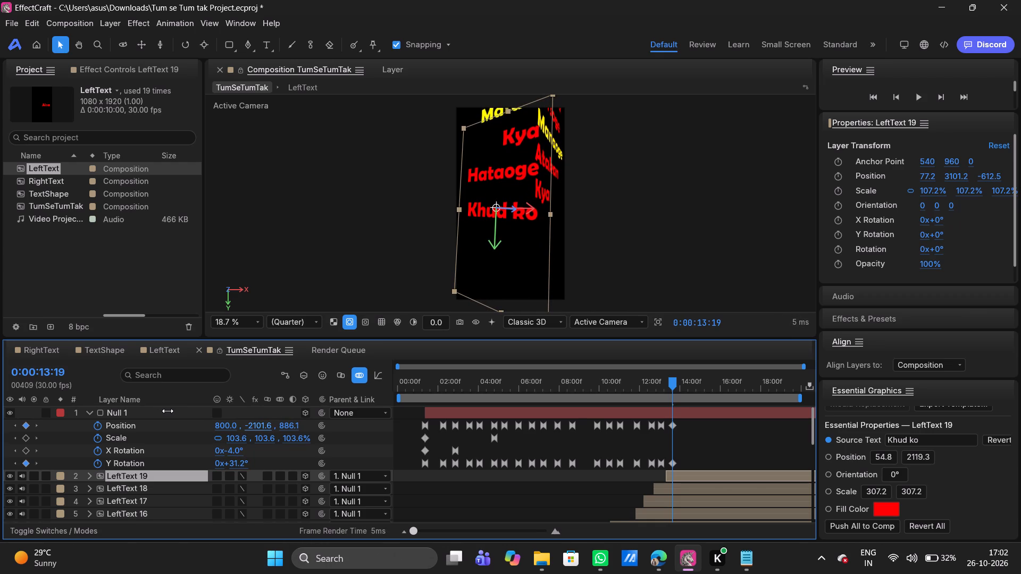
{"action": "left_click_drag", "start_coordinate": [168, 411], "coordinate": [170, 410]}
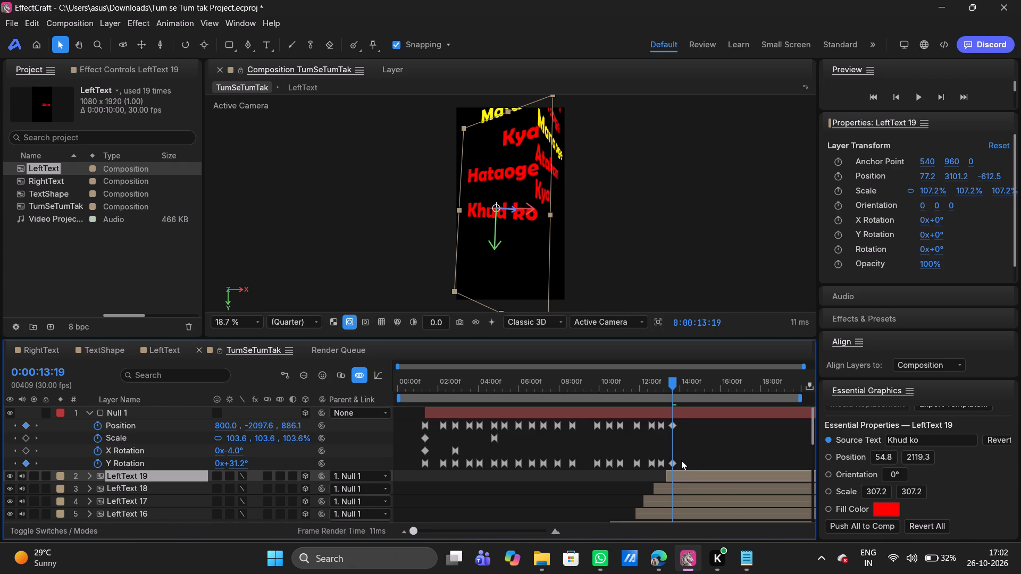
Easy Ease Null 1's last two Position and Y Rotation keyframes and lengthen both speed handles so speed peaks mid-move.
{"action": "left_click_drag", "start_coordinate": [680, 466], "coordinate": [658, 423]}
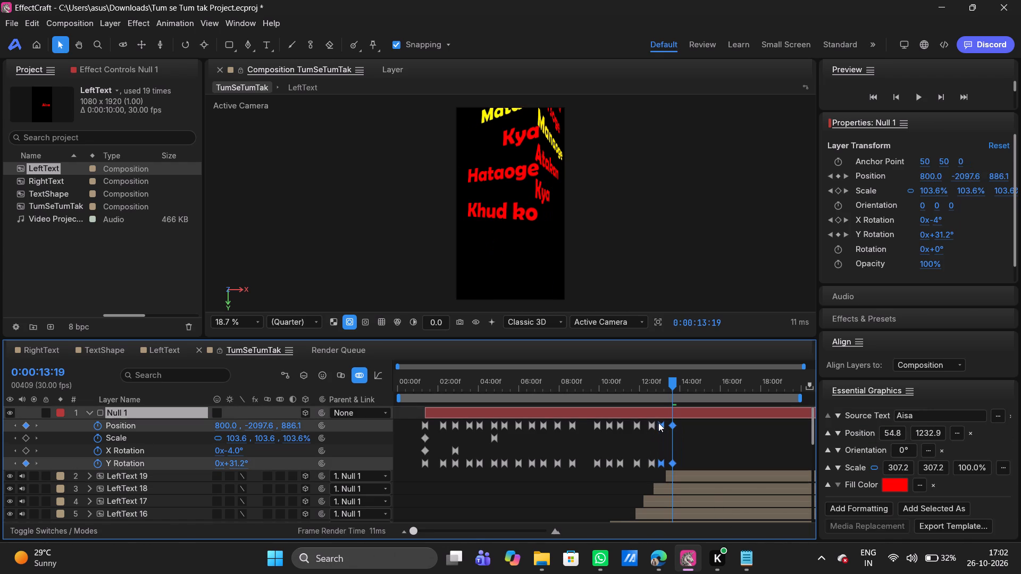
{"action": "left_click", "coordinate": [375, 369]}
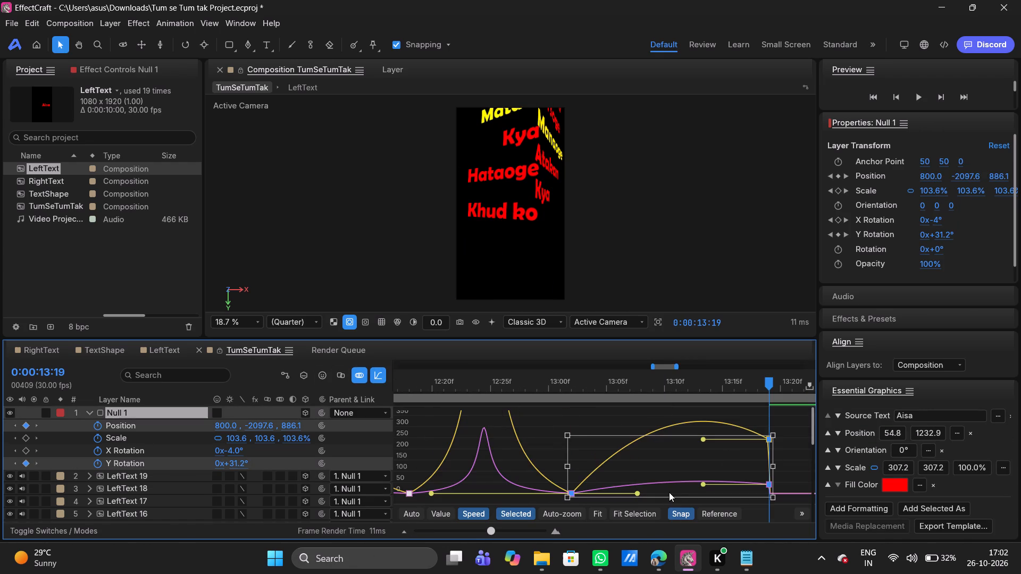
{"action": "key", "text": "F9"}
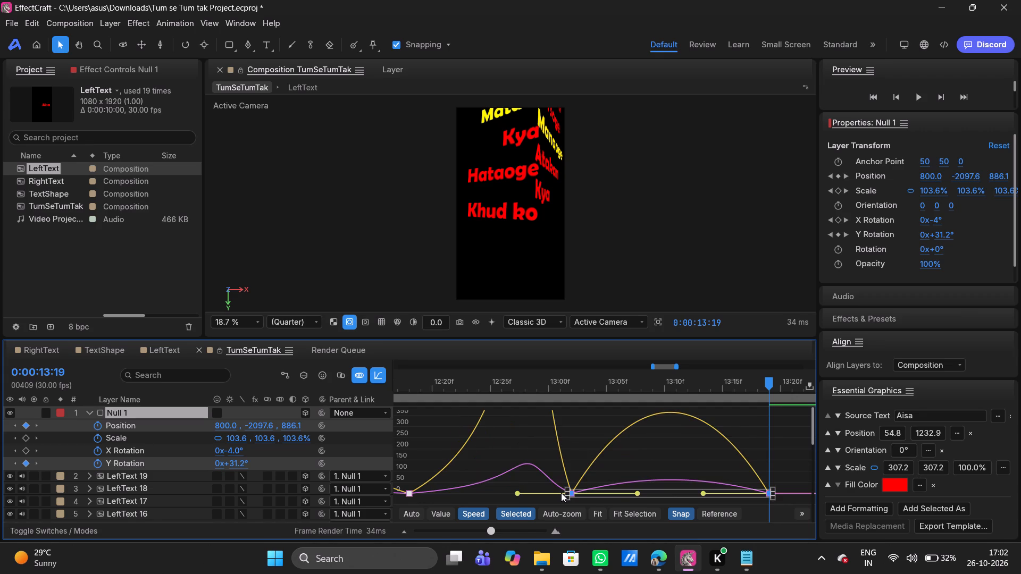
{"action": "left_click_drag", "start_coordinate": [637, 493], "coordinate": [724, 502]}
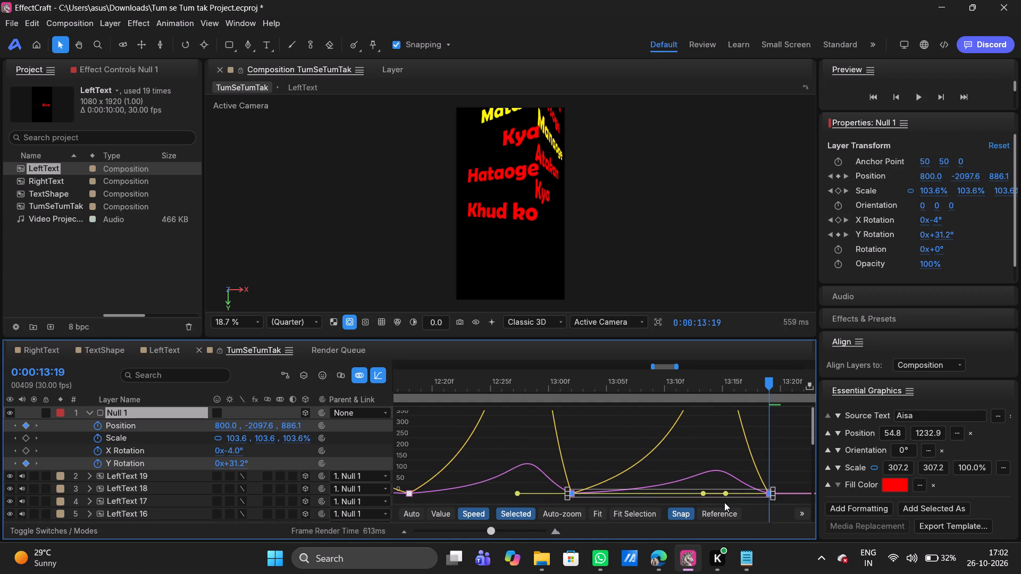
{"action": "left_click_drag", "start_coordinate": [724, 502], "coordinate": [723, 503]}
{"action": "left_click_drag", "start_coordinate": [702, 495], "coordinate": [625, 495]}
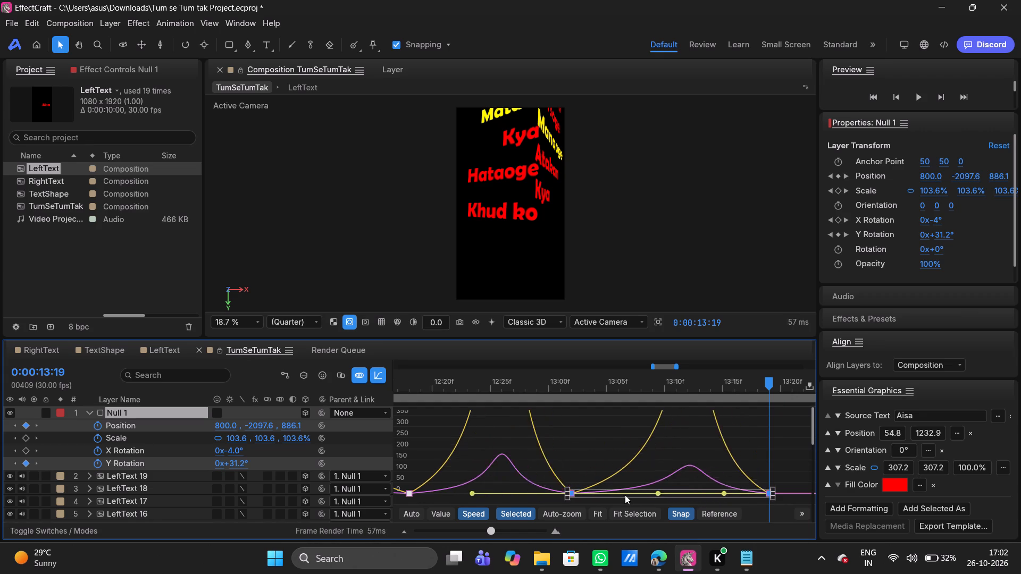
{"action": "left_click_drag", "start_coordinate": [625, 495], "coordinate": [632, 495]}
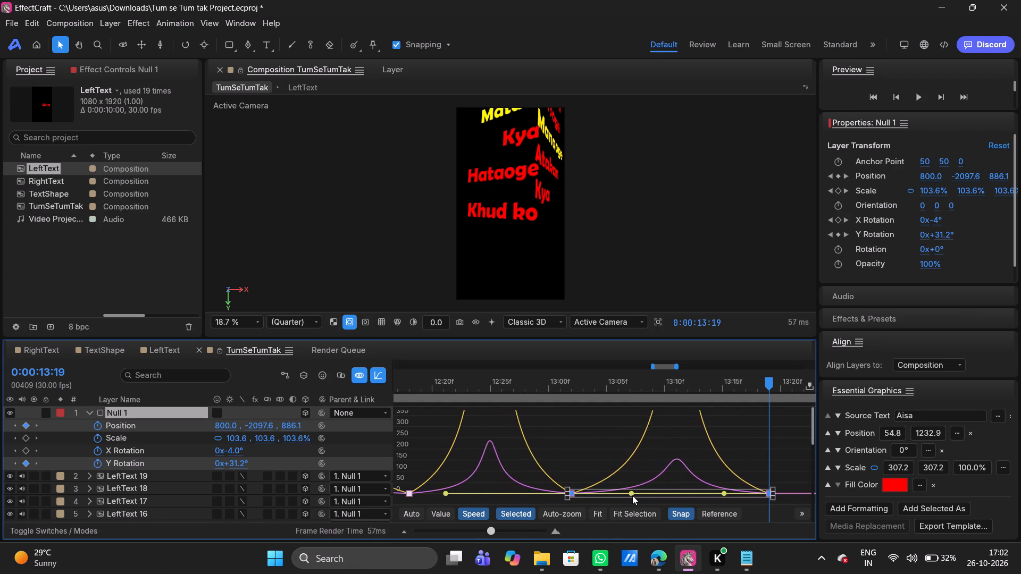
{"action": "left_click_drag", "start_coordinate": [632, 495], "coordinate": [633, 495]}
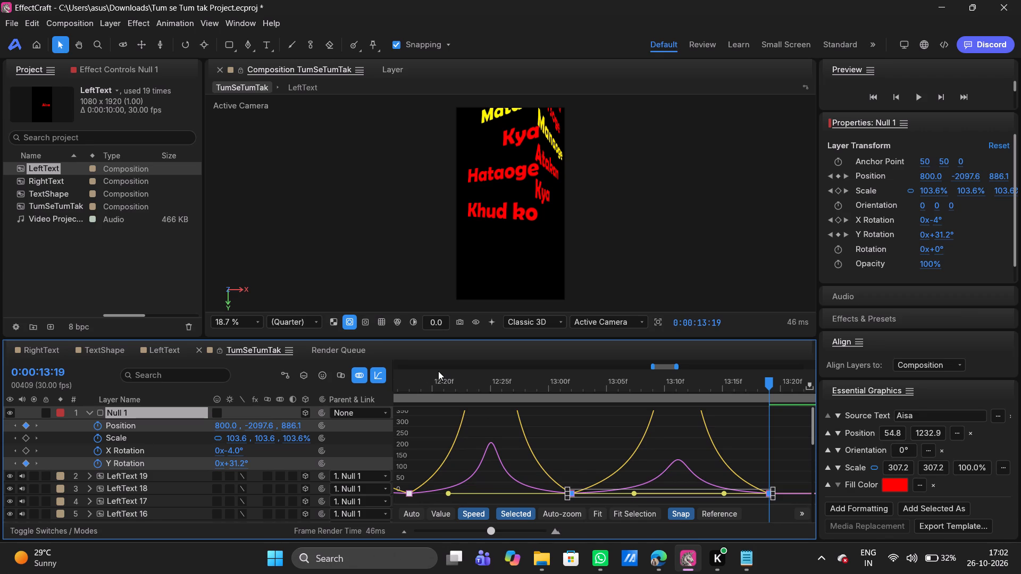
Play back the lyric animation repeatedly from about 6:27 through Khud ko to check the null's keyframe timing against the song.
{"action": "left_click", "coordinate": [377, 374]}
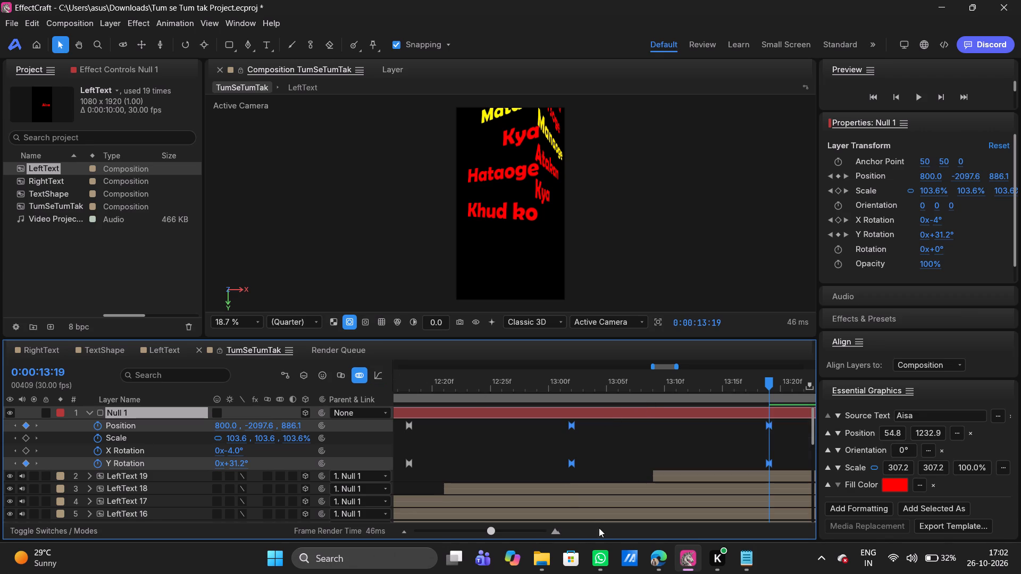
{"action": "left_click_drag", "start_coordinate": [492, 528], "coordinate": [342, 526]}
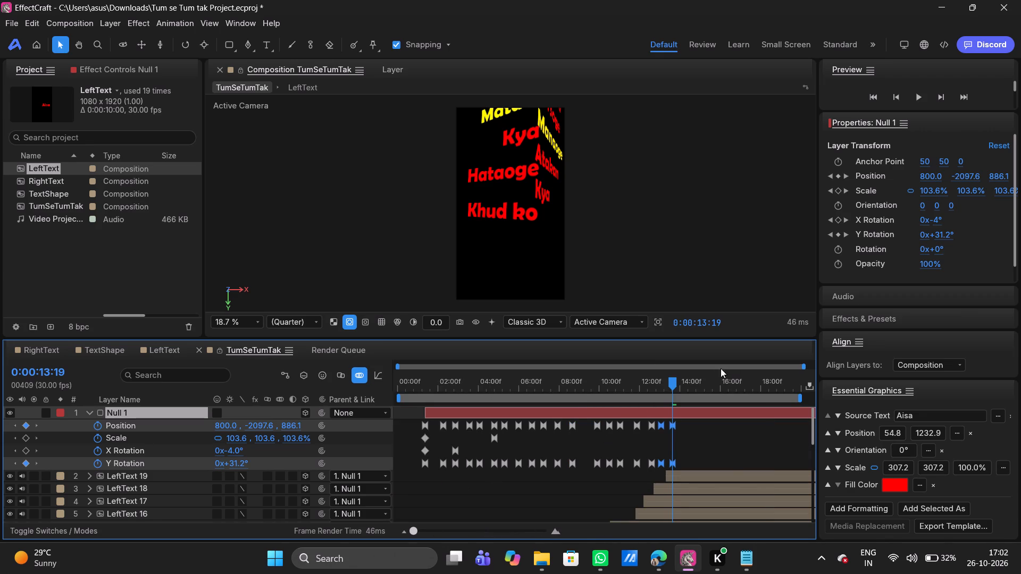
{"action": "left_click_drag", "start_coordinate": [672, 384], "coordinate": [537, 395]}
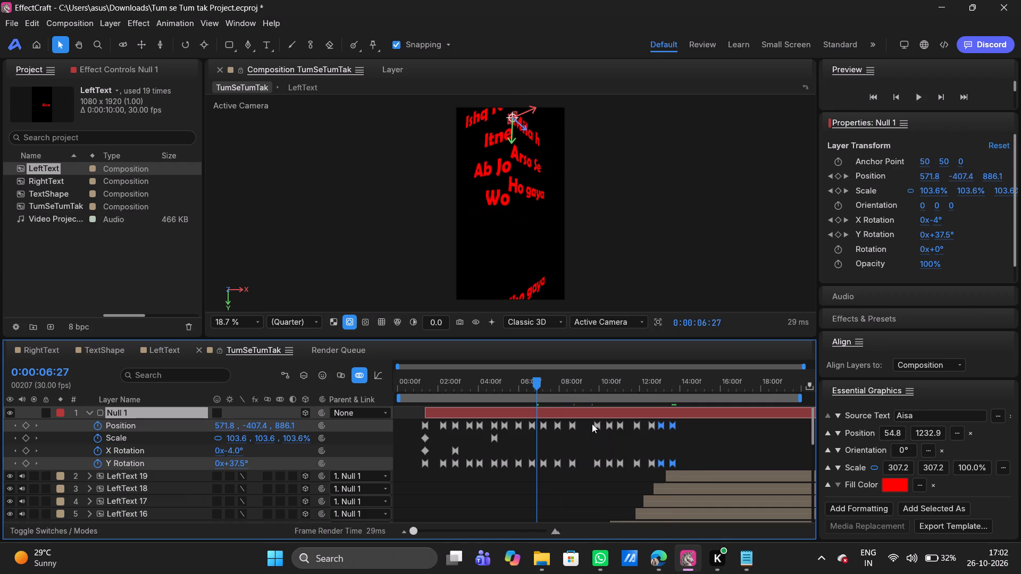
{"action": "key", "text": "space"}
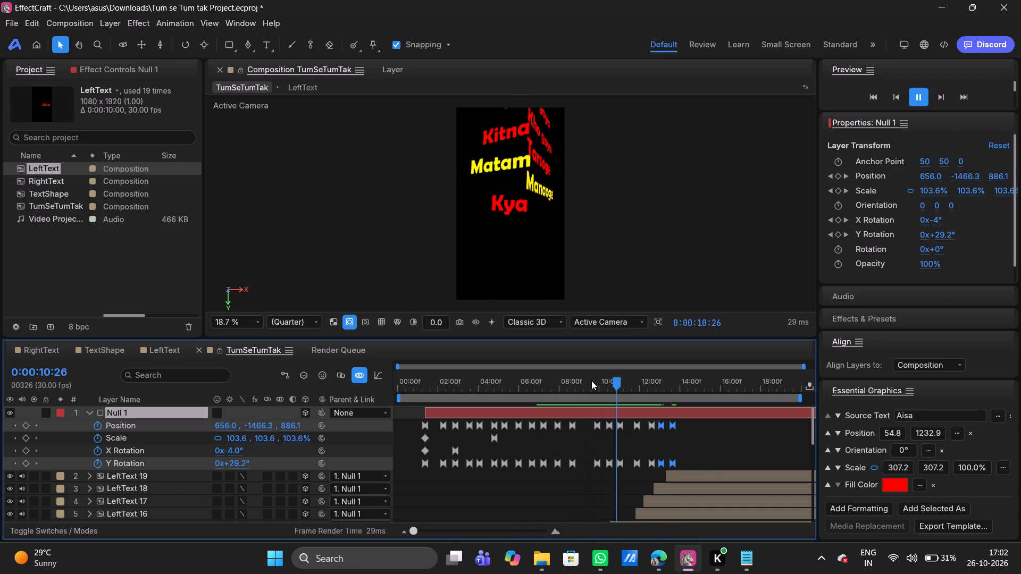
{"action": "left_click_drag", "start_coordinate": [613, 384], "coordinate": [585, 382]}
{"action": "key", "text": "space"}
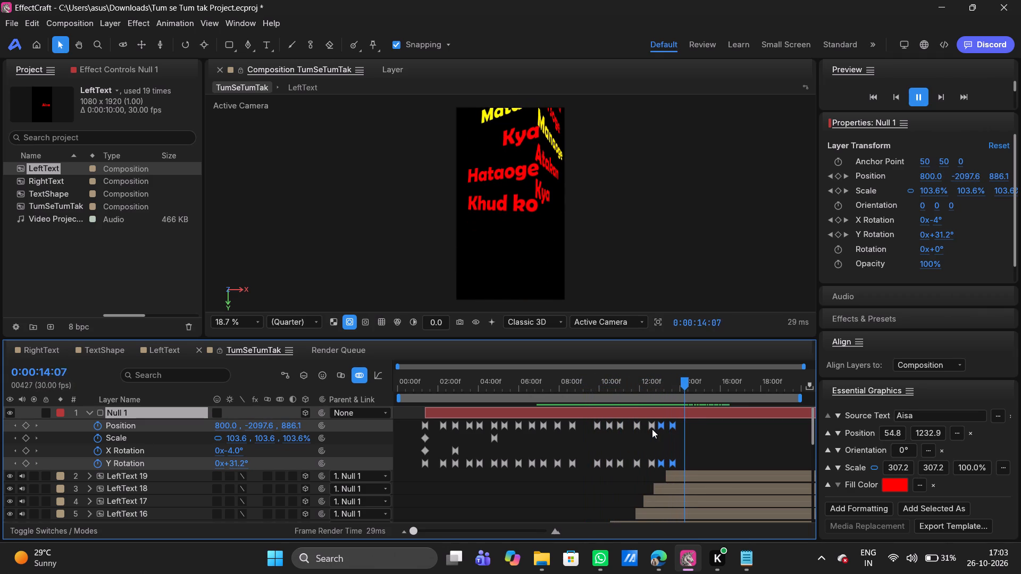
{"action": "left_click_drag", "start_coordinate": [712, 384], "coordinate": [587, 379]}
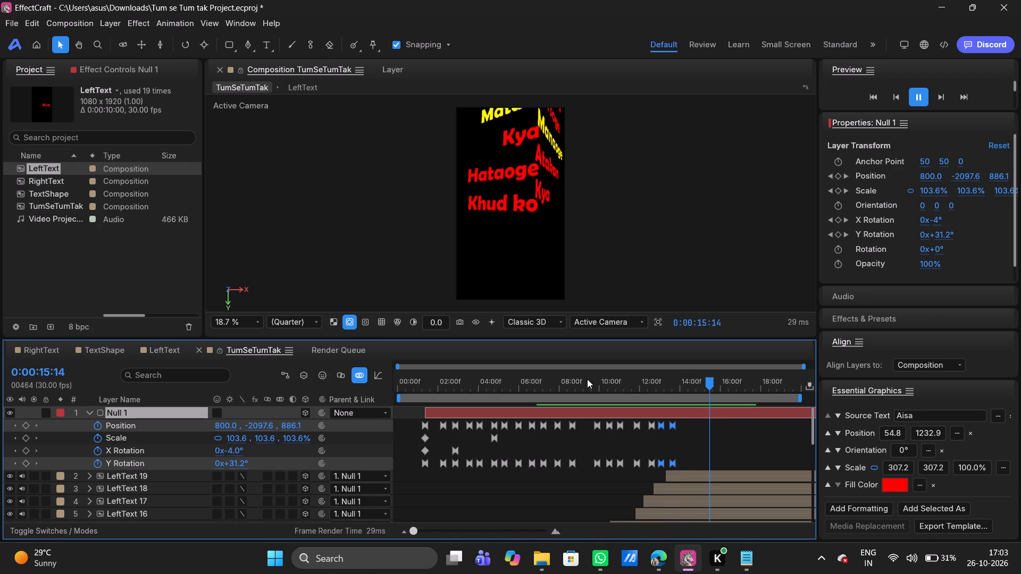
{"action": "left_click_drag", "start_coordinate": [587, 379], "coordinate": [585, 379]}
{"action": "left_click_drag", "start_coordinate": [603, 377], "coordinate": [581, 382]}
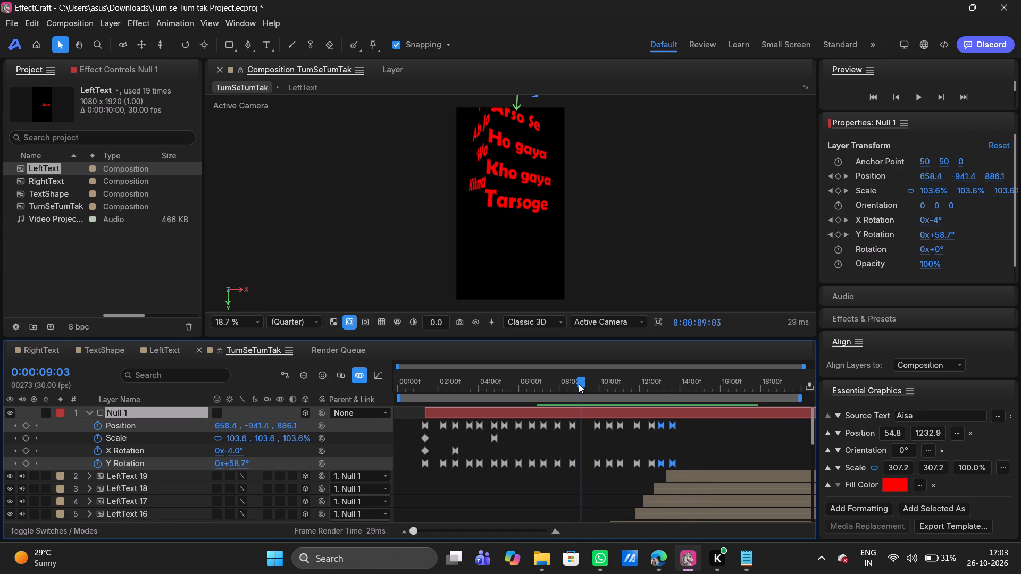
{"action": "left_click_drag", "start_coordinate": [580, 384], "coordinate": [546, 384]}
{"action": "key", "text": "space"}
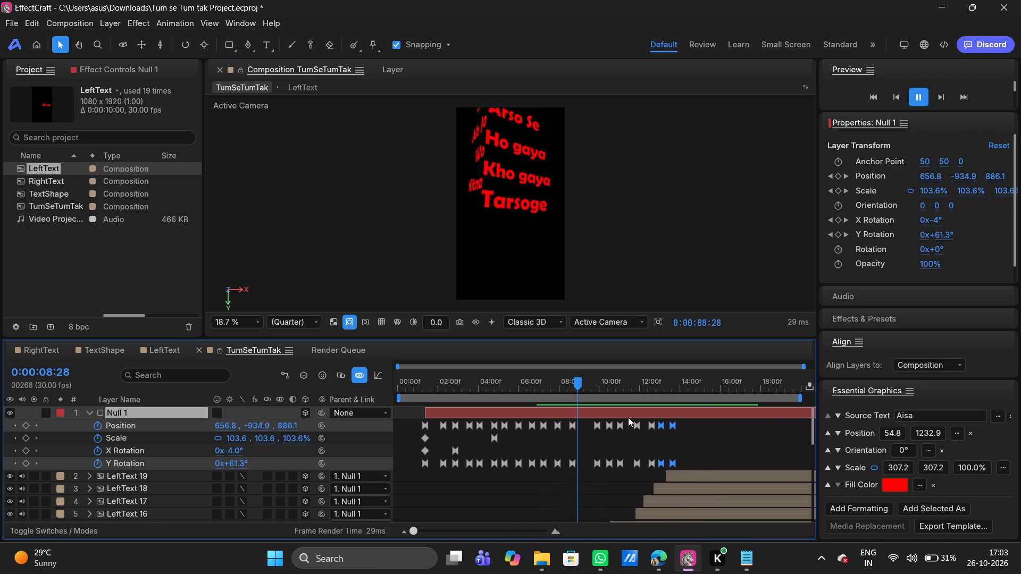
{"action": "key", "text": "space"}
{"action": "key", "text": "space"}
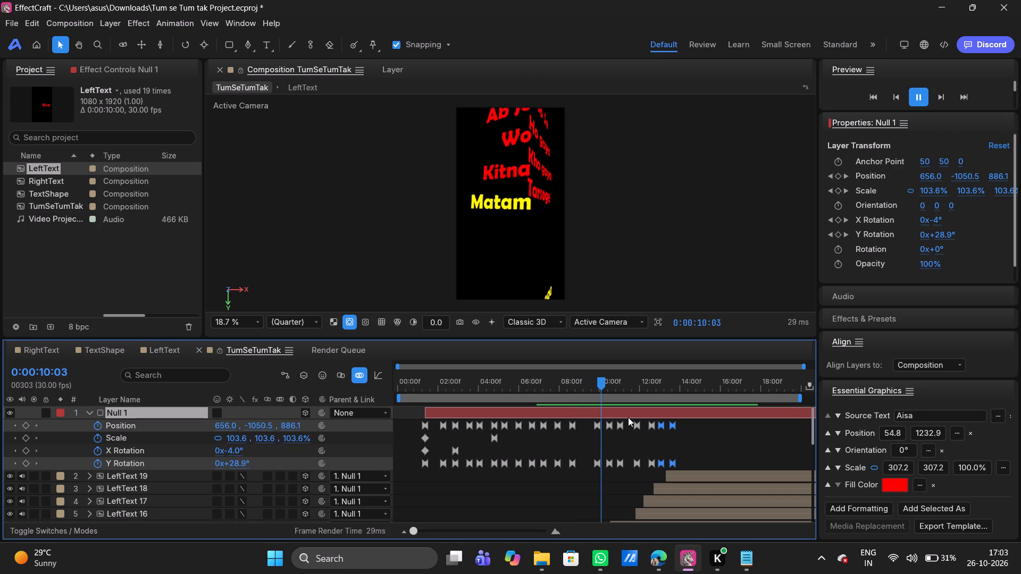
{"action": "left_click_drag", "start_coordinate": [609, 376], "coordinate": [559, 379]}
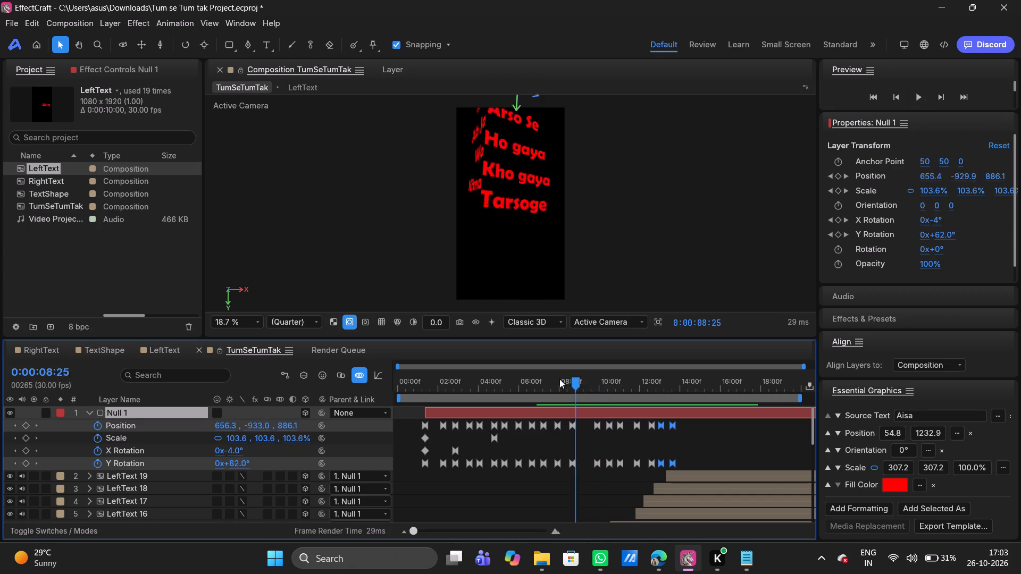
{"action": "left_click_drag", "start_coordinate": [559, 379], "coordinate": [557, 379]}
{"action": "key", "text": "space"}
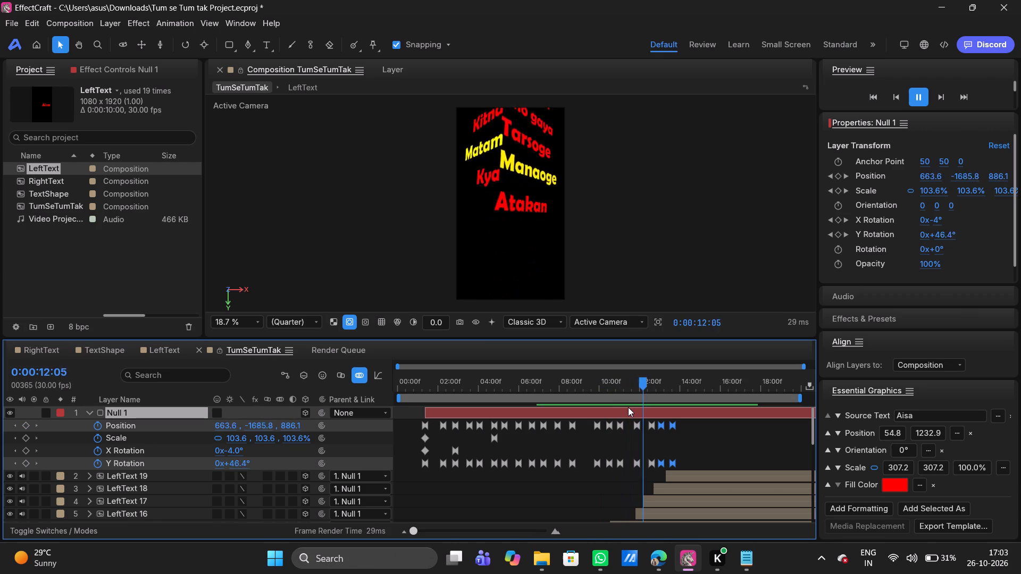
{"action": "key", "text": "space"}
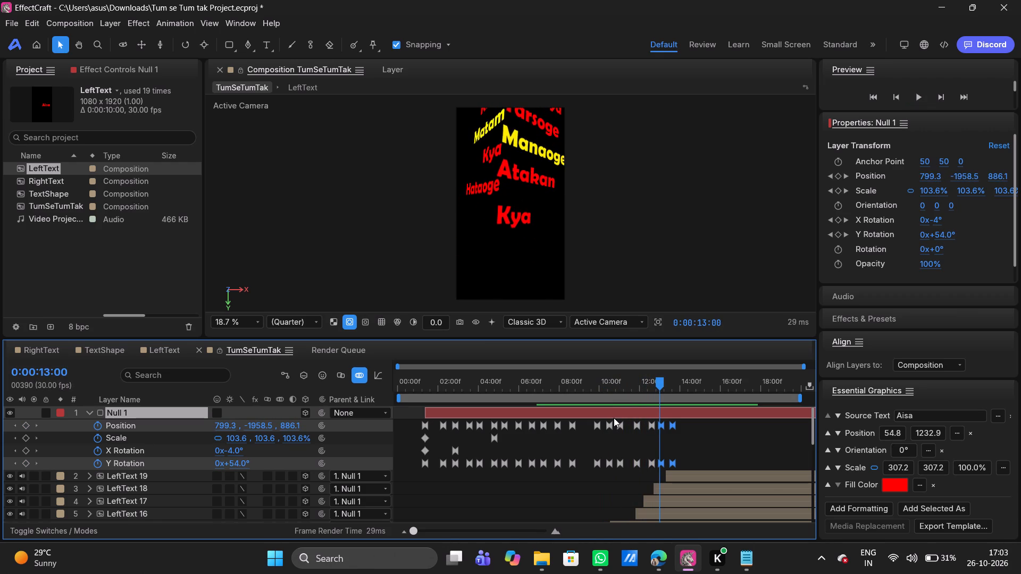
Shift Null 1's last five pairs of Position and Y Rotation keyframes 10 frames later, so the first pair sits at 11:11.
{"action": "left_click_drag", "start_coordinate": [614, 418], "coordinate": [647, 446]}
{"action": "key", "text": "ctrl+z"}
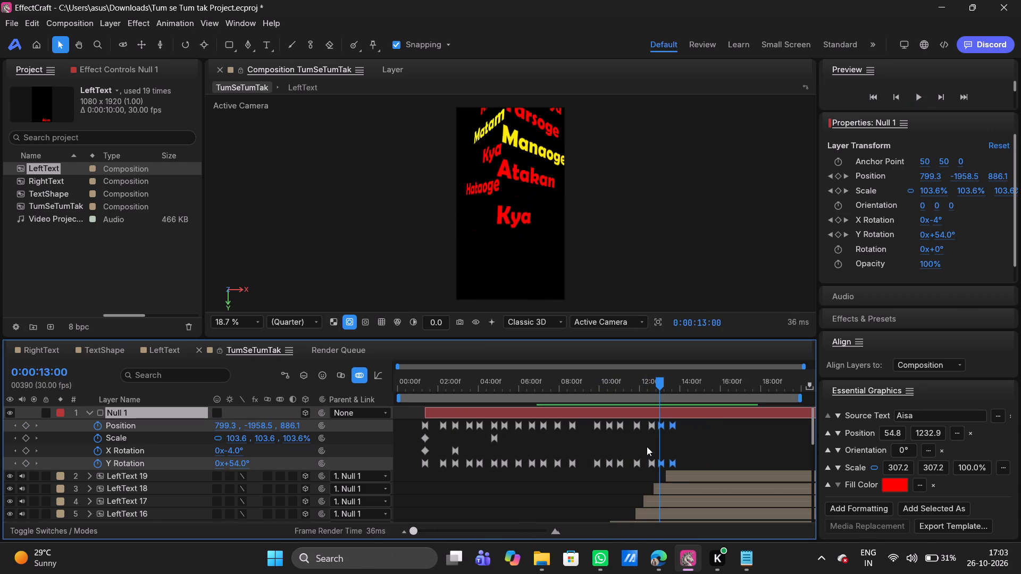
{"action": "left_click", "coordinate": [638, 444]}
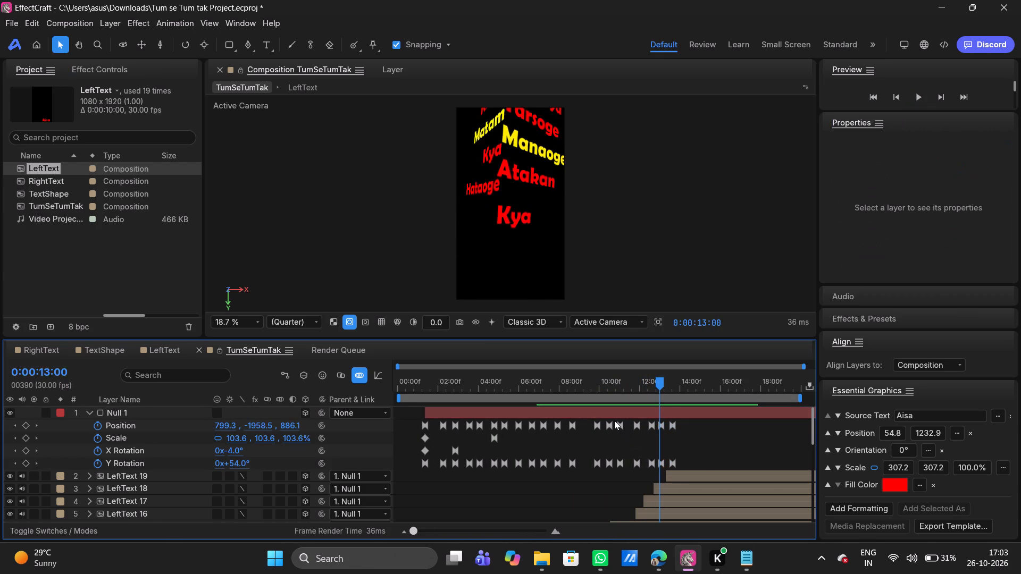
{"action": "left_click_drag", "start_coordinate": [614, 420], "coordinate": [686, 469]}
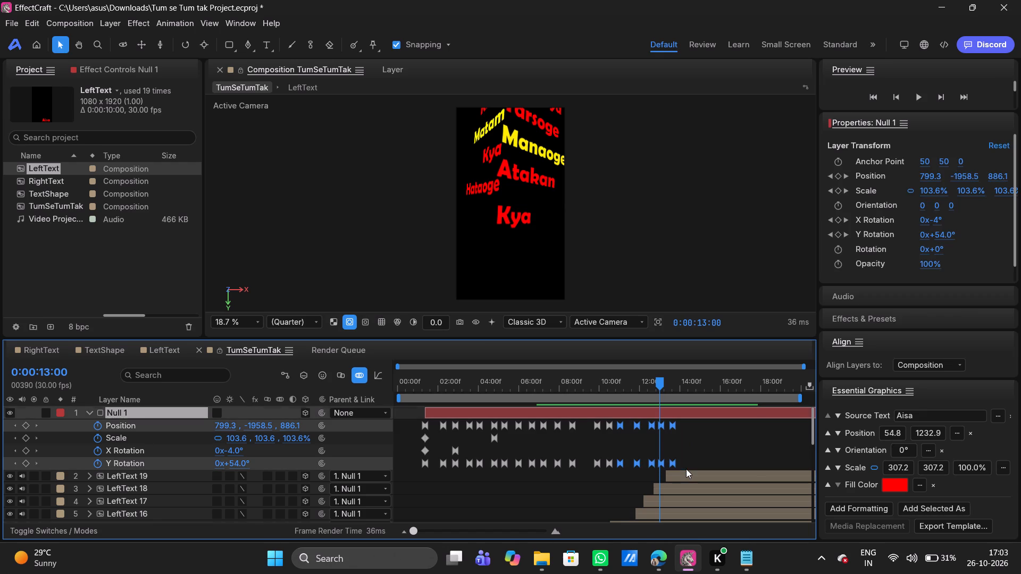
{"action": "left_click_drag", "start_coordinate": [618, 463], "coordinate": [625, 463]}
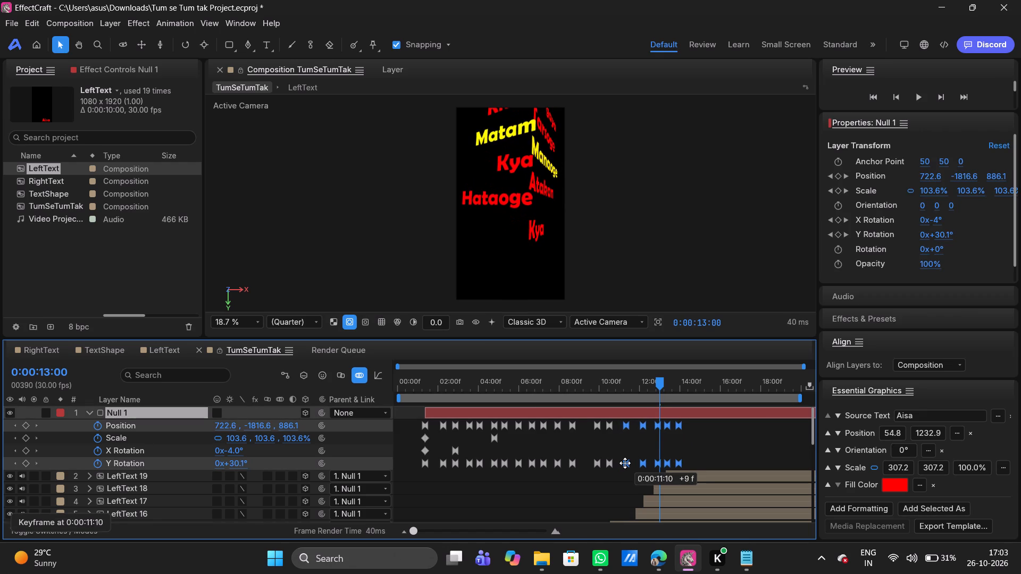
{"action": "left_click_drag", "start_coordinate": [625, 463], "coordinate": [626, 463]}
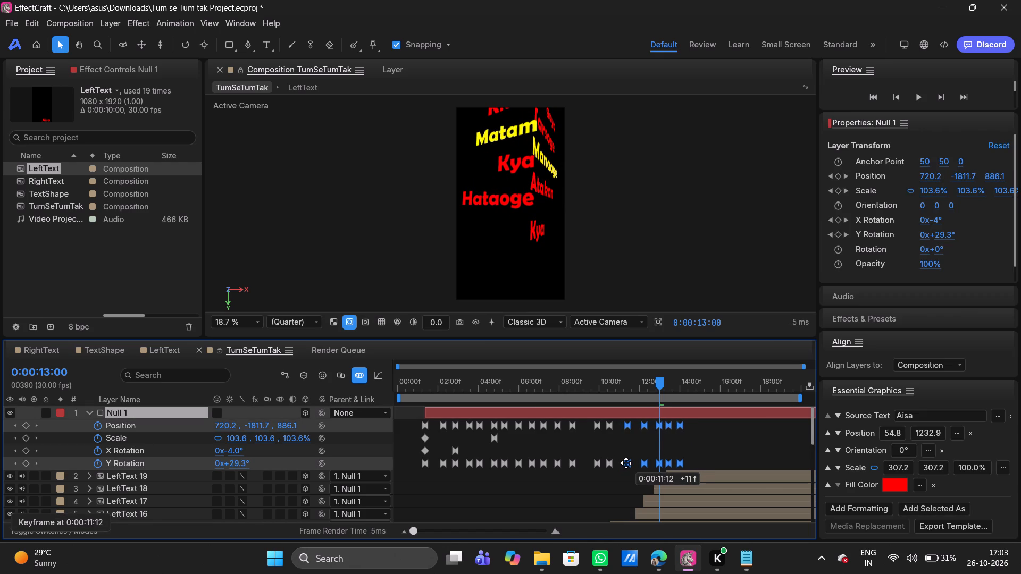
{"action": "left_click_drag", "start_coordinate": [626, 463], "coordinate": [625, 463]}
Replay and scrub the section around Kho gaya and Kitna, near 7:00 to 8:00, to check the lyric timing.
{"action": "left_click_drag", "start_coordinate": [660, 383], "coordinate": [595, 382]}
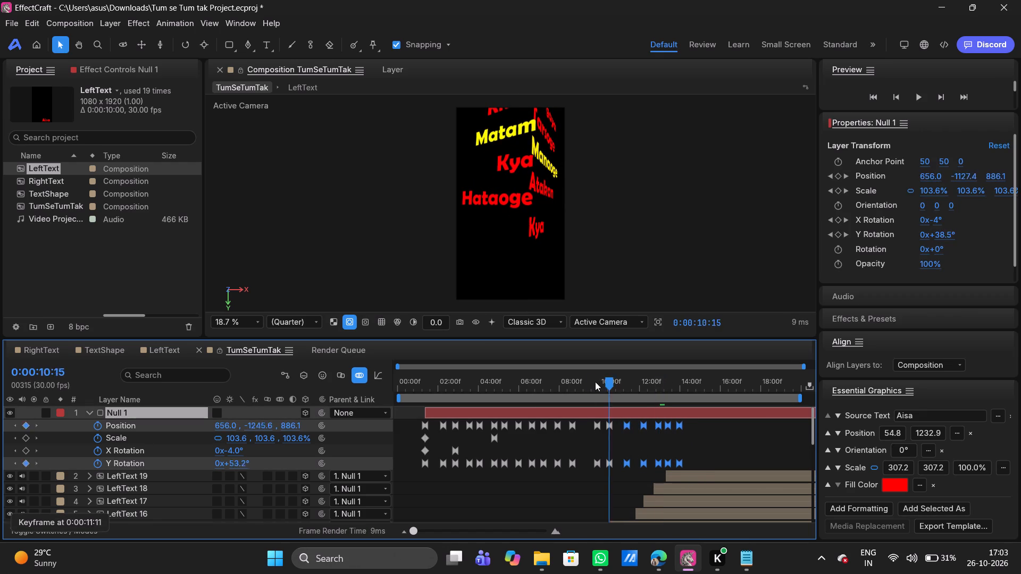
{"action": "left_click_drag", "start_coordinate": [595, 382], "coordinate": [539, 386]}
{"action": "key", "text": "space"}
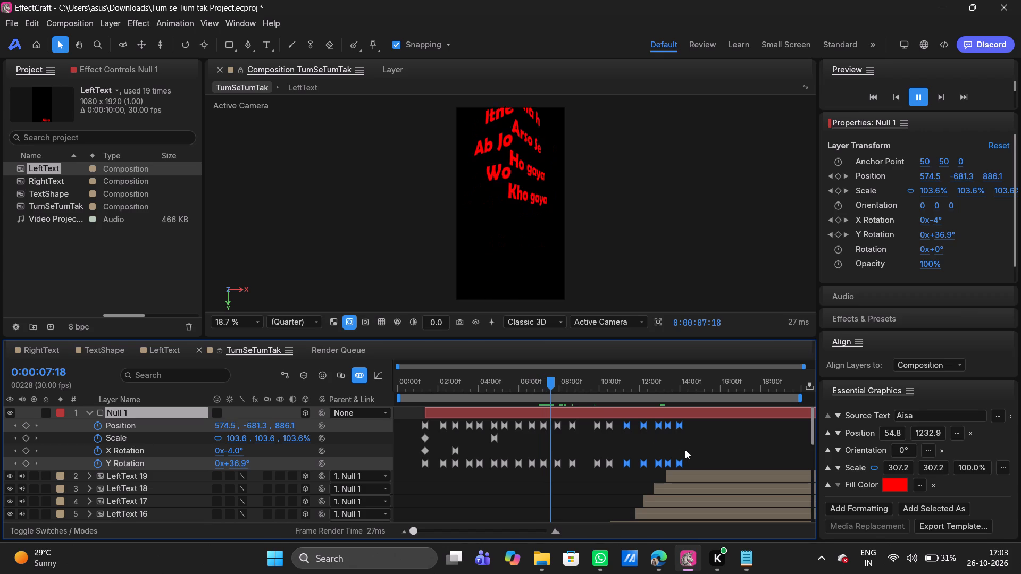
{"action": "left_click_drag", "start_coordinate": [555, 381], "coordinate": [534, 381]}
{"action": "key", "text": "space"}
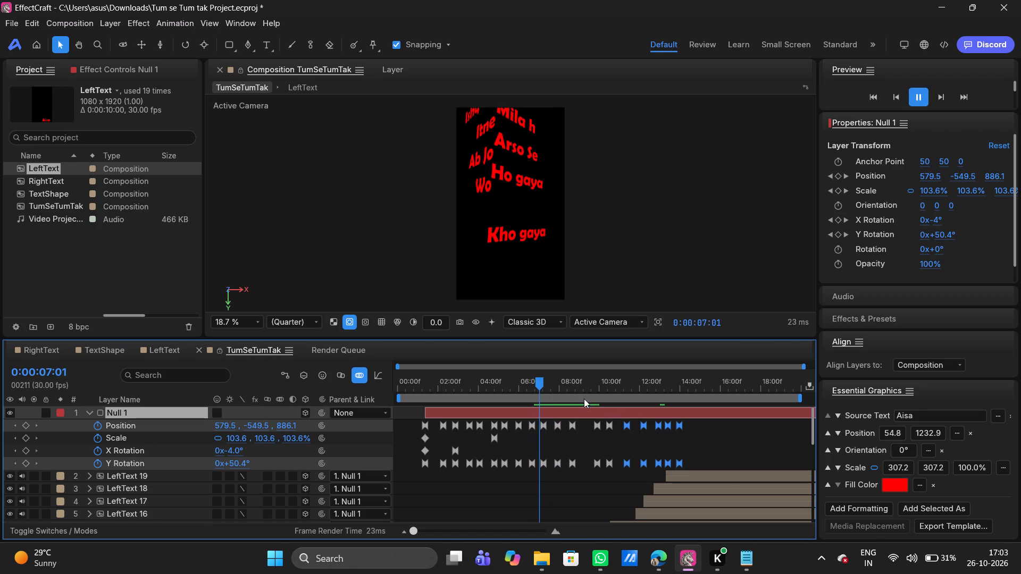
{"action": "left_click", "coordinate": [554, 387]}
{"action": "key", "text": "space"}
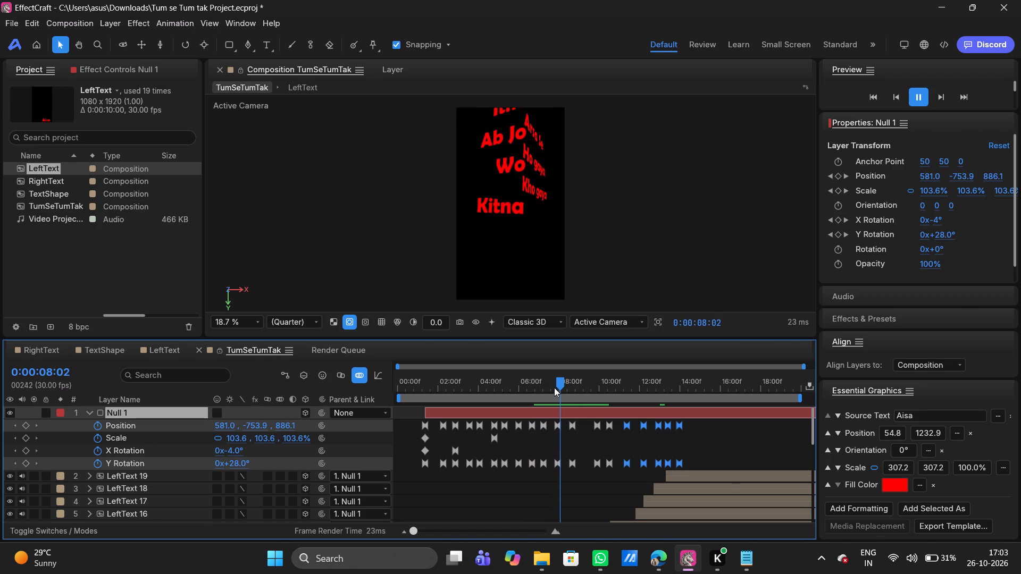
{"action": "key", "text": "space"}
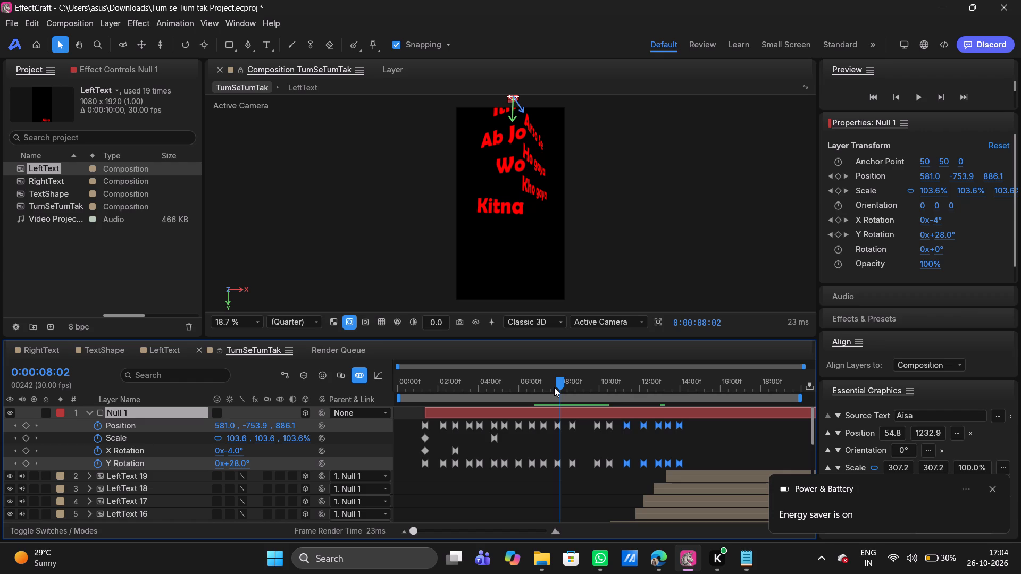
{"action": "left_click_drag", "start_coordinate": [558, 386], "coordinate": [548, 386]}
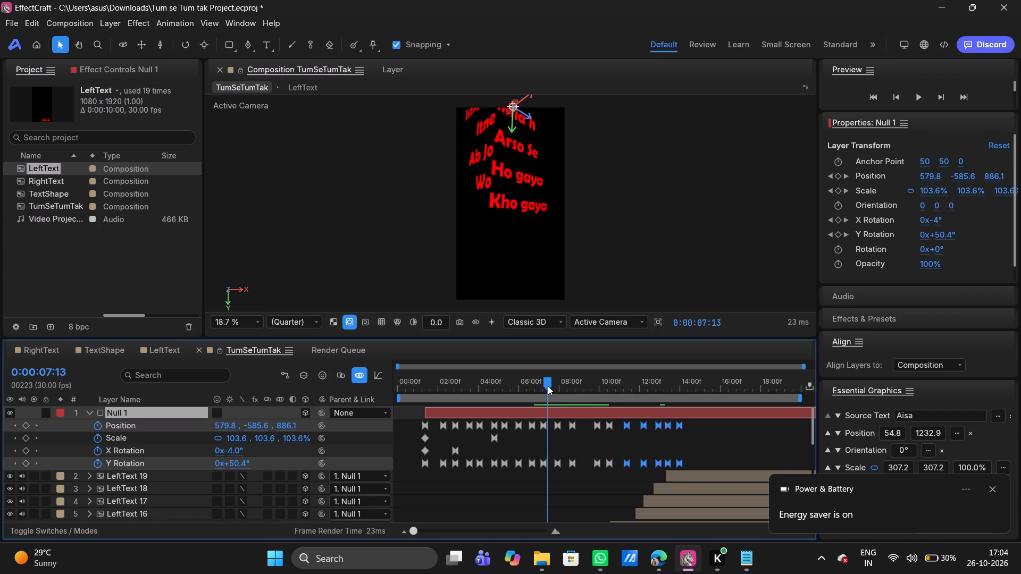
{"action": "left_click", "coordinate": [989, 486]}
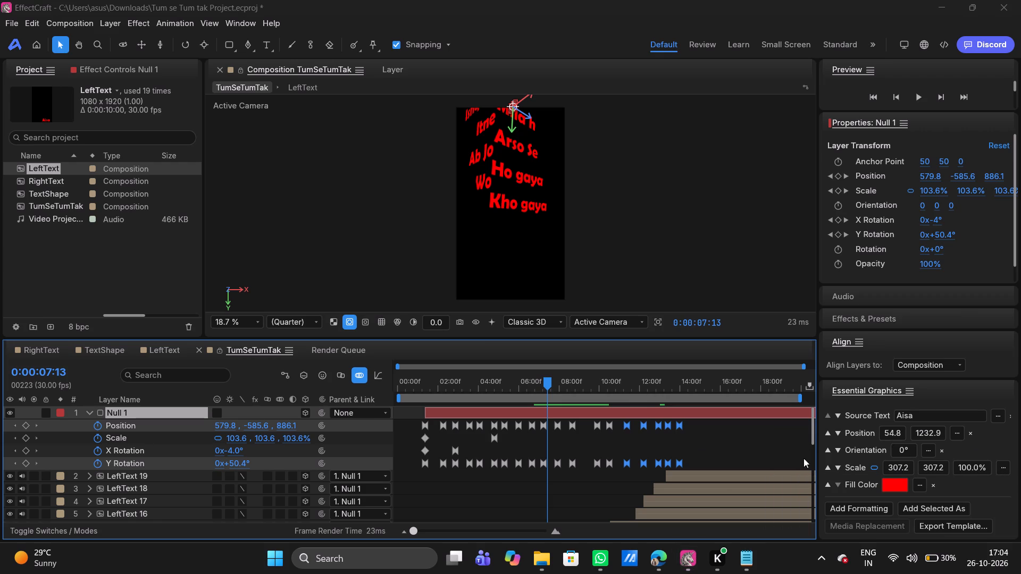
{"action": "key", "text": "space"}
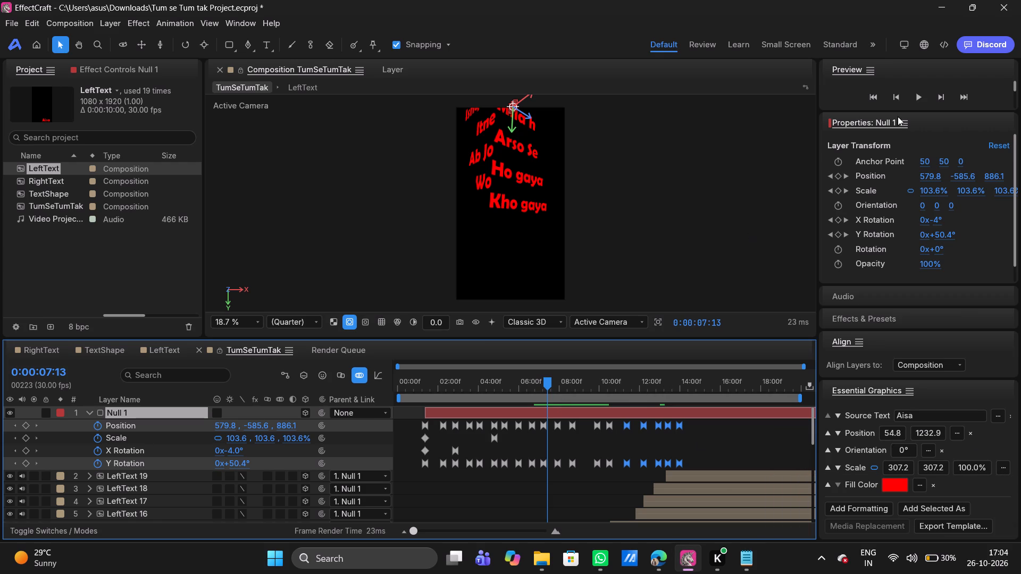
{"action": "left_click", "coordinate": [922, 97]}
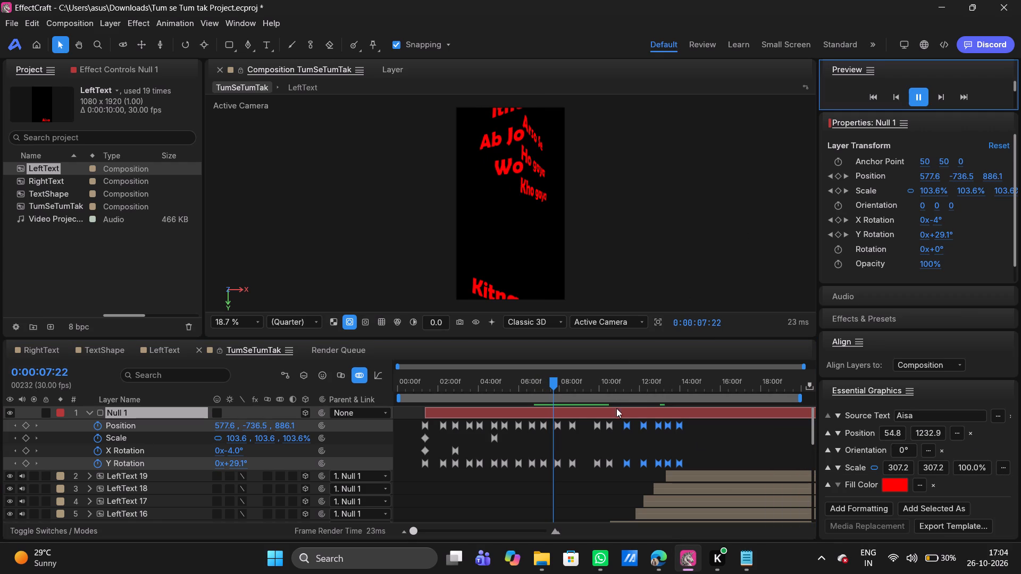
{"action": "left_click_drag", "start_coordinate": [572, 389], "coordinate": [556, 387]}
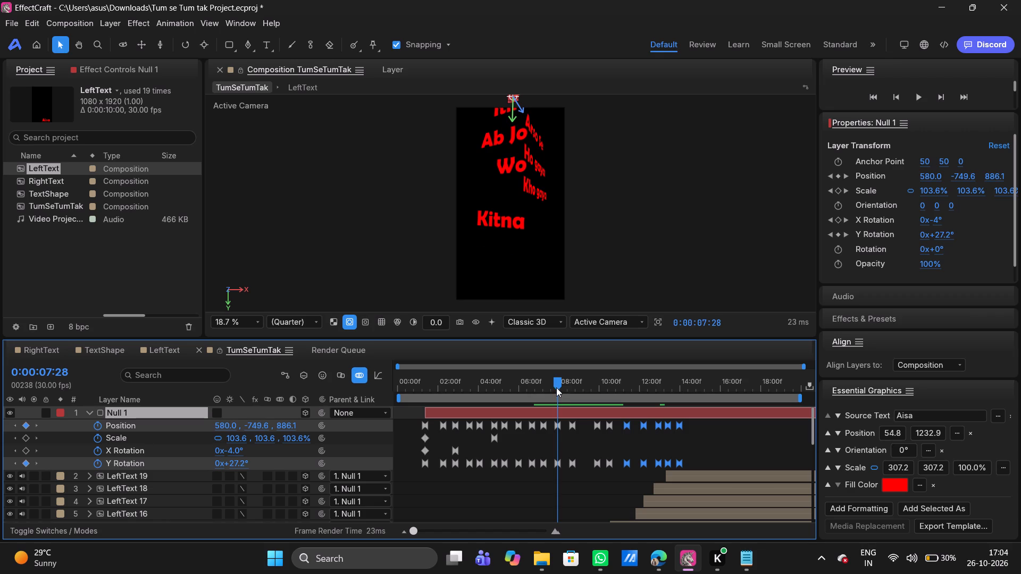
{"action": "left_click_drag", "start_coordinate": [556, 387], "coordinate": [552, 386]}
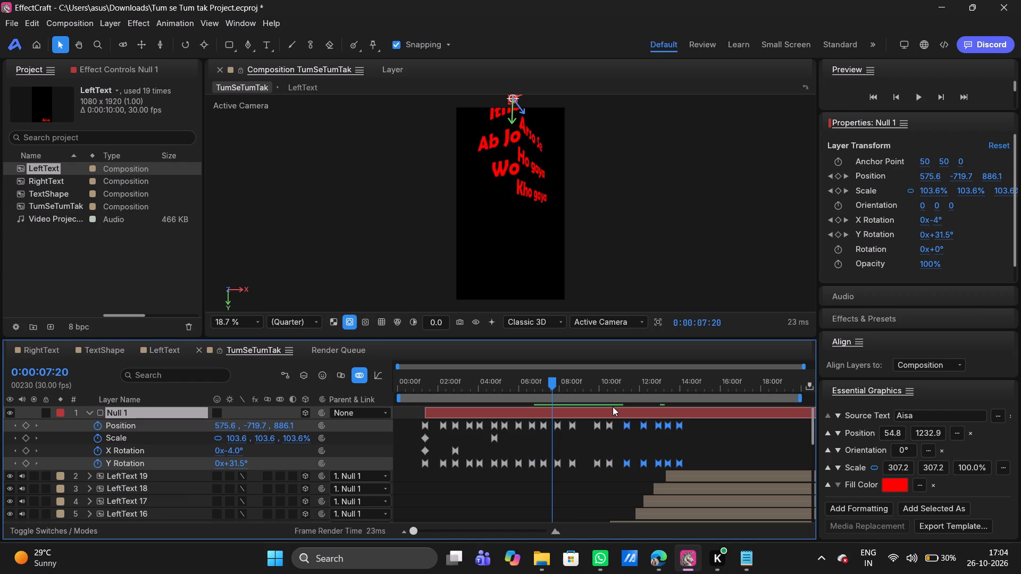
Play the animation from 7:20 through Khud ko, and again from about 9:00, to check the shifted keyframes against the song.
{"action": "key", "text": "space"}
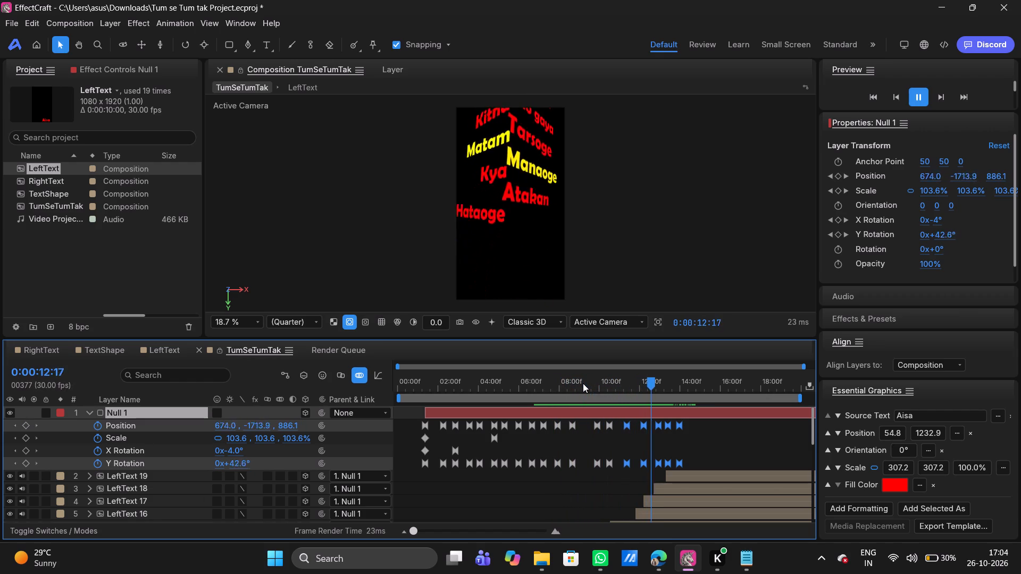
{"action": "key", "text": "space"}
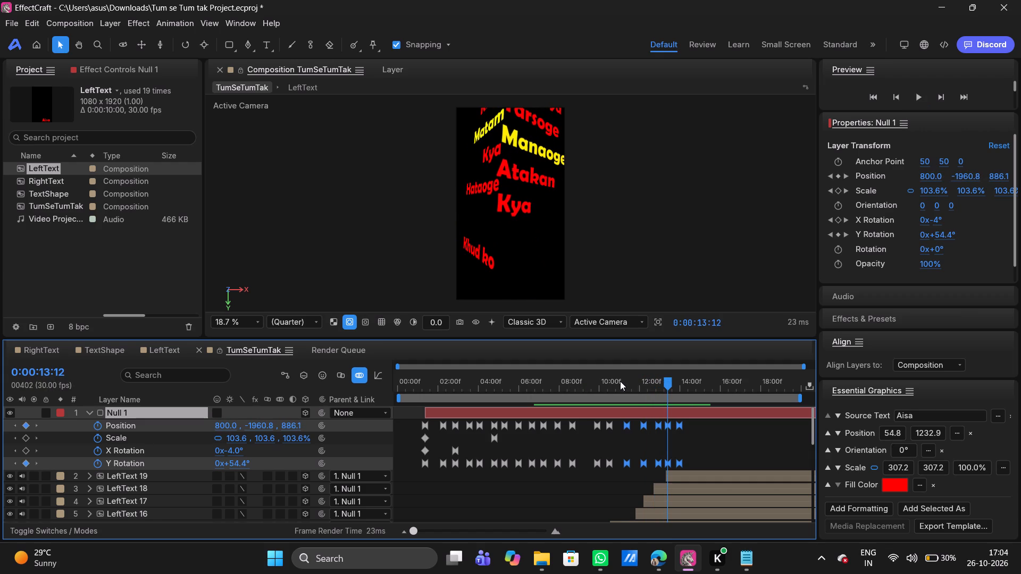
{"action": "key", "text": "space"}
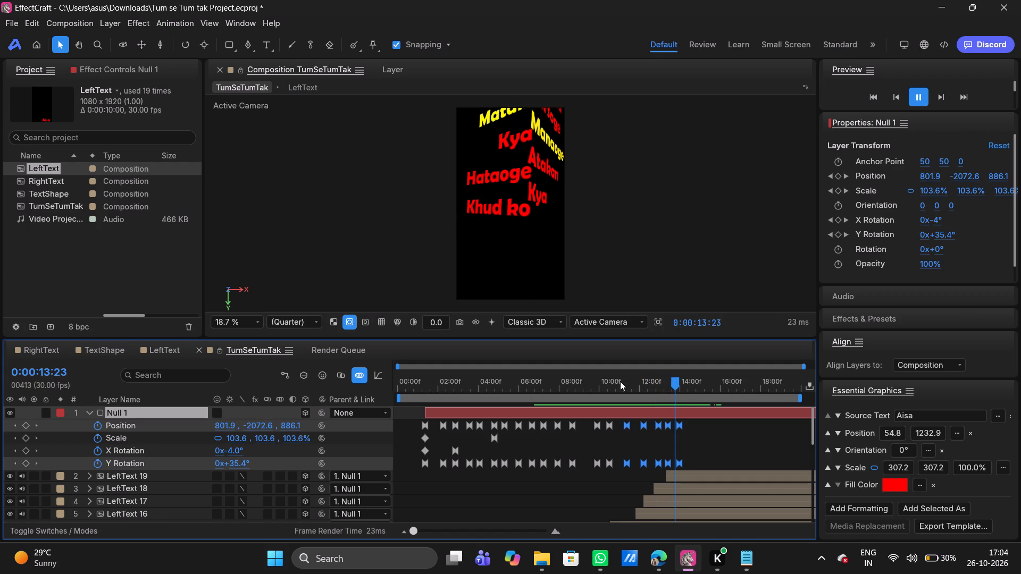
{"action": "key", "text": "space"}
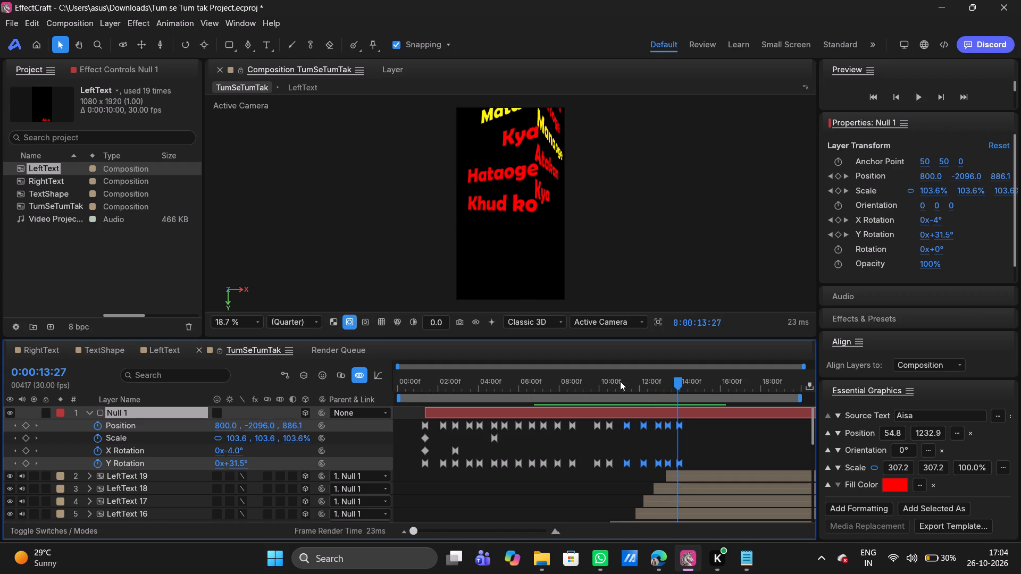
{"action": "left_click", "coordinate": [580, 383]}
{"action": "key", "text": "space"}
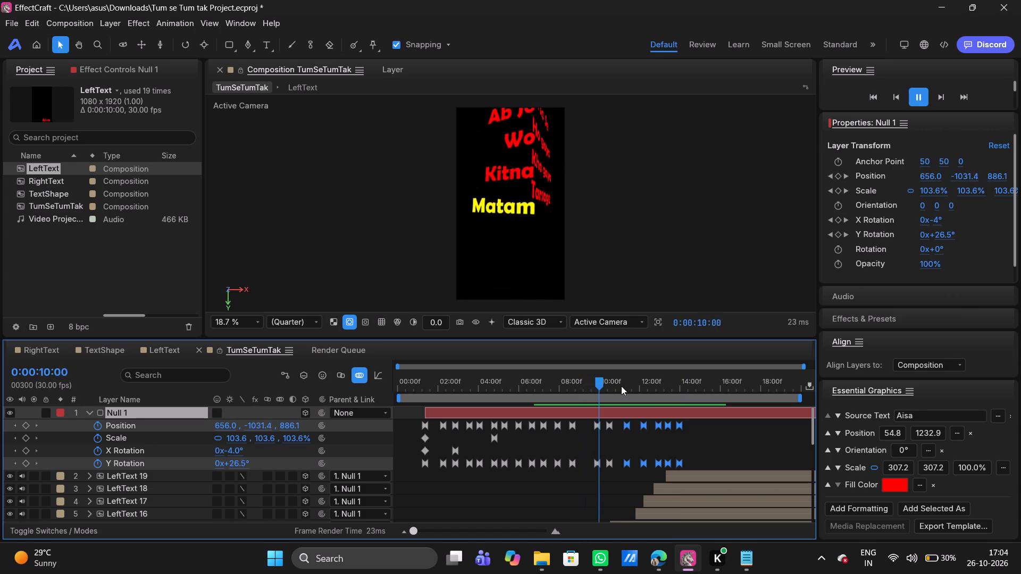
{"action": "key", "text": "space"}
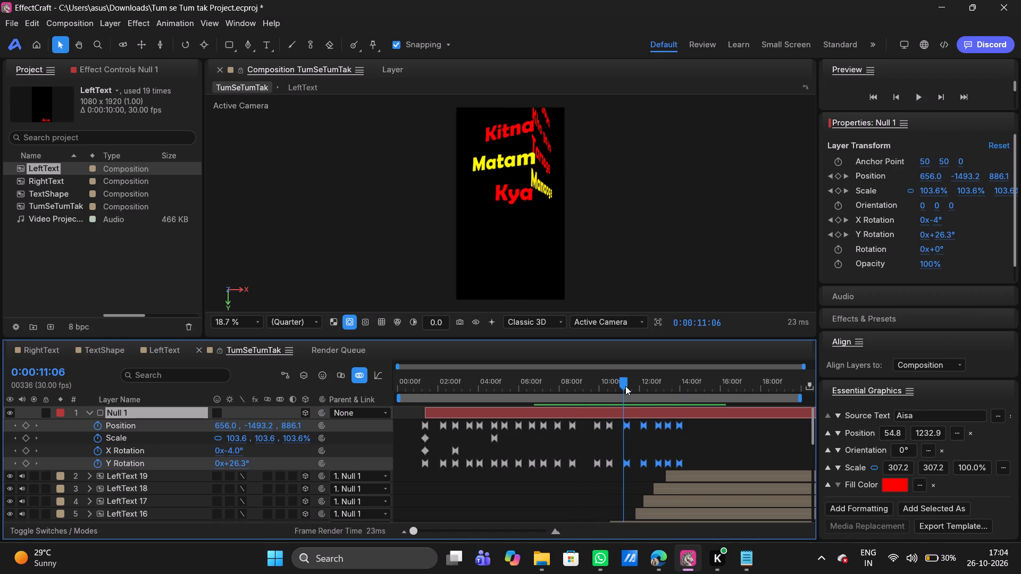
{"action": "left_click_drag", "start_coordinate": [625, 386], "coordinate": [610, 385]}
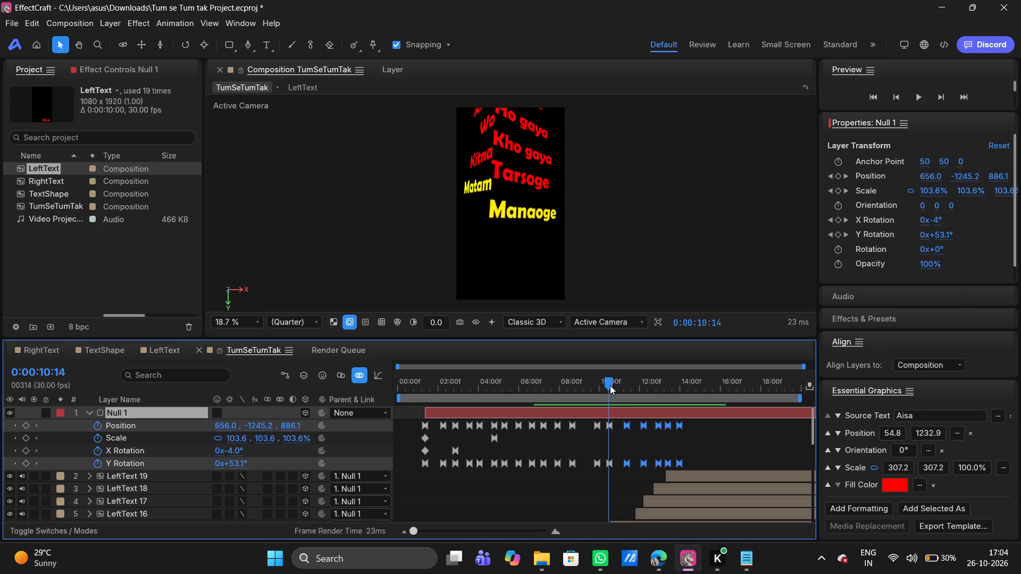
Shift Null 1's last five pairs of Position and Y Rotation keyframes 10 frames later, so the first pair sits at 11:21.
{"action": "left_click_drag", "start_coordinate": [610, 385], "coordinate": [609, 384]}
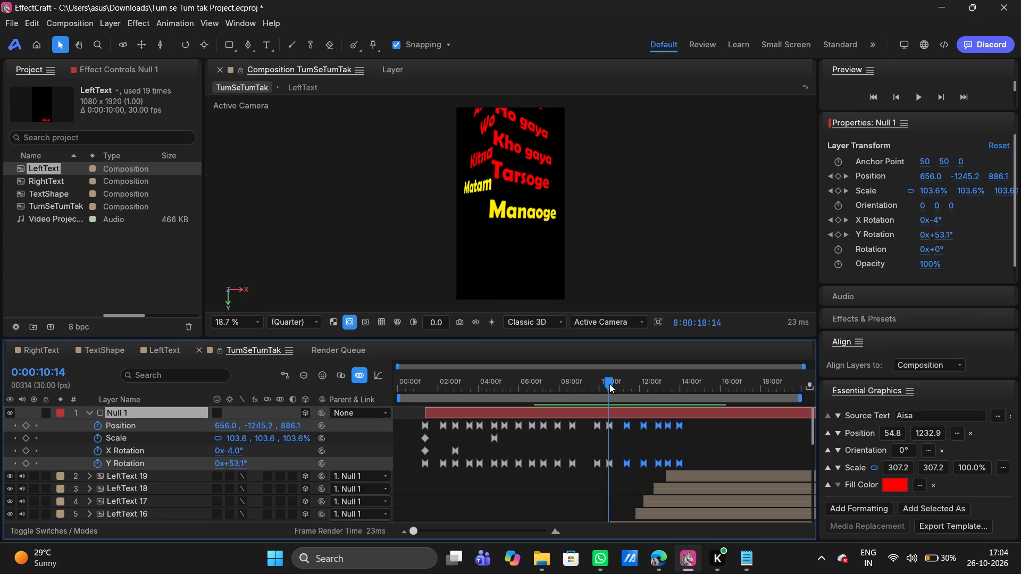
{"action": "left_click_drag", "start_coordinate": [609, 384], "coordinate": [616, 383]}
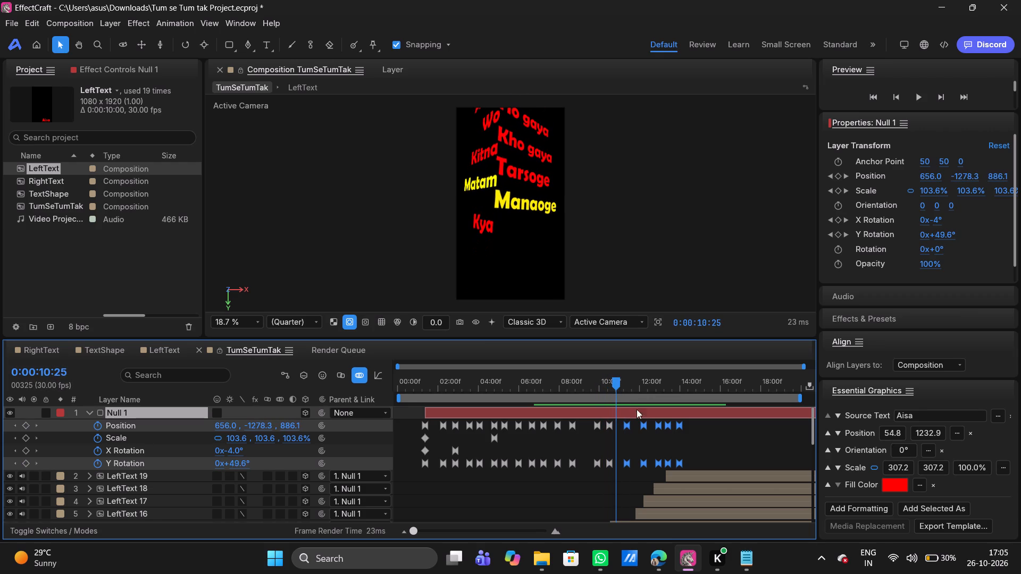
{"action": "left_click", "coordinate": [704, 433]}
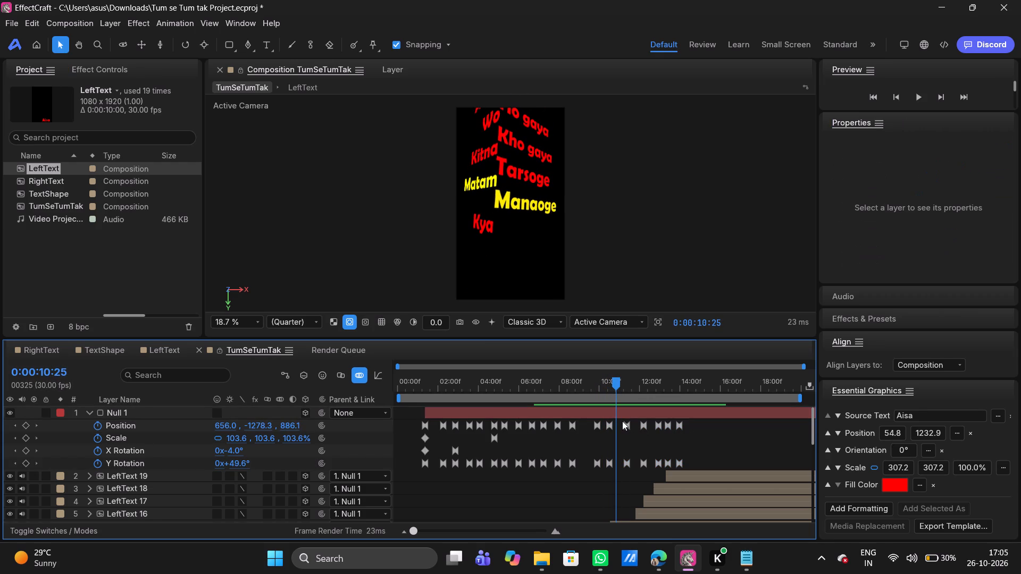
{"action": "left_click_drag", "start_coordinate": [622, 421], "coordinate": [696, 467]}
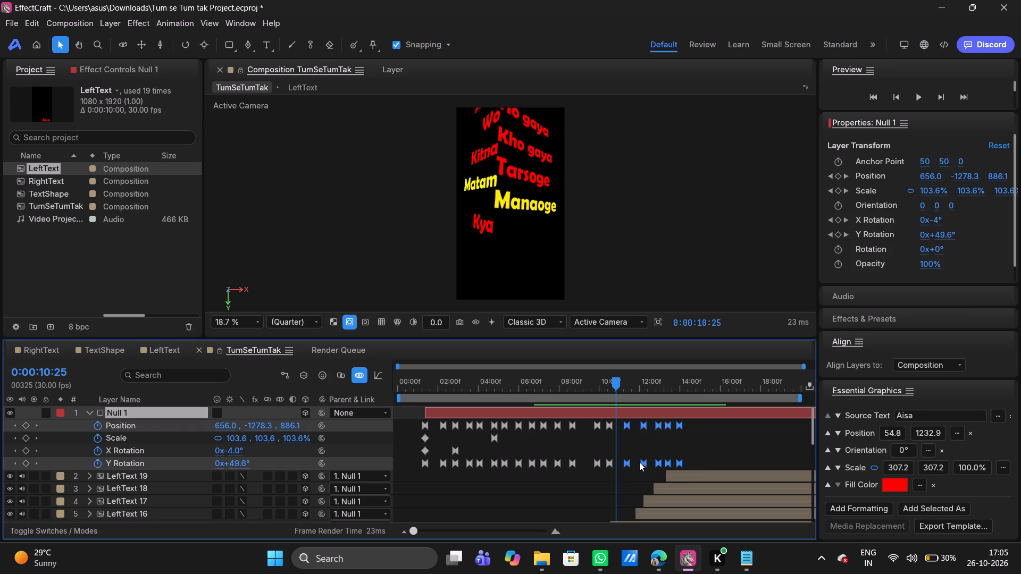
{"action": "left_click_drag", "start_coordinate": [627, 462], "coordinate": [632, 462]}
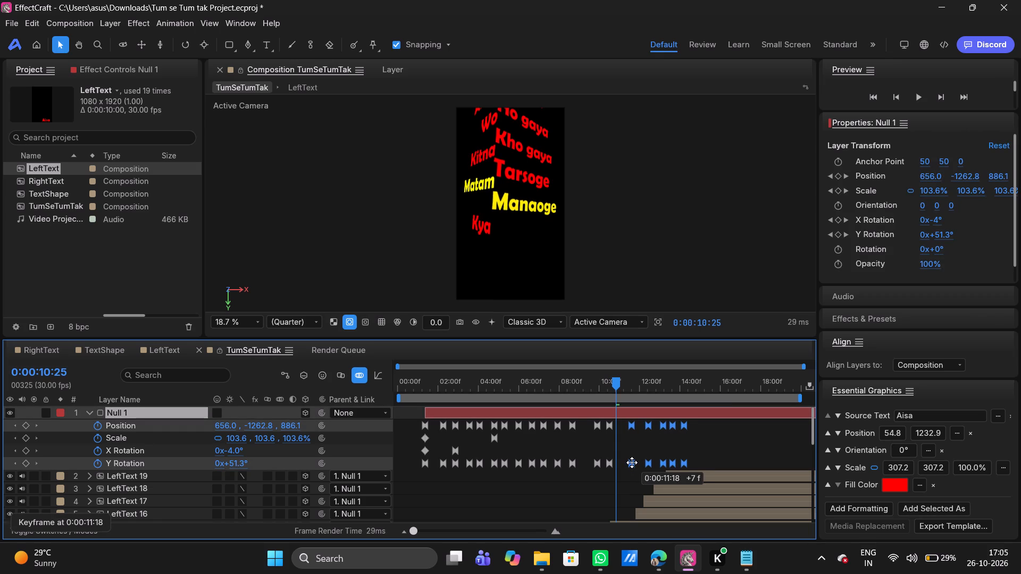
{"action": "left_click_drag", "start_coordinate": [632, 462], "coordinate": [634, 462]}
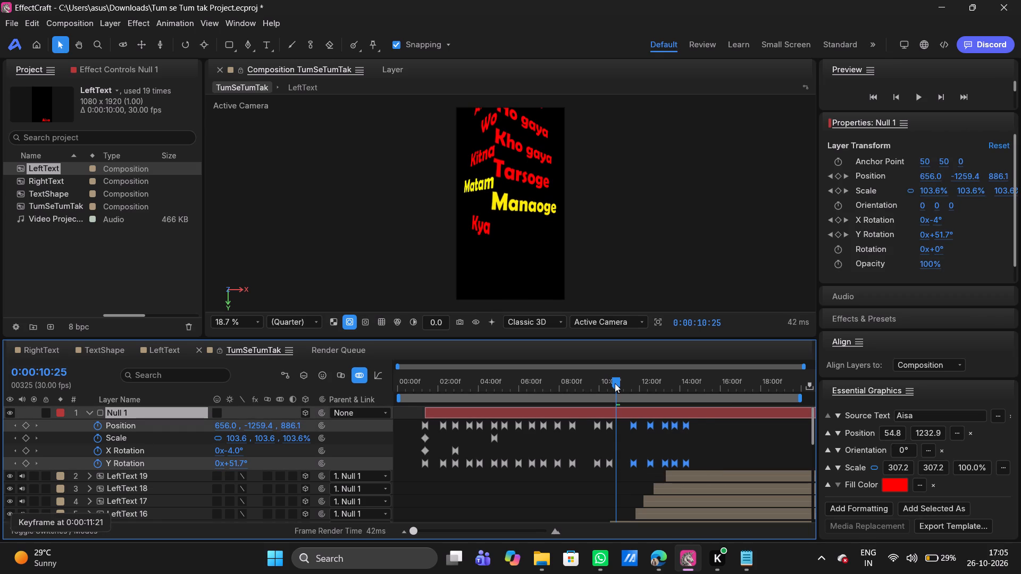
Scrub and play the animation from Matam through Khud ko, up to about 13:25, to check the shifted keyframes against the song.
{"action": "left_click_drag", "start_coordinate": [615, 384], "coordinate": [610, 383]}
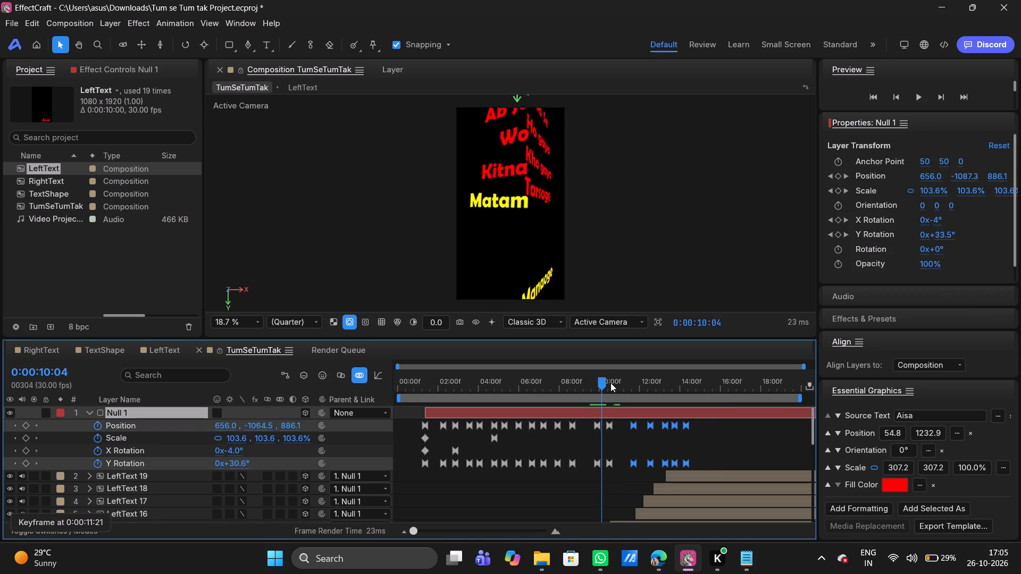
{"action": "left_click_drag", "start_coordinate": [610, 383], "coordinate": [618, 382]}
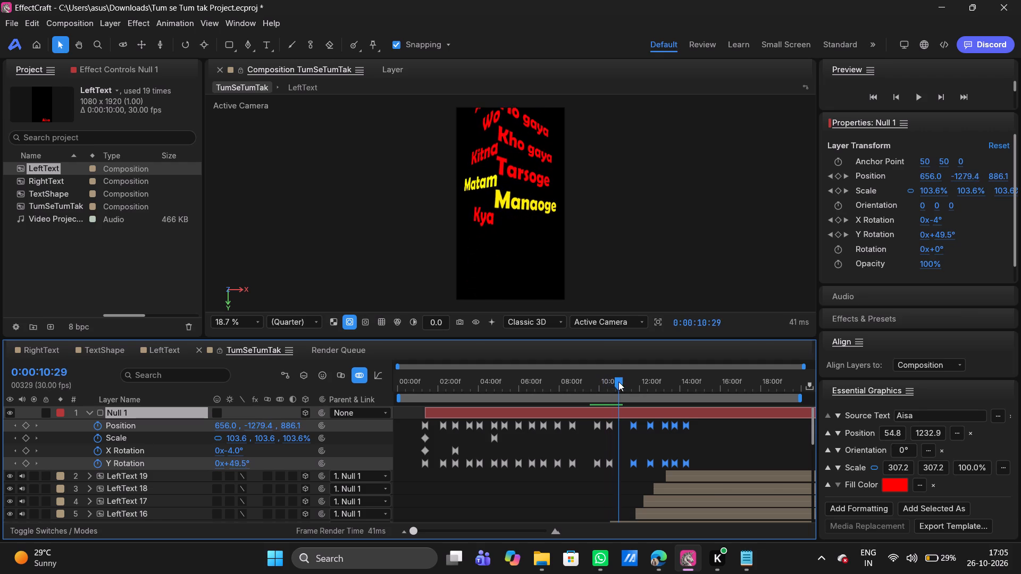
{"action": "left_click_drag", "start_coordinate": [618, 382], "coordinate": [638, 382]}
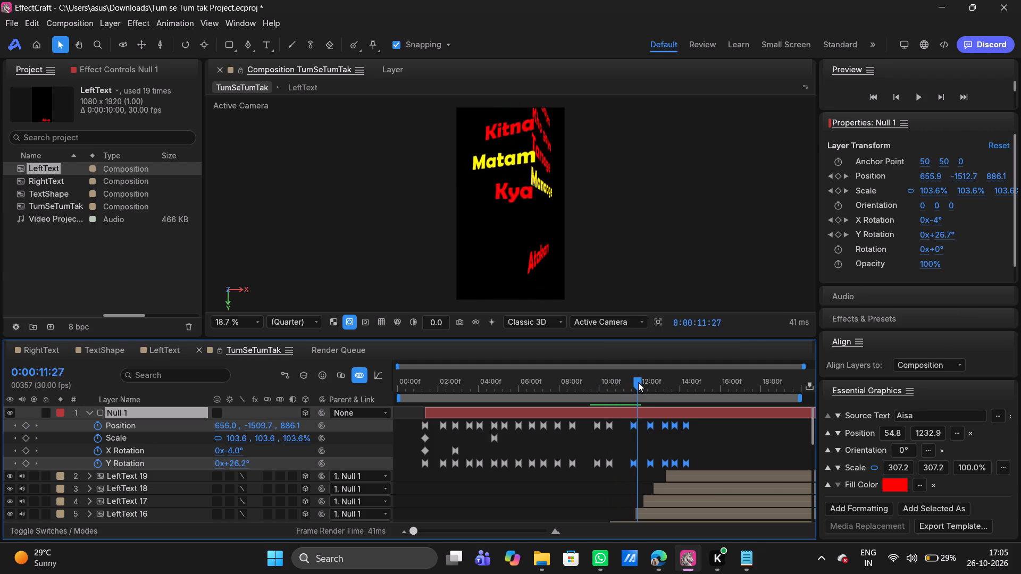
{"action": "left_click_drag", "start_coordinate": [638, 382], "coordinate": [660, 383]}
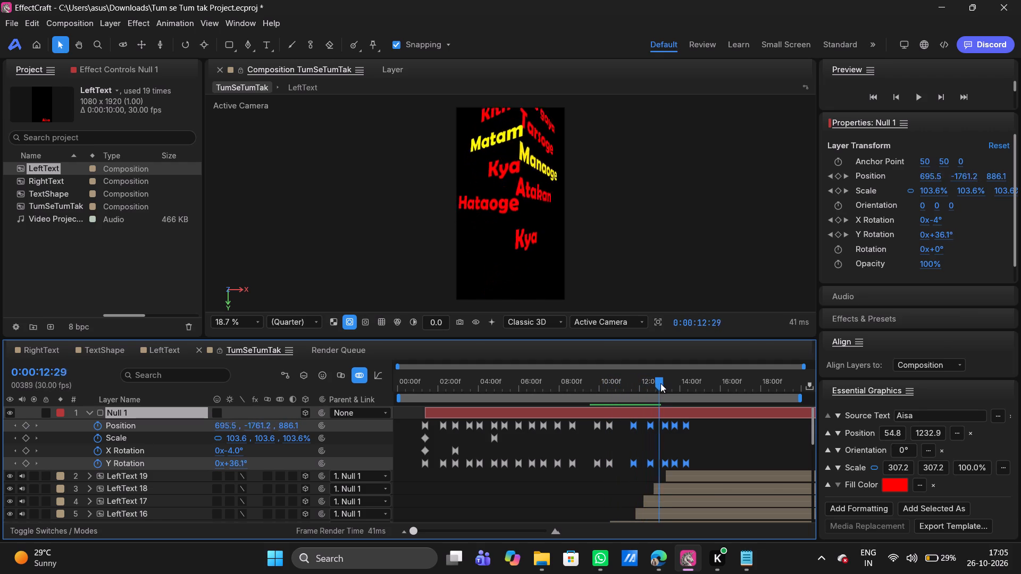
{"action": "left_click_drag", "start_coordinate": [660, 383], "coordinate": [676, 384]}
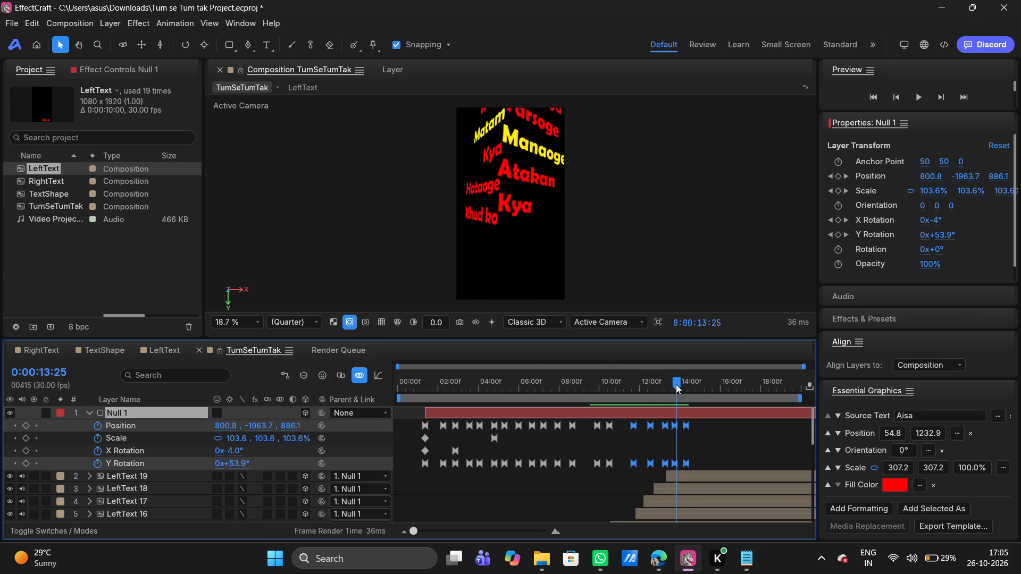
{"action": "left_click_drag", "start_coordinate": [676, 384], "coordinate": [580, 393]}
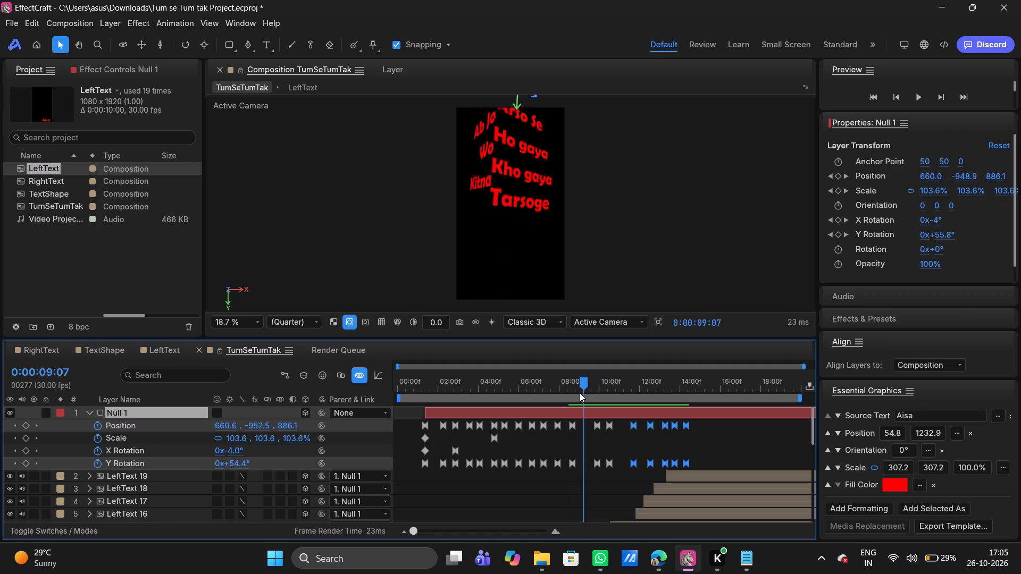
{"action": "left_click_drag", "start_coordinate": [580, 393], "coordinate": [573, 393]}
{"action": "key", "text": "space"}
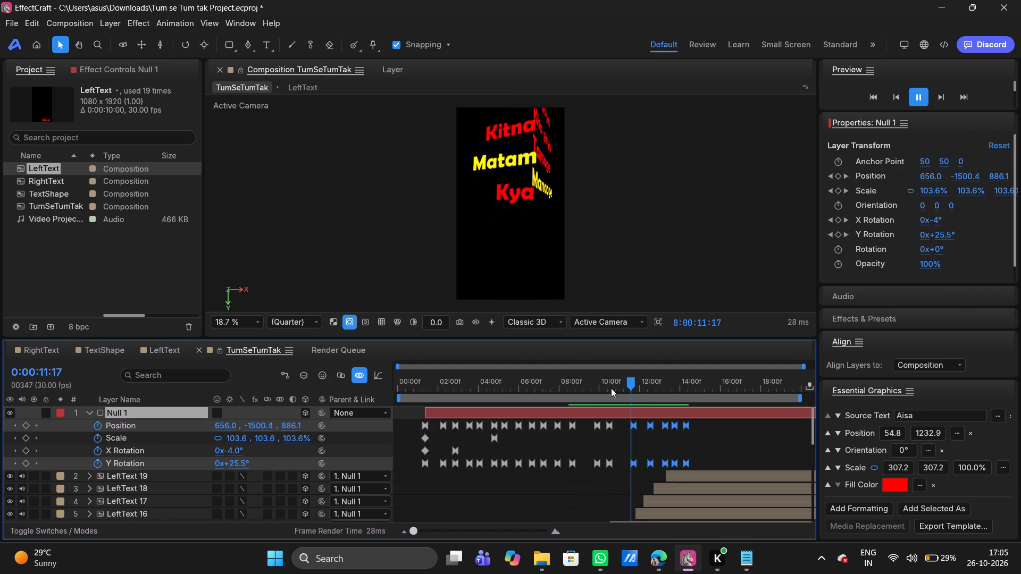
{"action": "key", "text": "space"}
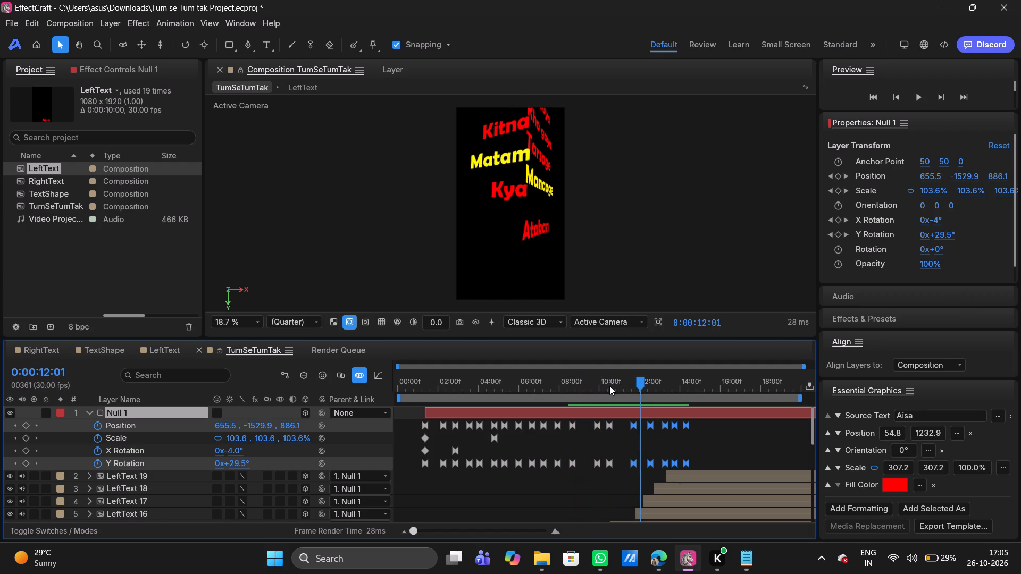
{"action": "key", "text": "space"}
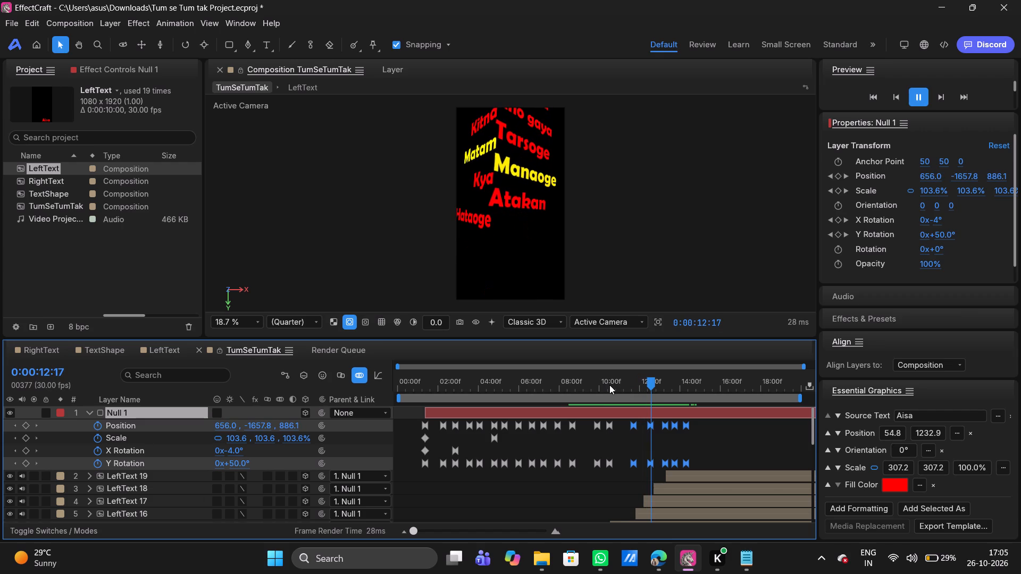
{"action": "left_click_drag", "start_coordinate": [654, 383], "coordinate": [618, 390]}
{"action": "key", "text": "space"}
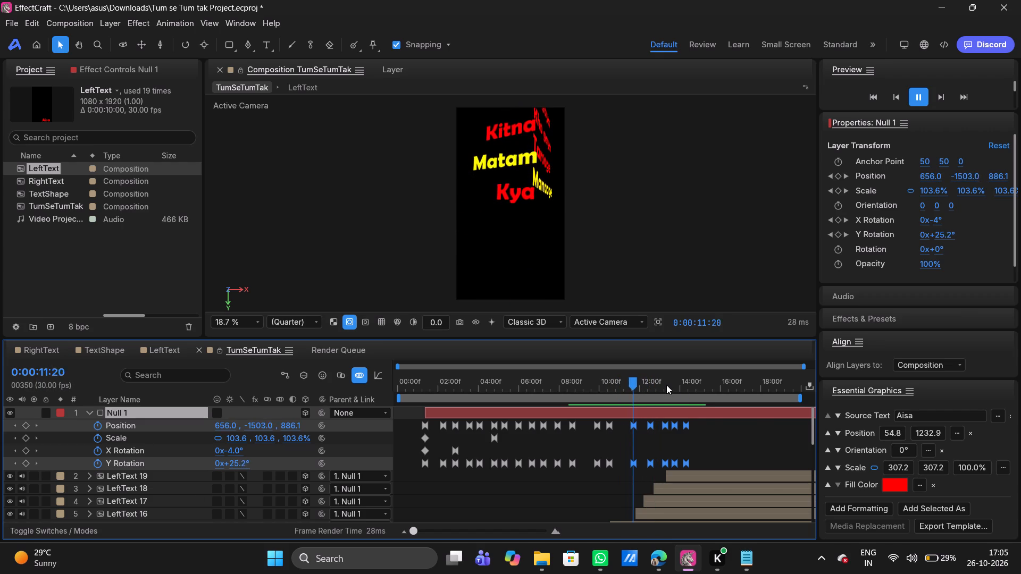
{"action": "key", "text": "space"}
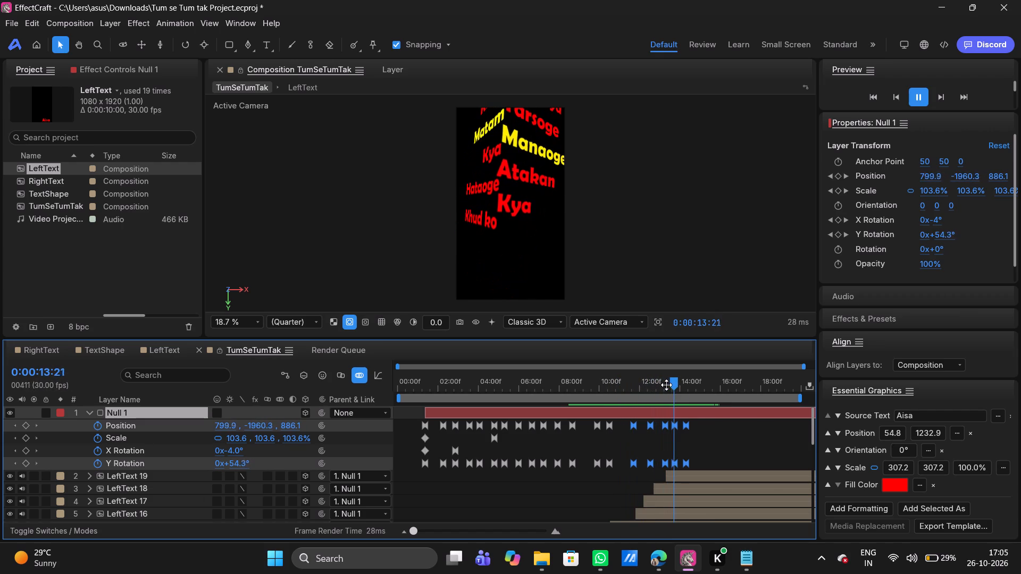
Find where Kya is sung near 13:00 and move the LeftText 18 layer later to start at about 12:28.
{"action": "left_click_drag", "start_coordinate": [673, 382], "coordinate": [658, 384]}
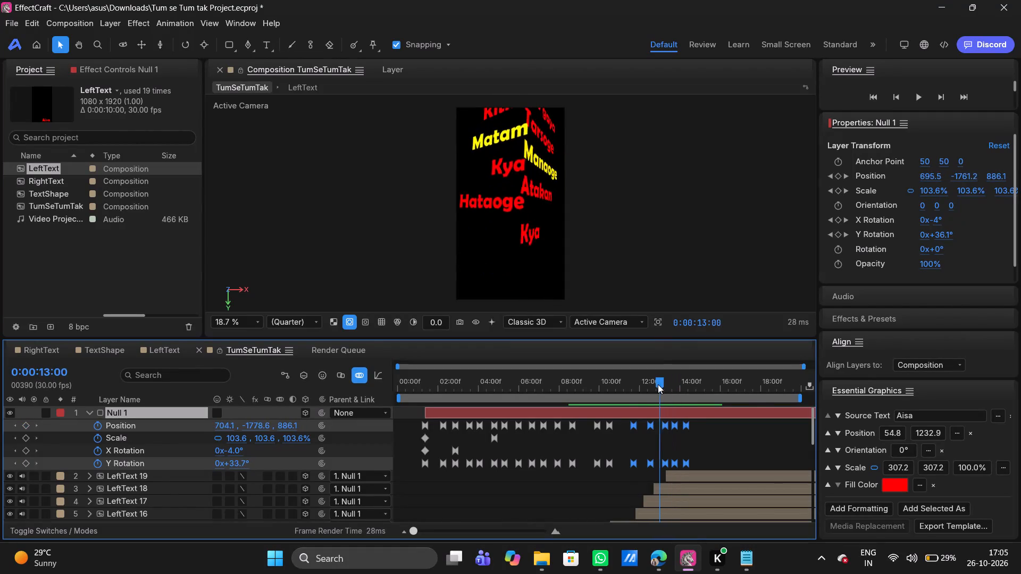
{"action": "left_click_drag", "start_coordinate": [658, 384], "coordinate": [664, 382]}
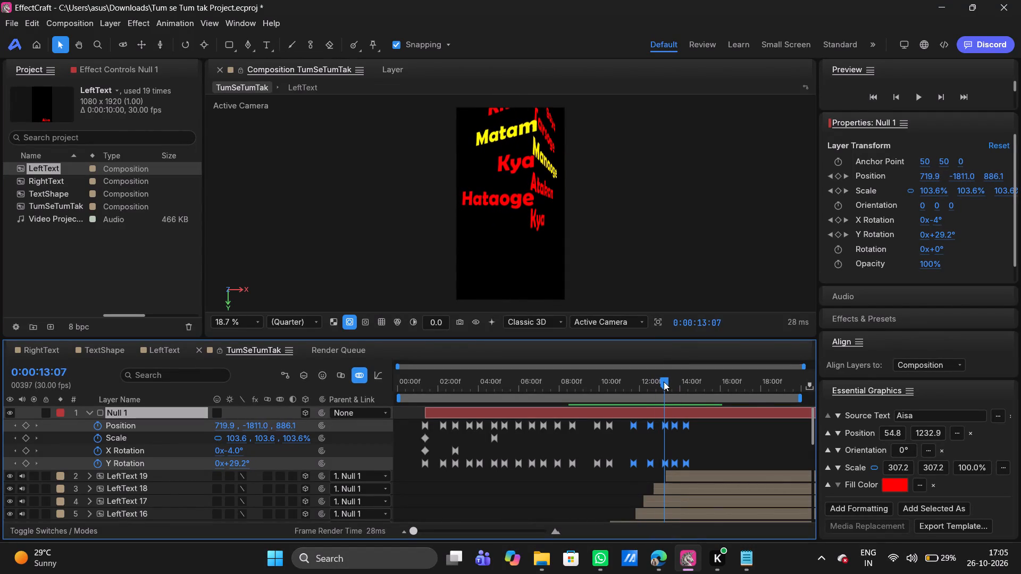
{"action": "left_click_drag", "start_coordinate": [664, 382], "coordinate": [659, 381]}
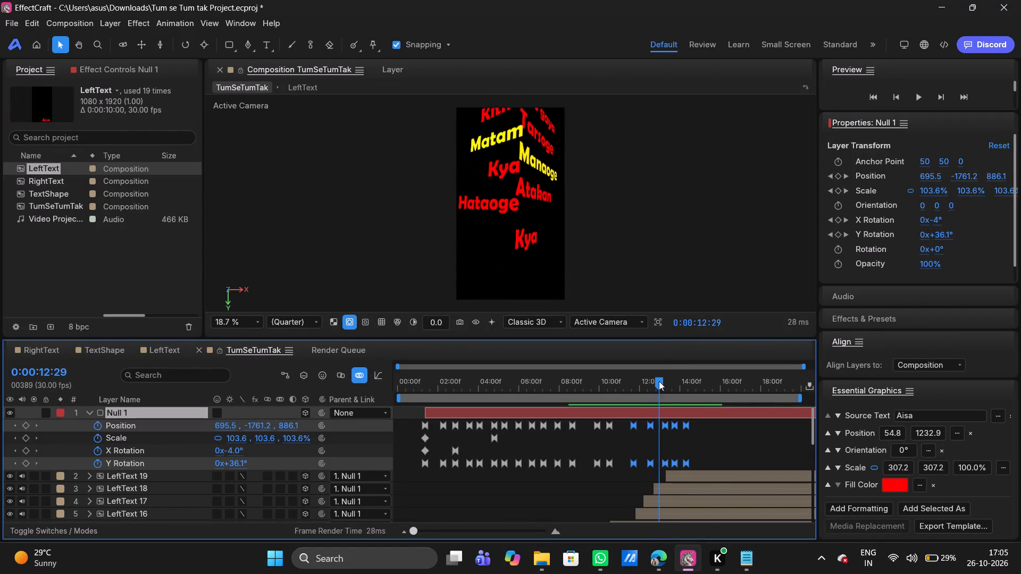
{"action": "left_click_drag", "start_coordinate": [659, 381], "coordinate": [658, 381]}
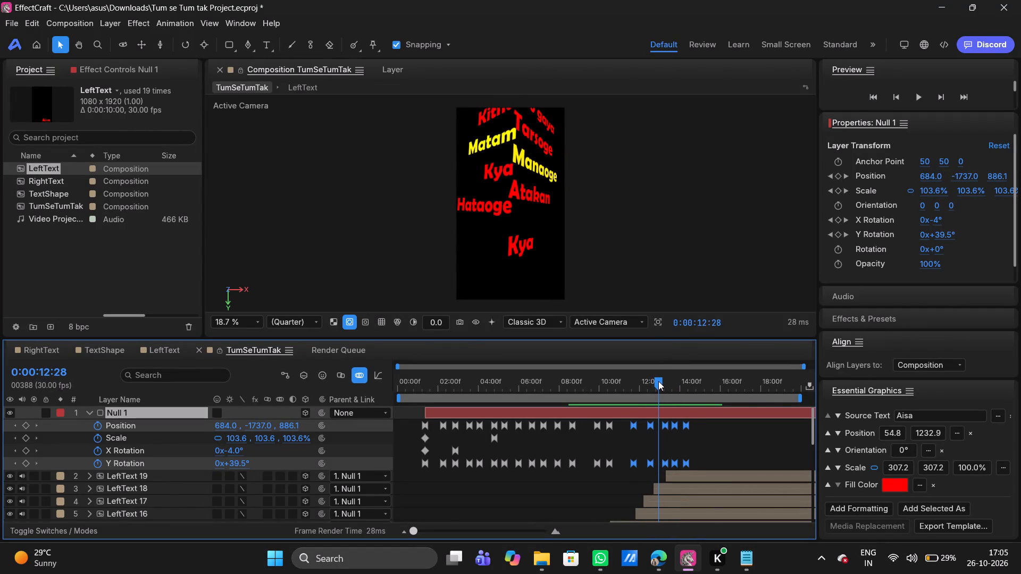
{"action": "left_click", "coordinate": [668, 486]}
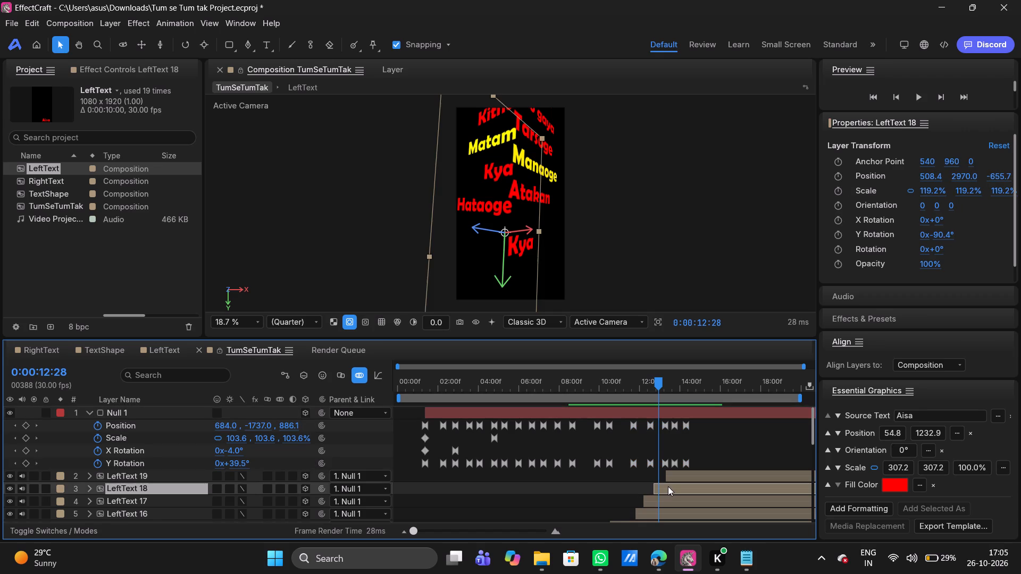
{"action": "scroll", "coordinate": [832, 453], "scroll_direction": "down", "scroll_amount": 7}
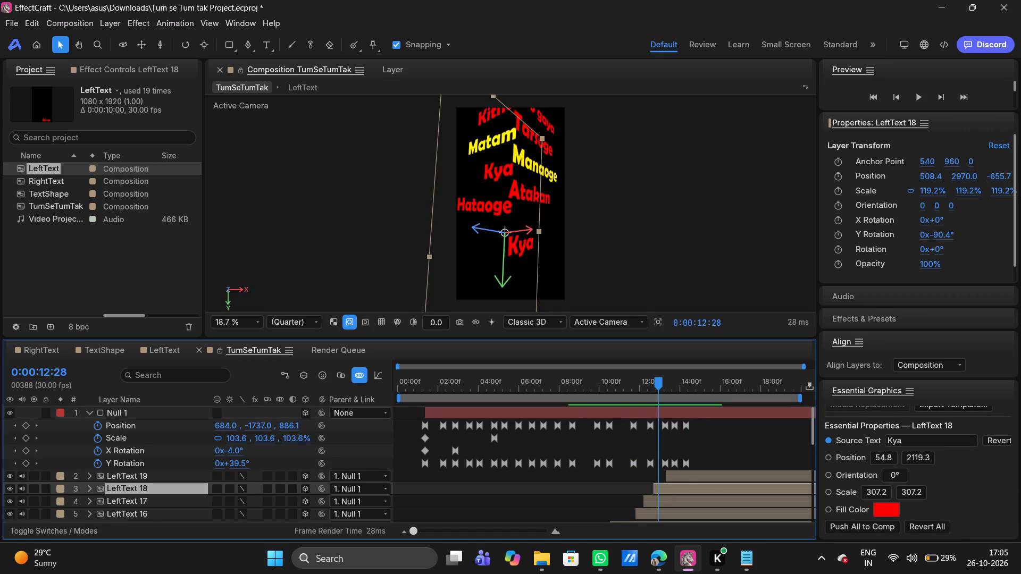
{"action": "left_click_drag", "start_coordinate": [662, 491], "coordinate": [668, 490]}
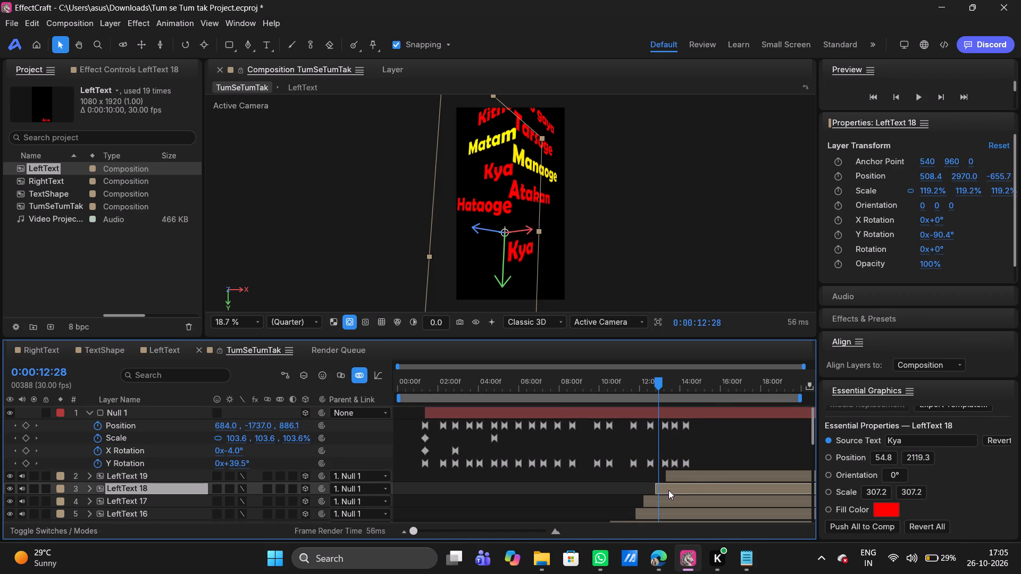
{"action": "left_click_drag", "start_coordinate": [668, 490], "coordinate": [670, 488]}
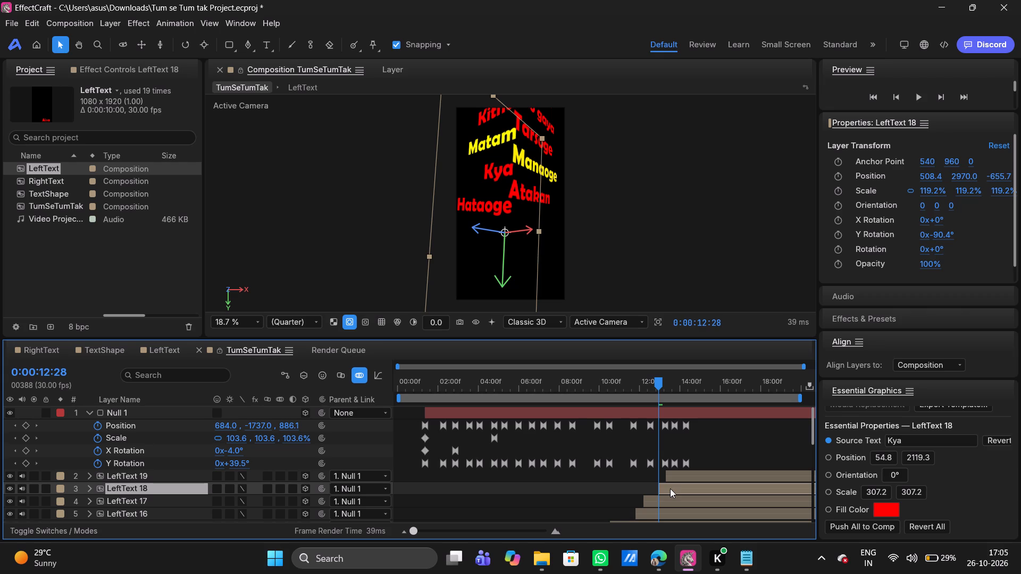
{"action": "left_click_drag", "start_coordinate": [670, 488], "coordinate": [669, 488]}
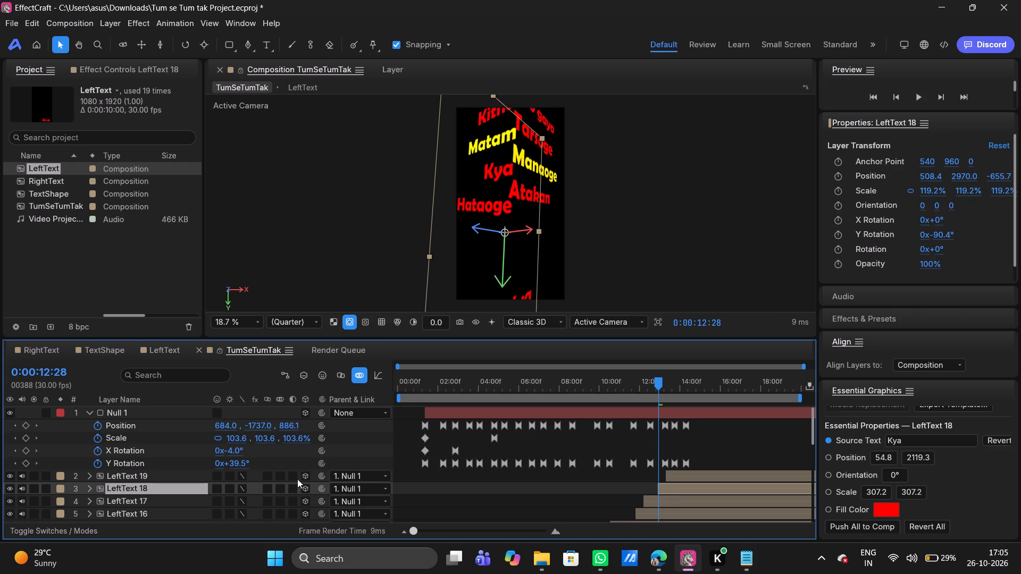
Move the LeftText 18 layer (Kya) later so it starts just before Null 1's keyframes at 13:08.
{"action": "left_click", "coordinate": [15, 462]}
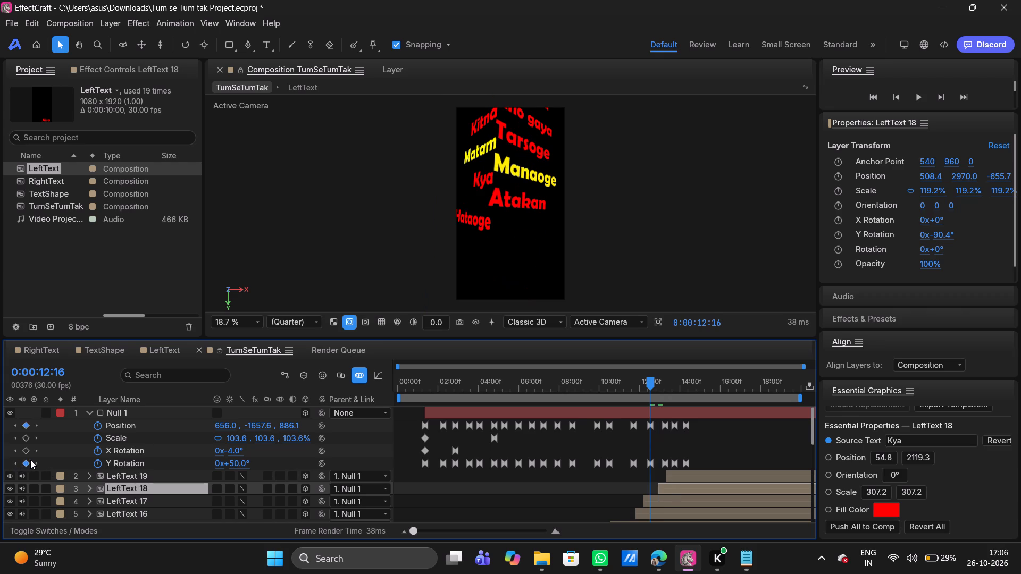
{"action": "left_click", "coordinate": [38, 461]}
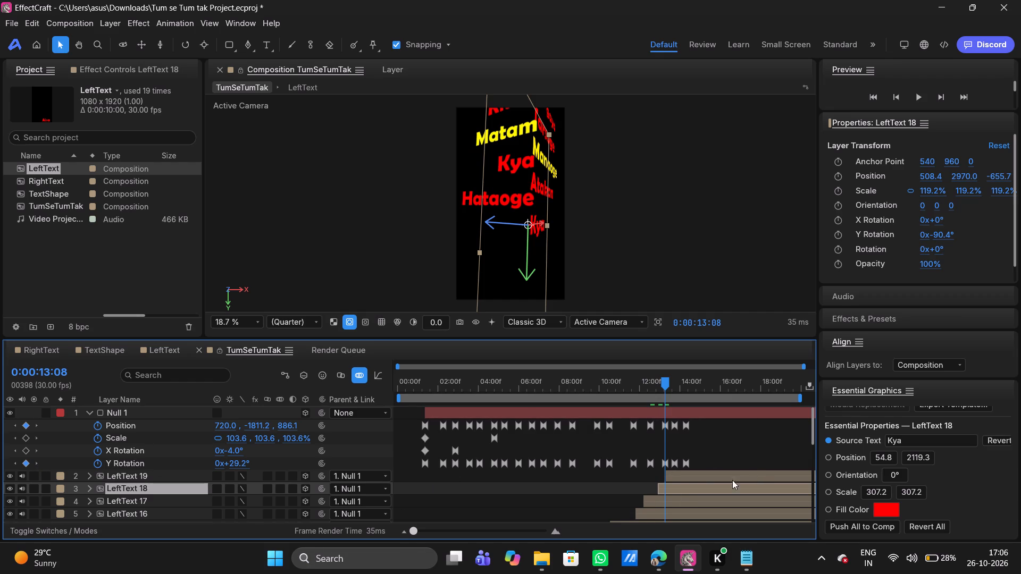
{"action": "left_click", "coordinate": [666, 425]}
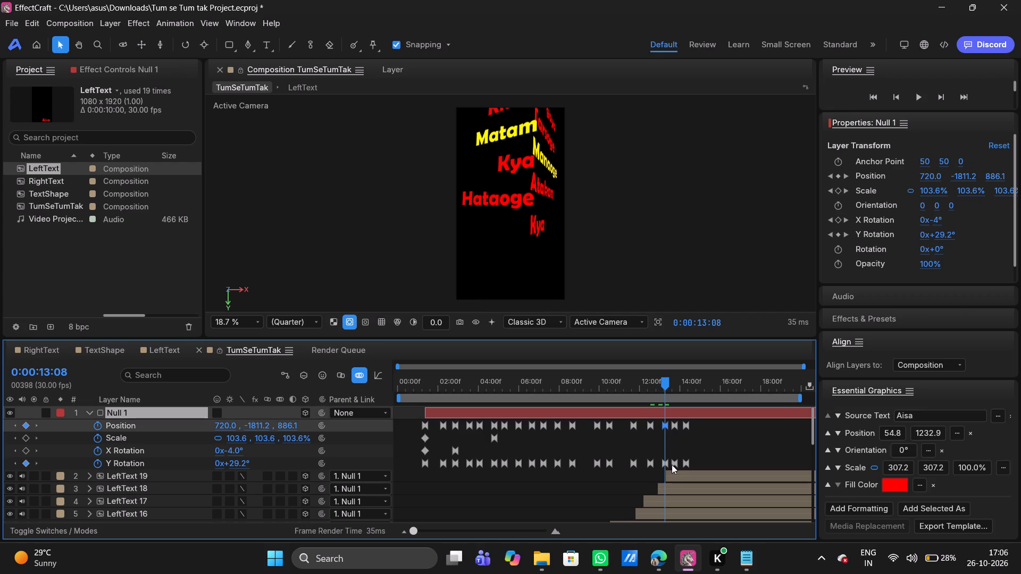
{"action": "left_click", "coordinate": [672, 488]}
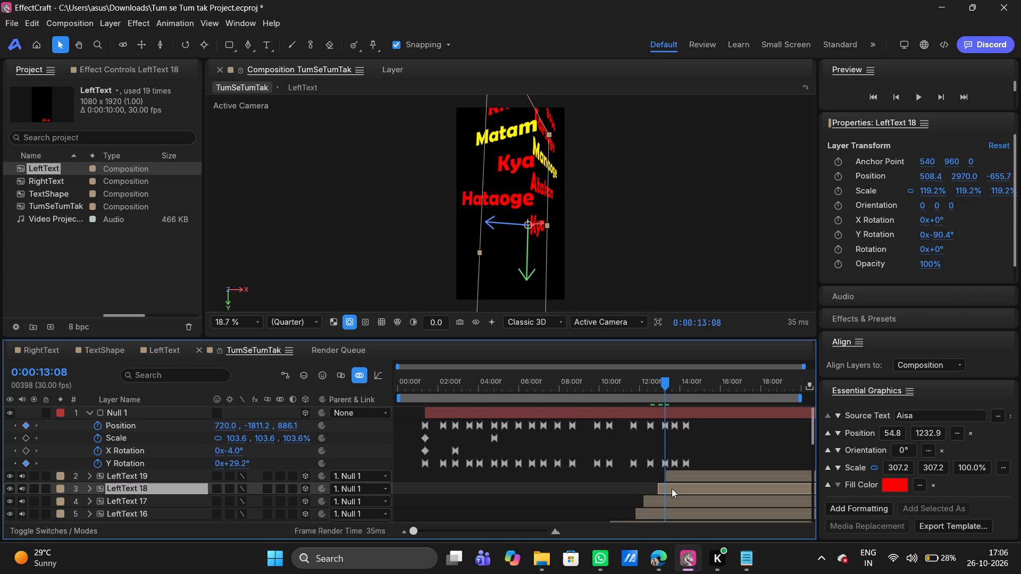
{"action": "left_click_drag", "start_coordinate": [672, 488], "coordinate": [685, 485]}
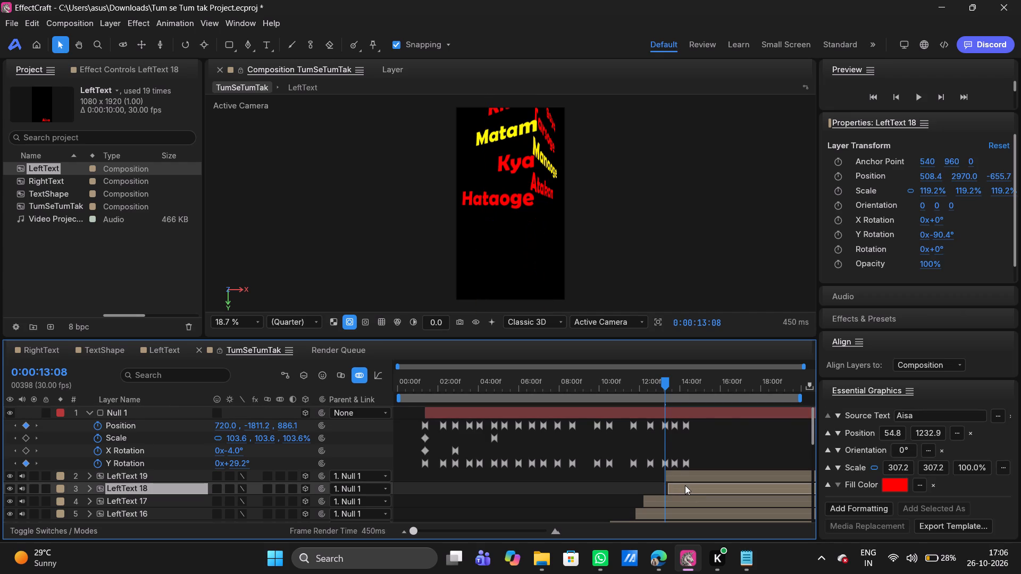
{"action": "left_click_drag", "start_coordinate": [685, 485], "coordinate": [680, 486]}
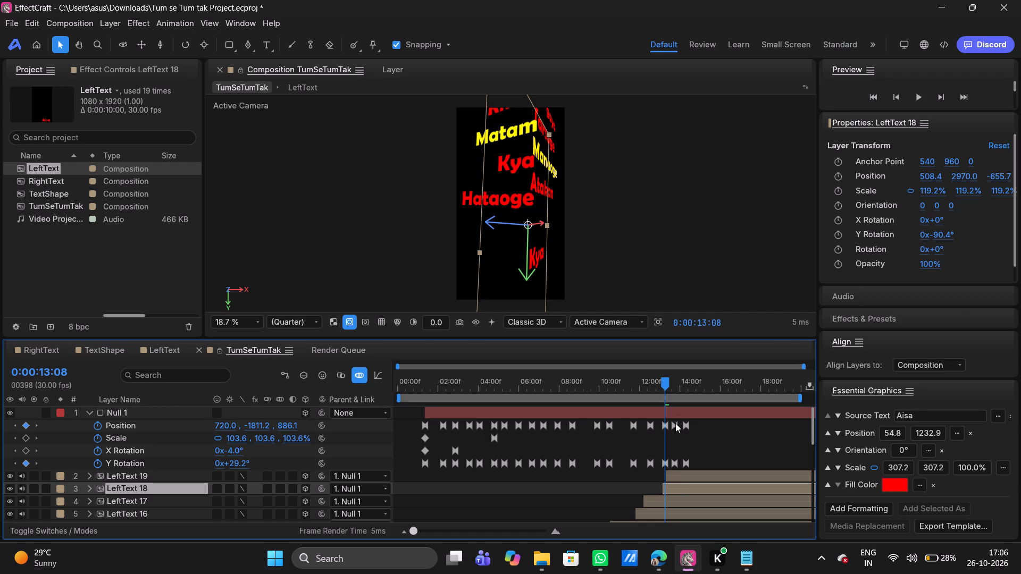
Shift Null 1's last two pairs of Position and Y Rotation keyframes, after 13:08, 9 frames later.
{"action": "left_click", "coordinate": [699, 431]}
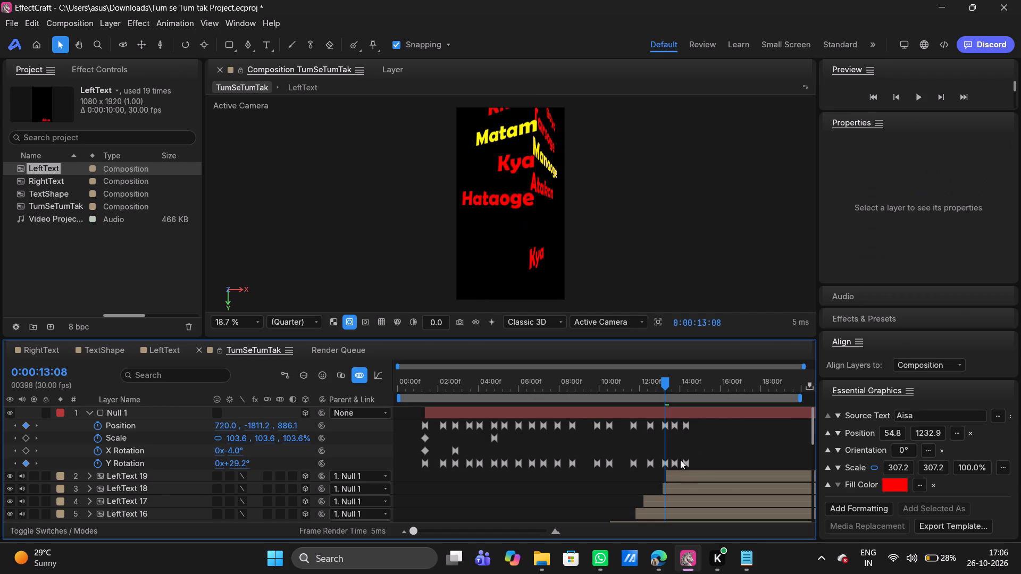
{"action": "left_click_drag", "start_coordinate": [696, 462], "coordinate": [671, 421]}
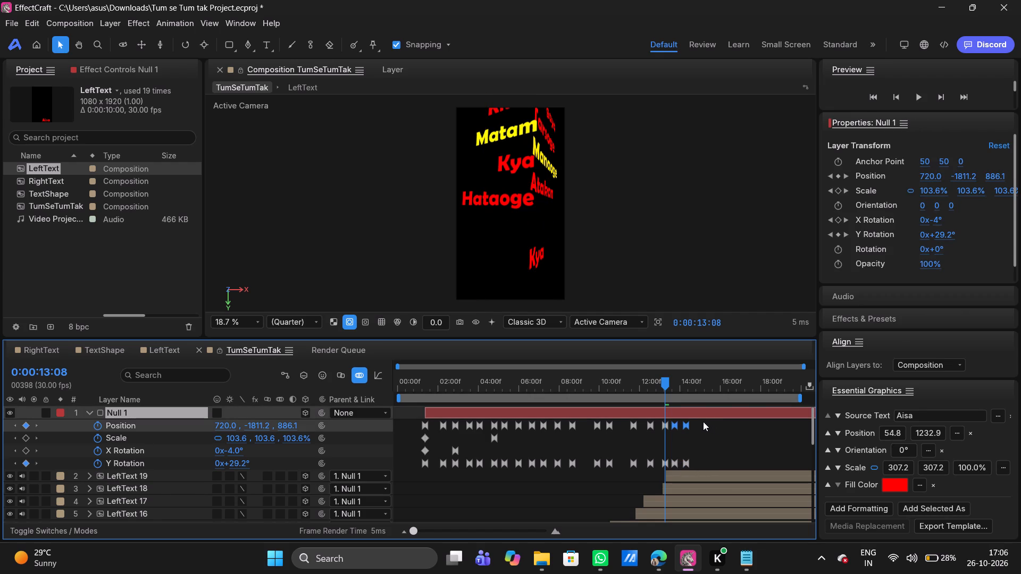
{"action": "left_click_drag", "start_coordinate": [701, 419], "coordinate": [671, 470]}
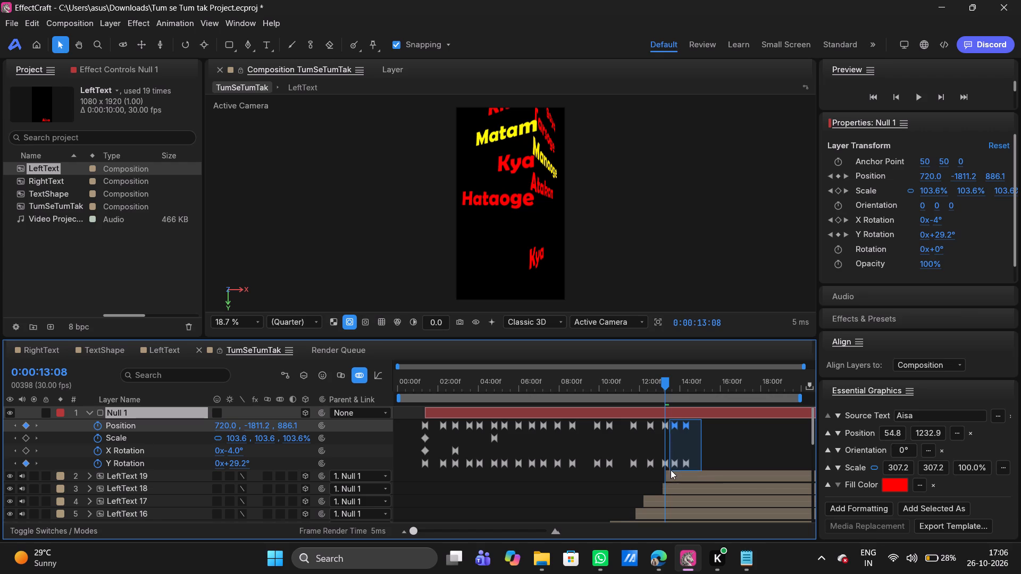
{"action": "left_click_drag", "start_coordinate": [671, 470], "coordinate": [671, 469]}
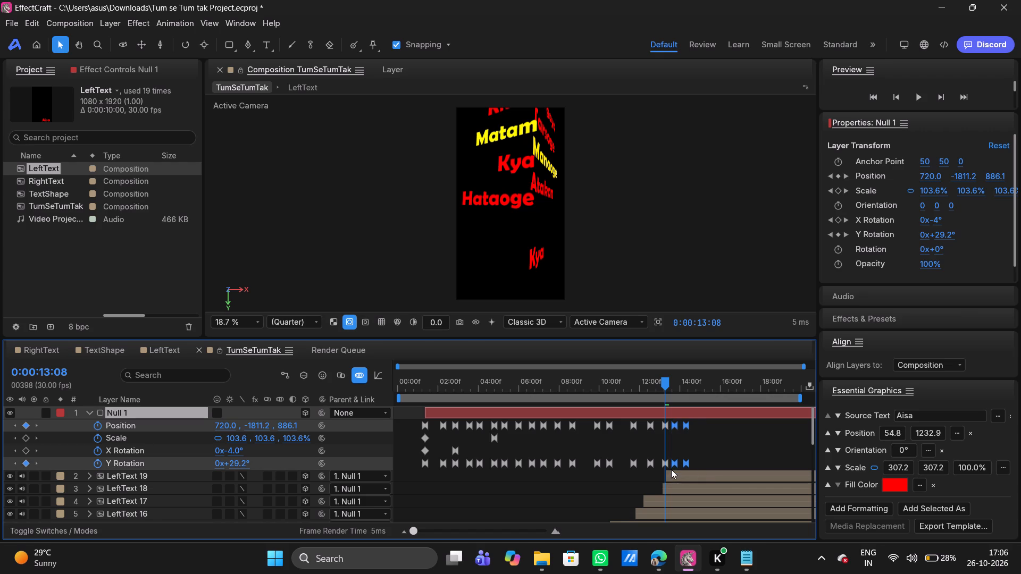
{"action": "key", "text": "alt+Right"}
{"action": "key", "text": "alt+Right"}
{"action": "key", "text": "alt+Right"}
{"action": "key", "text": "alt+Right"}
{"action": "key", "text": "alt+Right"}
{"action": "key", "text": "alt+Right"}
{"action": "key", "text": "alt+Right"}
{"action": "key", "text": "alt+Right"}
{"action": "key", "text": "alt+Right"}
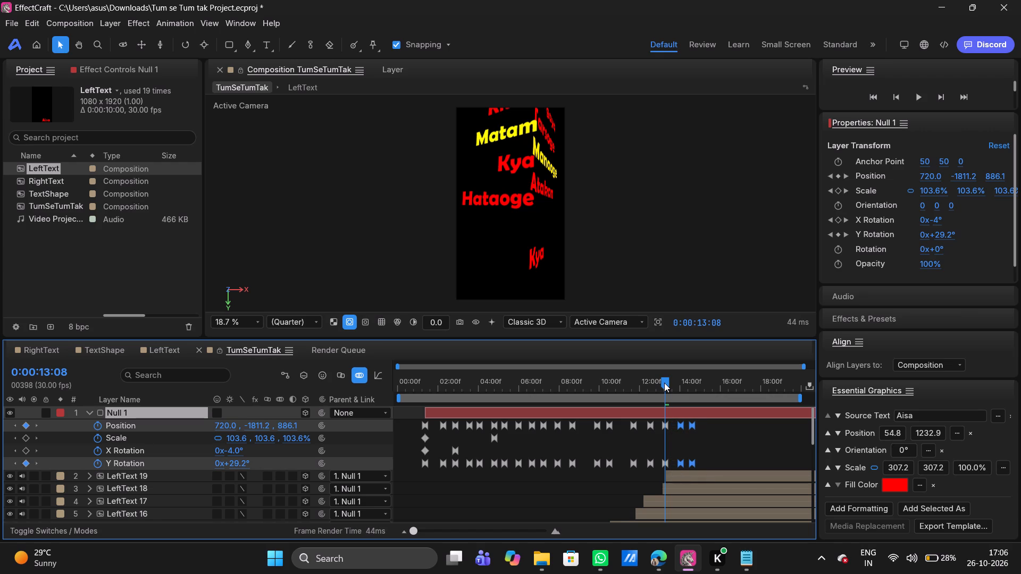
Play the animation from about 7:11 to 13:24 and replay the Manaoge to Atakan section to check its sync with the song.
{"action": "left_click_drag", "start_coordinate": [665, 382], "coordinate": [546, 375]}
{"action": "key", "text": "space"}
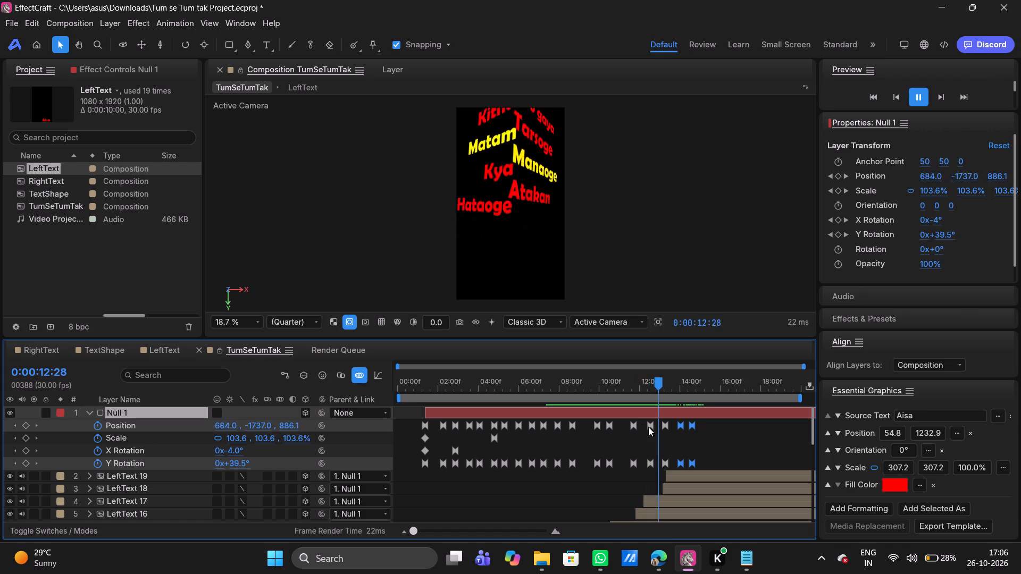
{"action": "key", "text": "space"}
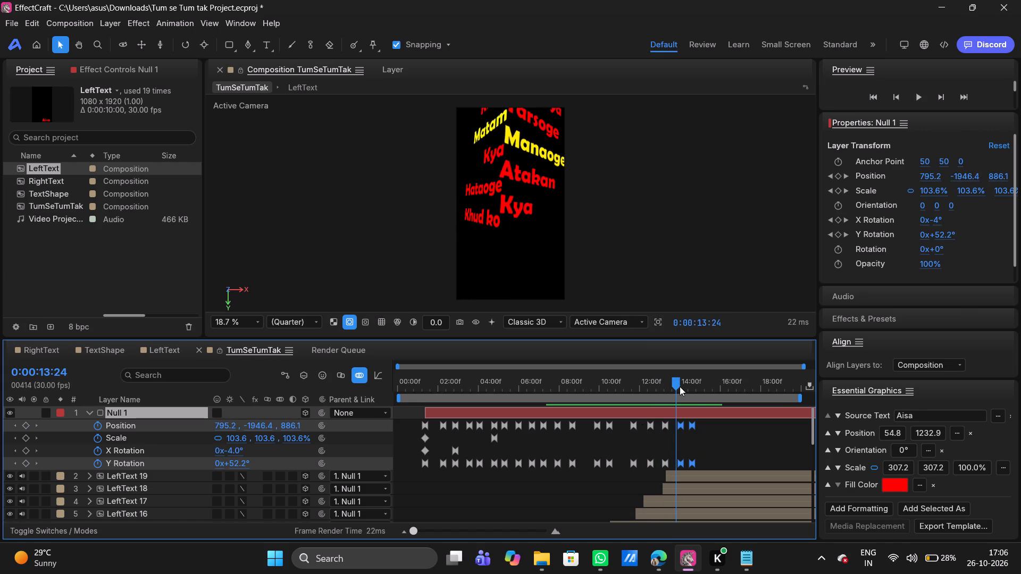
{"action": "left_click_drag", "start_coordinate": [680, 386], "coordinate": [606, 393]}
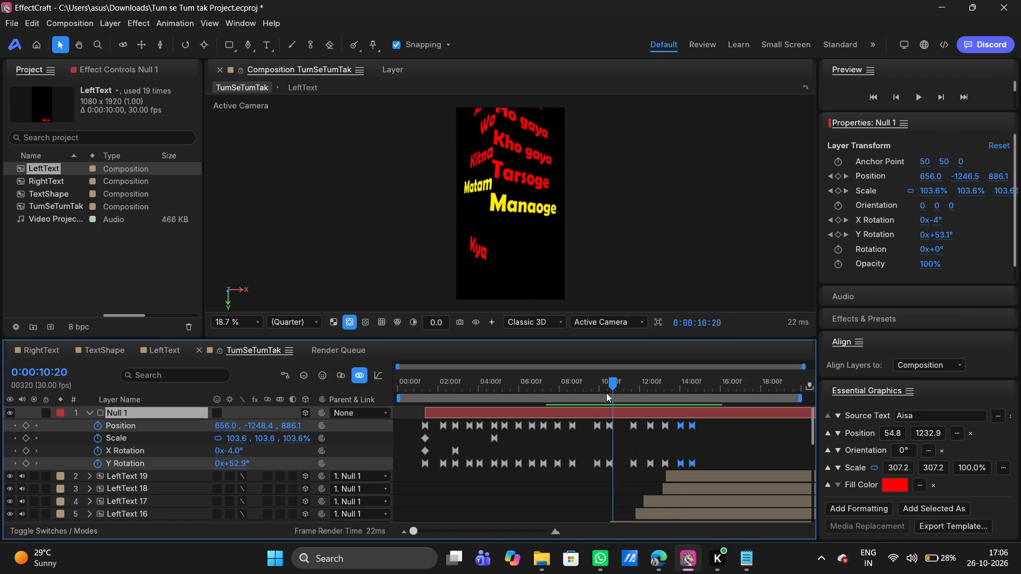
{"action": "left_click_drag", "start_coordinate": [606, 393], "coordinate": [590, 395]}
{"action": "key", "text": "space"}
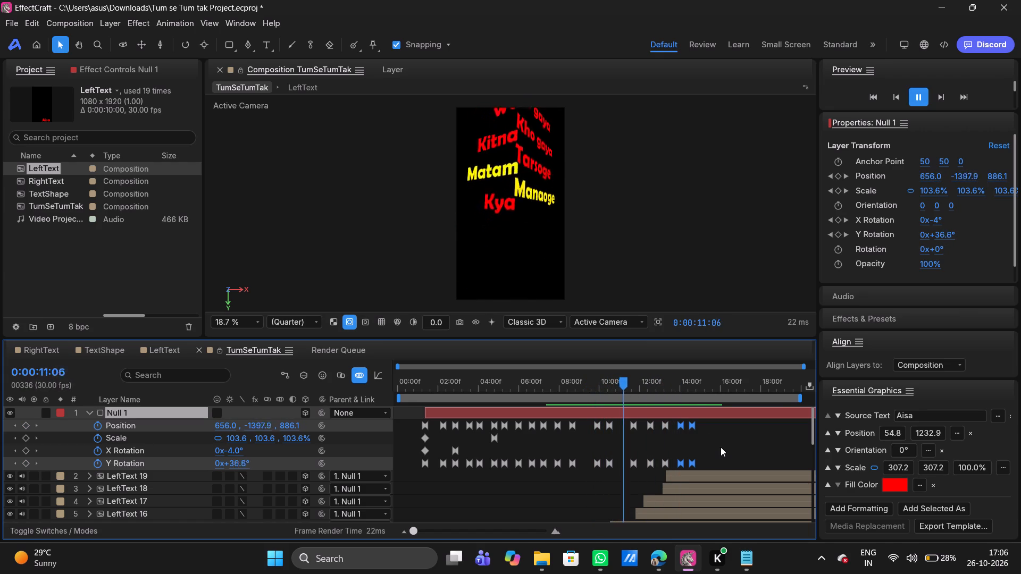
{"action": "key", "text": "space"}
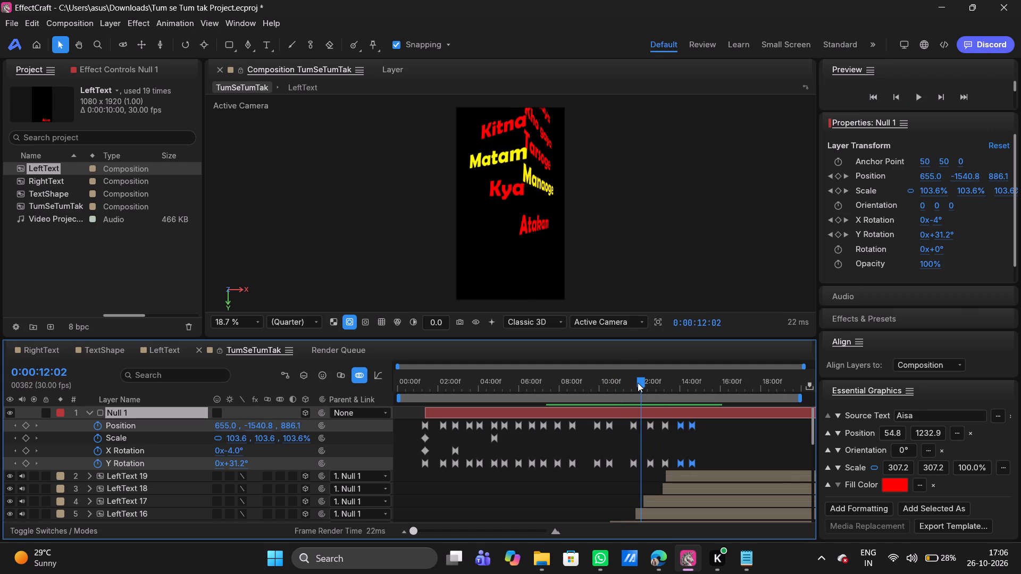
{"action": "left_click_drag", "start_coordinate": [638, 383], "coordinate": [616, 377]}
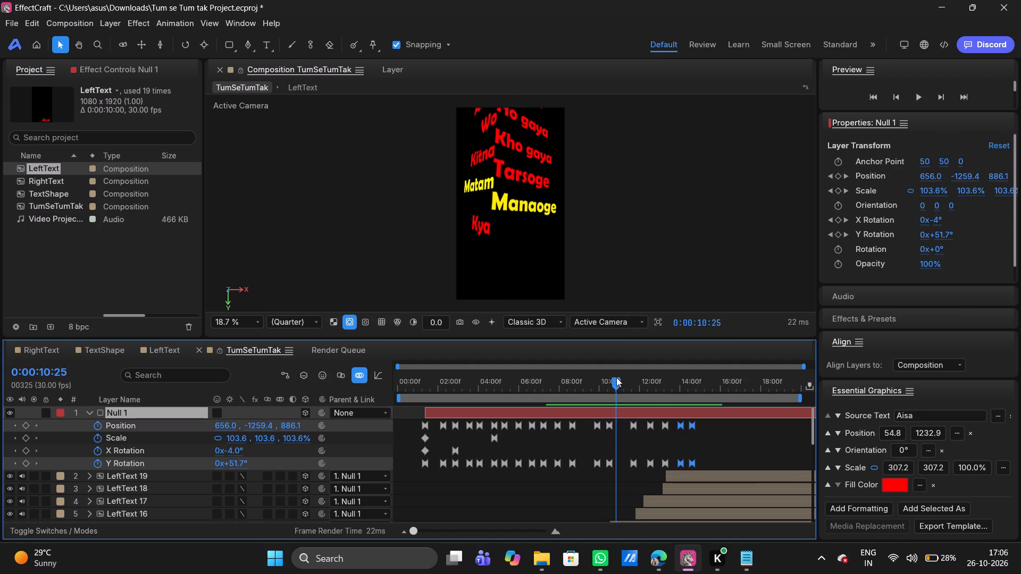
{"action": "left_click_drag", "start_coordinate": [616, 377], "coordinate": [606, 378]}
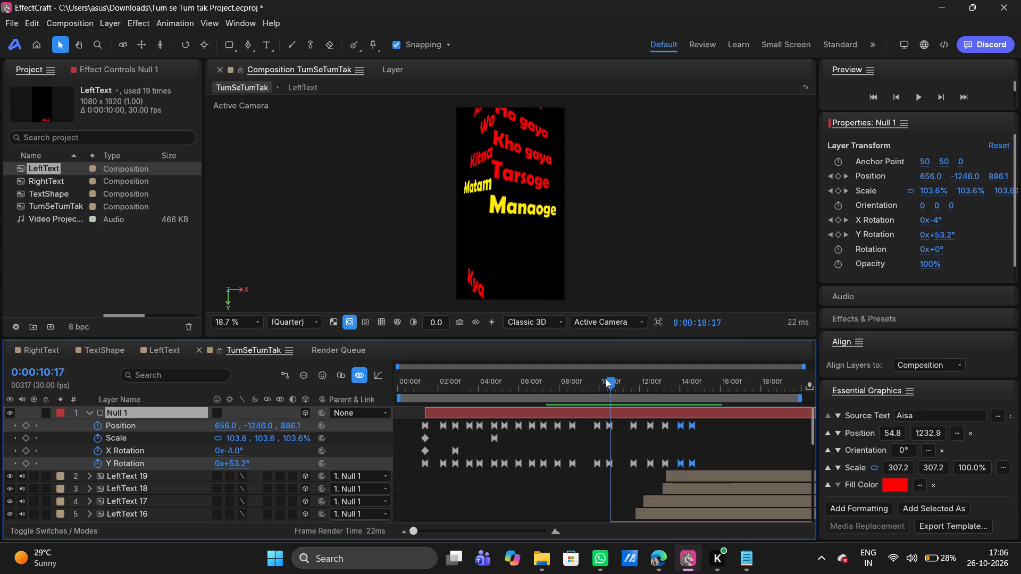
{"action": "left_click_drag", "start_coordinate": [606, 378], "coordinate": [567, 383]}
{"action": "key", "text": "space"}
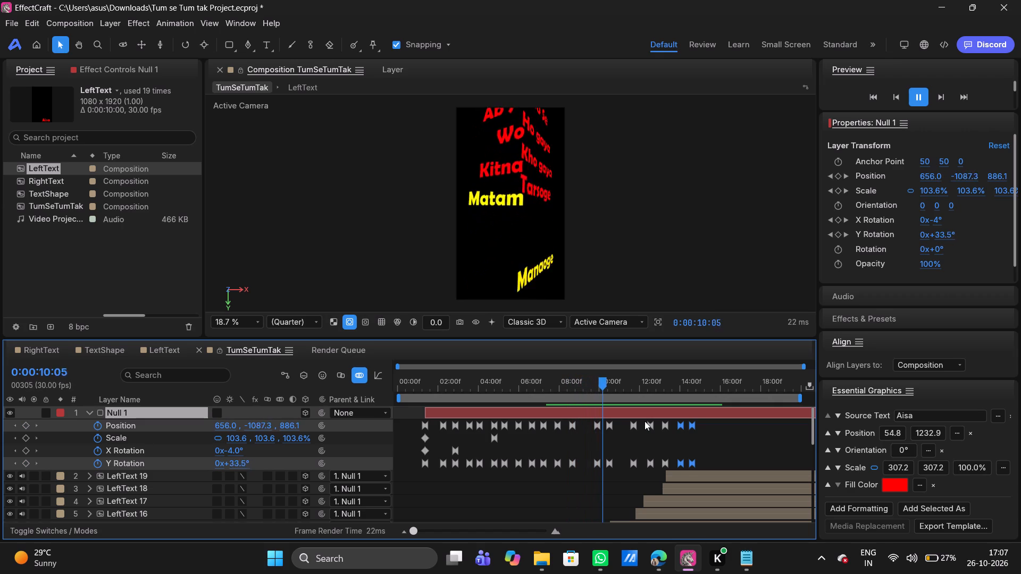
{"action": "key", "text": "space"}
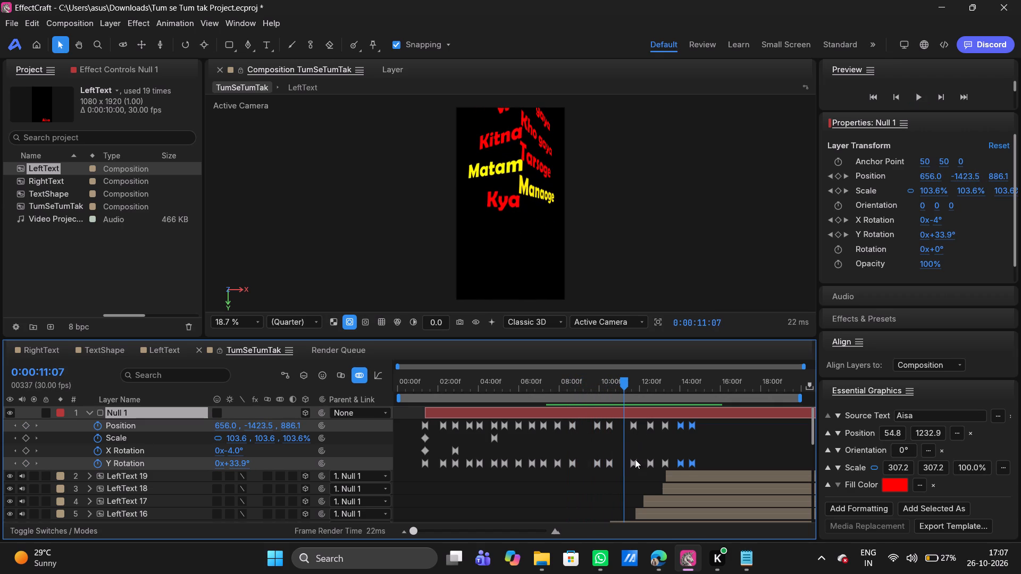
Move the LeftText 15 layer (Kya) later so it starts at about 10:27.
{"action": "scroll", "coordinate": [635, 459], "scroll_direction": "down", "scroll_amount": 1}
{"action": "left_click", "coordinate": [631, 444]}
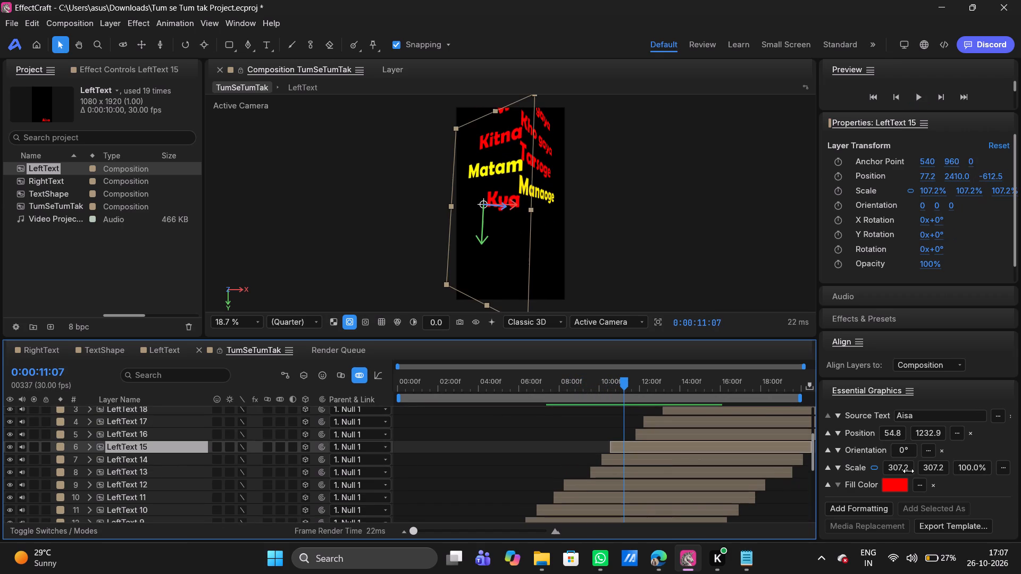
{"action": "scroll", "coordinate": [886, 472], "scroll_direction": "up", "scroll_amount": 2}
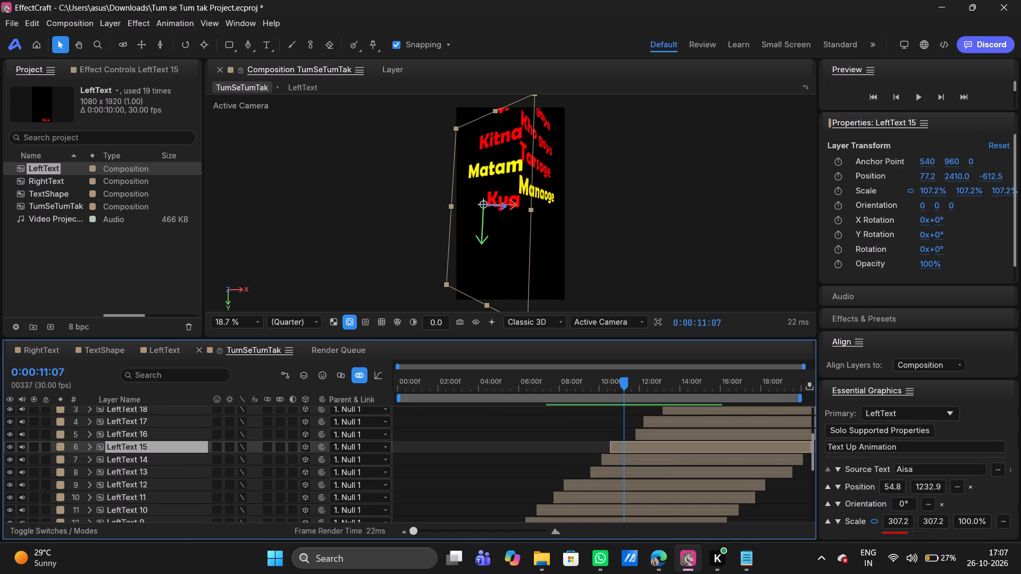
{"action": "scroll", "coordinate": [886, 472], "scroll_direction": "down", "scroll_amount": 11}
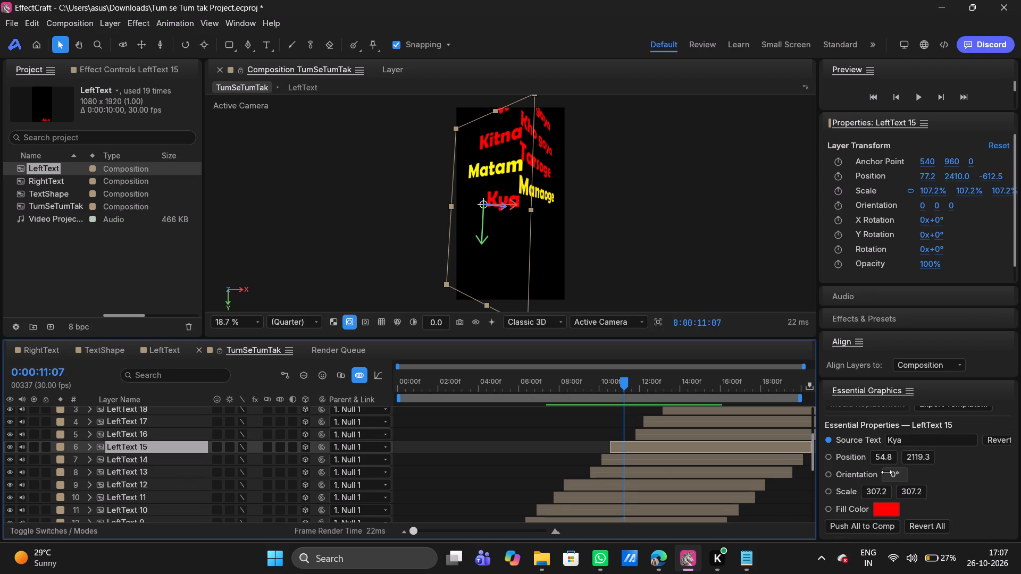
{"action": "left_click_drag", "start_coordinate": [619, 448], "coordinate": [621, 448]}
{"action": "left_click_drag", "start_coordinate": [621, 448], "coordinate": [631, 446]}
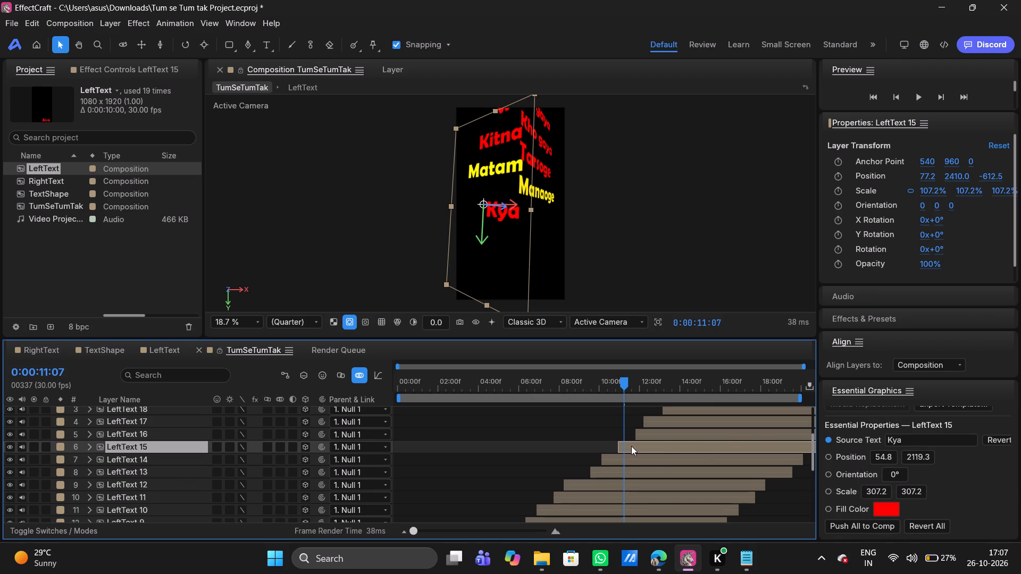
{"action": "left_click_drag", "start_coordinate": [631, 446], "coordinate": [631, 444]}
{"action": "left_click_drag", "start_coordinate": [631, 444], "coordinate": [630, 444]}
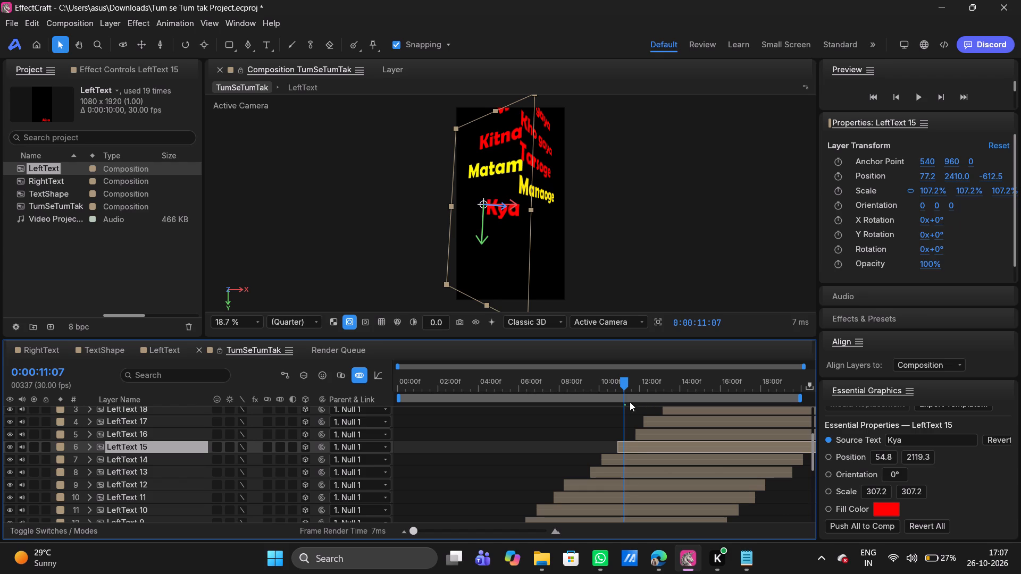
Play the animation from 6:20 to about 14:07, replaying the Kya to Khud ko section, to check the word timing against the song.
{"action": "left_click_drag", "start_coordinate": [622, 379], "coordinate": [532, 392]}
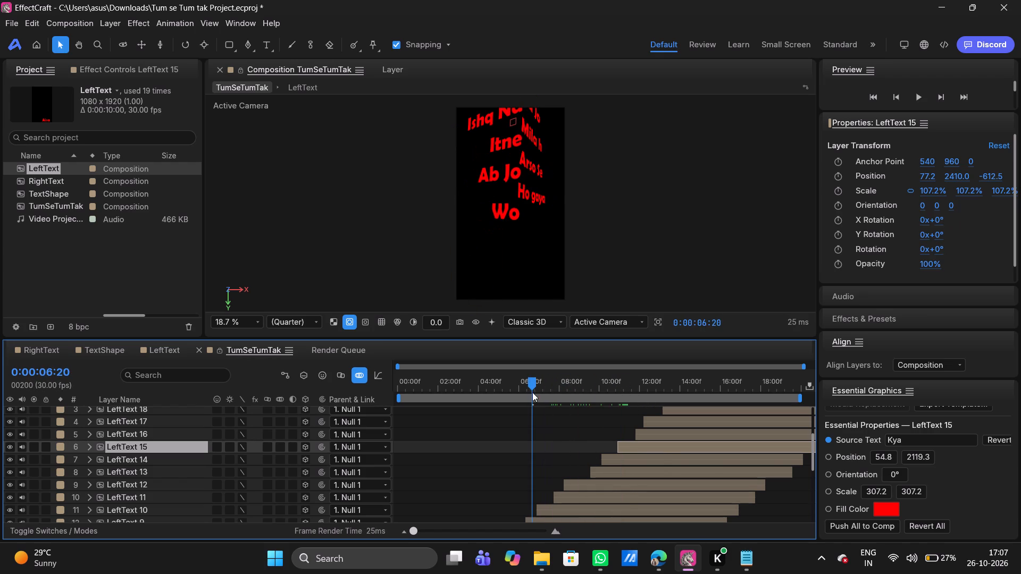
{"action": "key", "text": "space"}
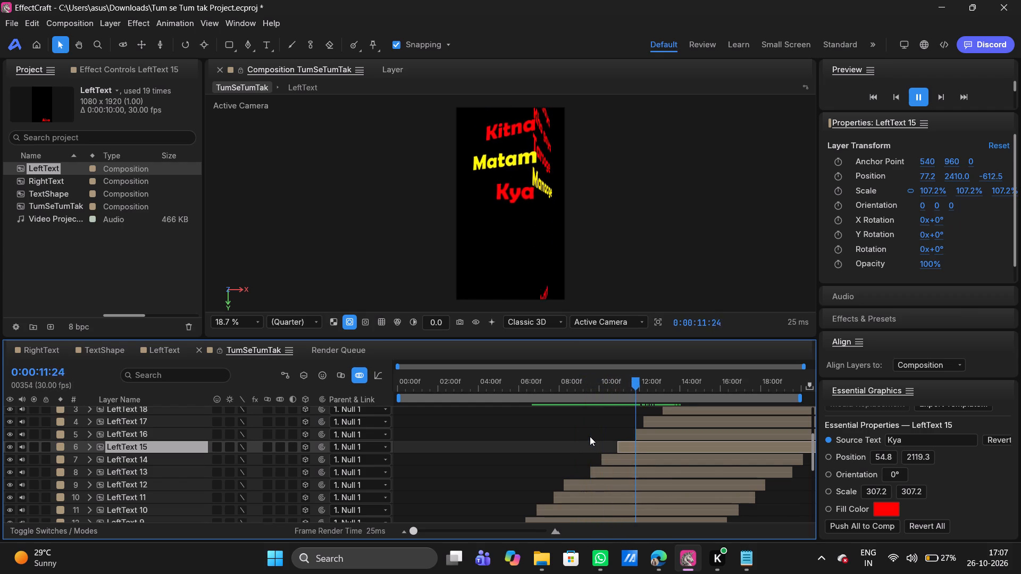
{"action": "left_click", "coordinate": [617, 381]}
{"action": "key", "text": "space"}
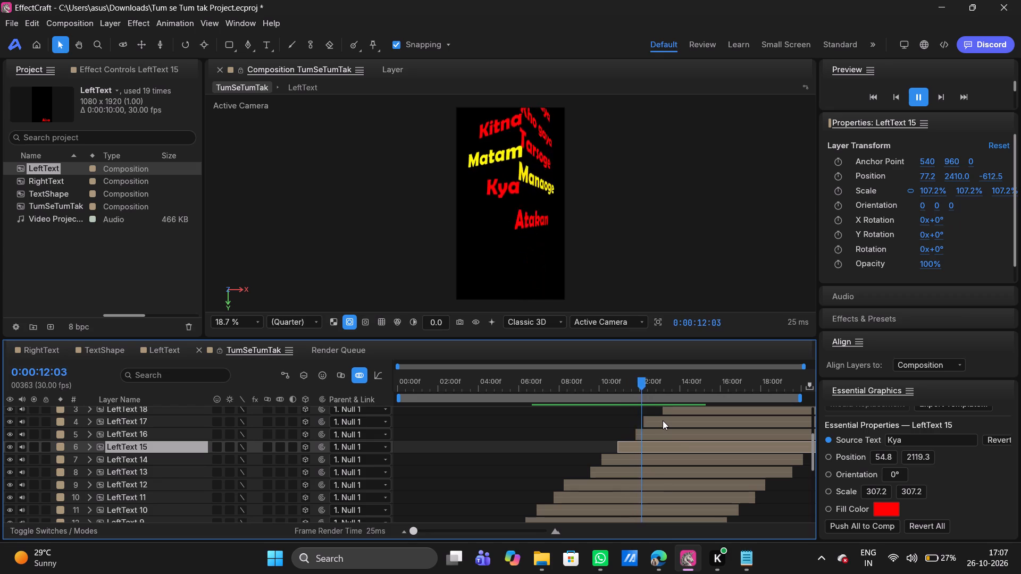
{"action": "key", "text": "space"}
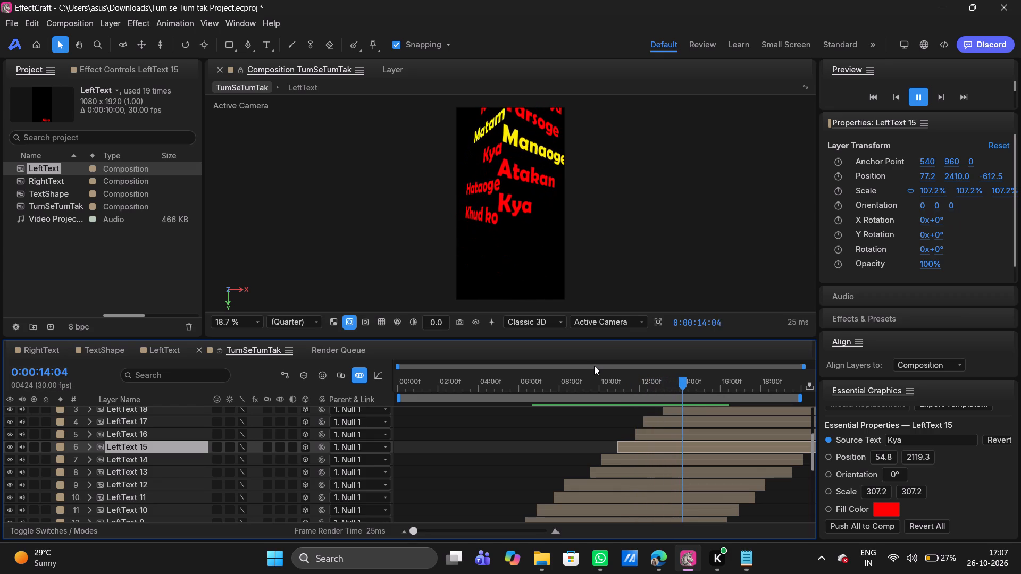
{"action": "scroll", "coordinate": [647, 440], "scroll_direction": "up", "scroll_amount": 6}
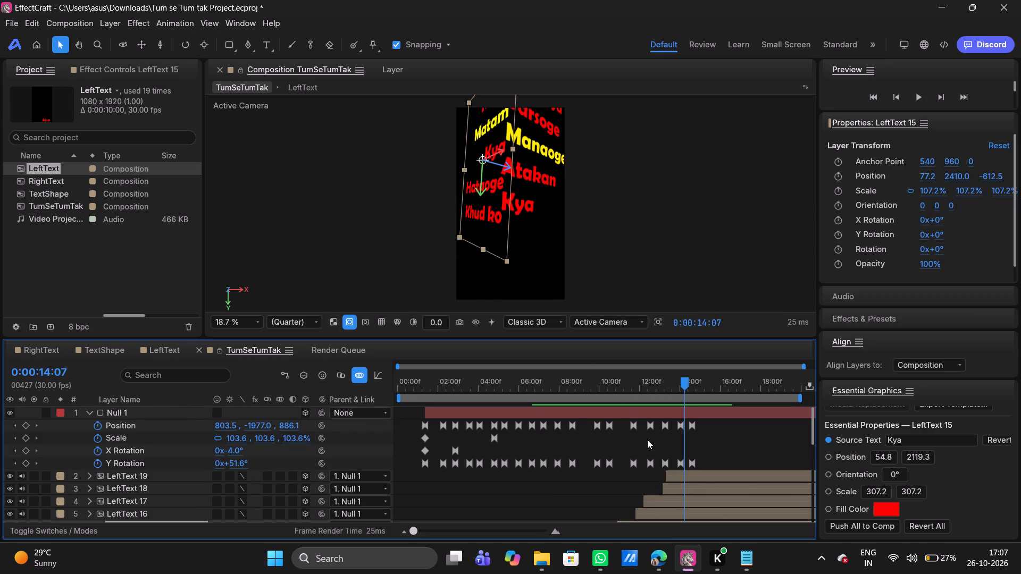
{"action": "left_click_drag", "start_coordinate": [689, 382], "coordinate": [647, 382]}
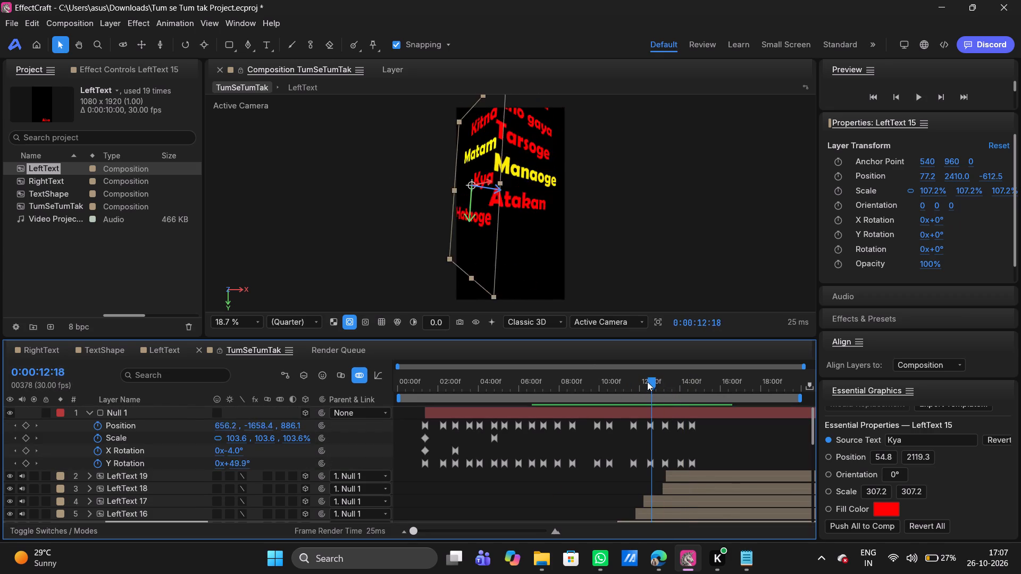
{"action": "left_click_drag", "start_coordinate": [647, 382], "coordinate": [624, 384]}
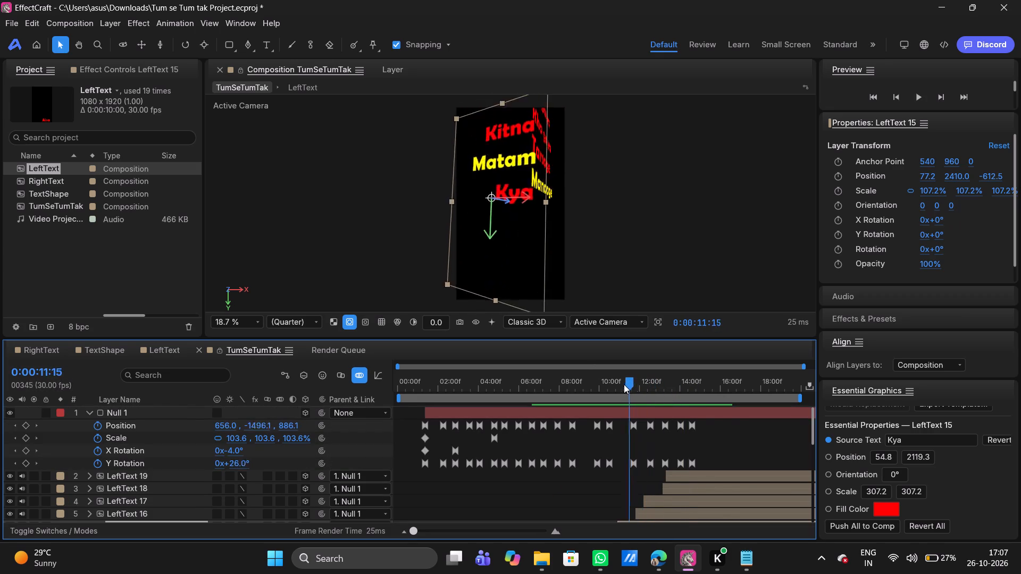
{"action": "left_click_drag", "start_coordinate": [624, 384], "coordinate": [600, 385]}
{"action": "key", "text": "space"}
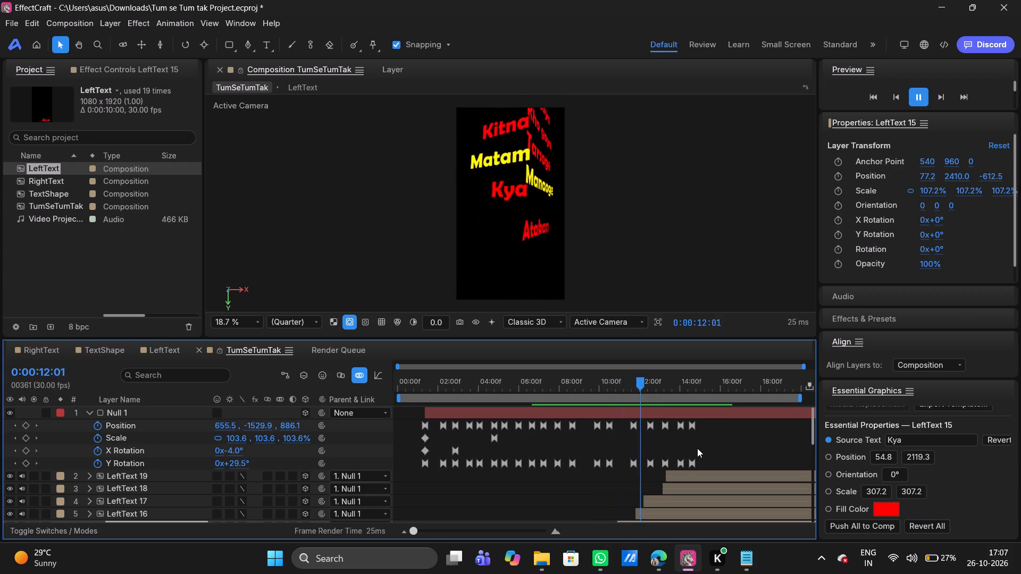
{"action": "key", "text": "space"}
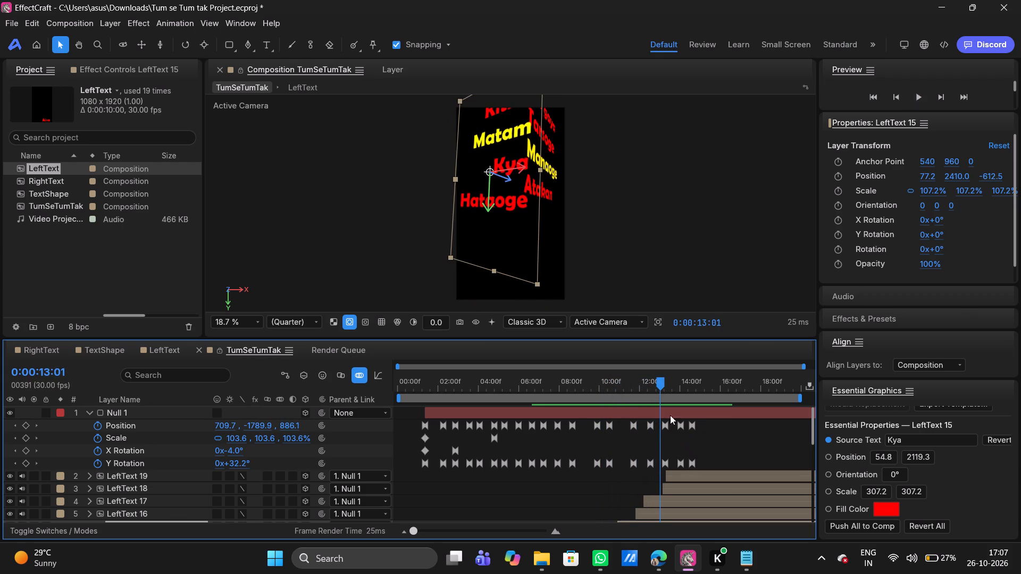
{"action": "left_click_drag", "start_coordinate": [659, 389], "coordinate": [646, 388]}
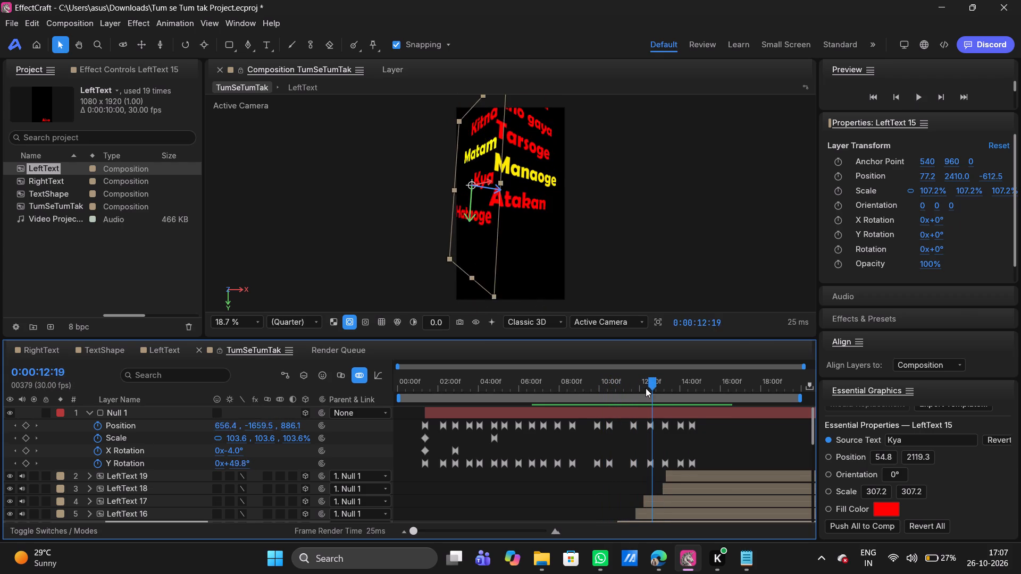
{"action": "left_click_drag", "start_coordinate": [646, 388], "coordinate": [611, 390]}
{"action": "key", "text": "space"}
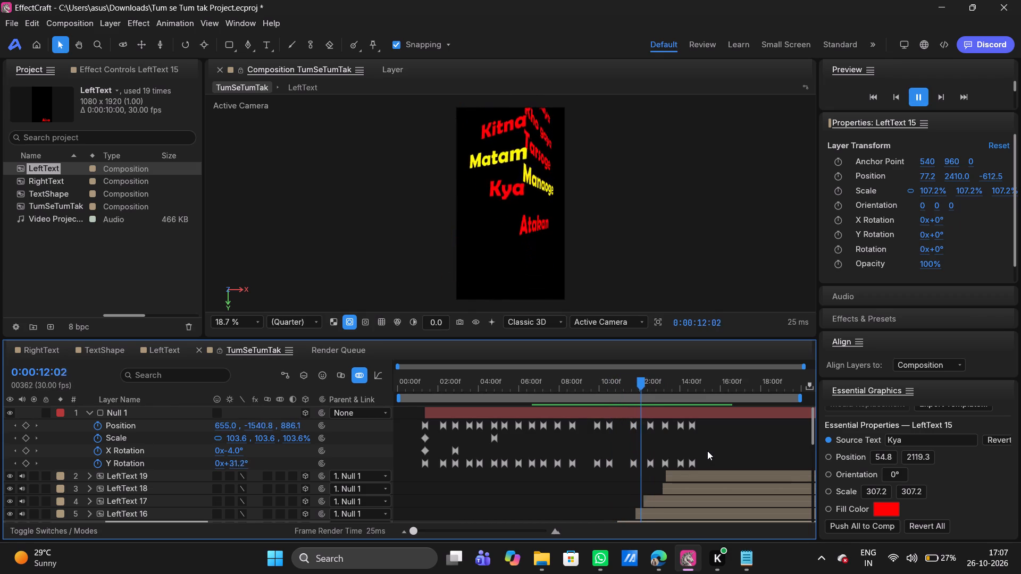
{"action": "key", "text": "space"}
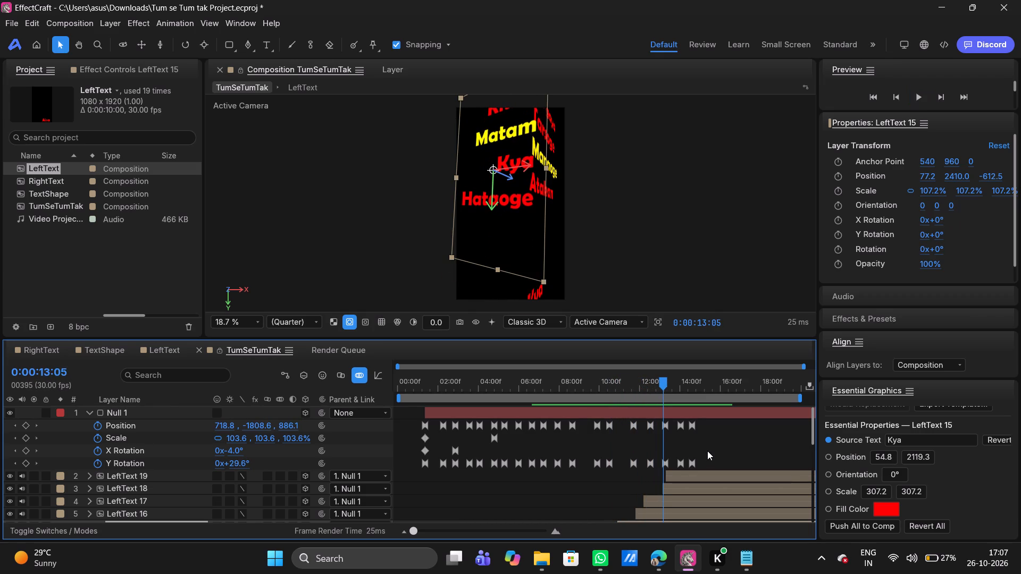
Move the LeftText 17 layer (Hataoge) later so it starts at about 12:25.
{"action": "left_click", "coordinate": [676, 489]}
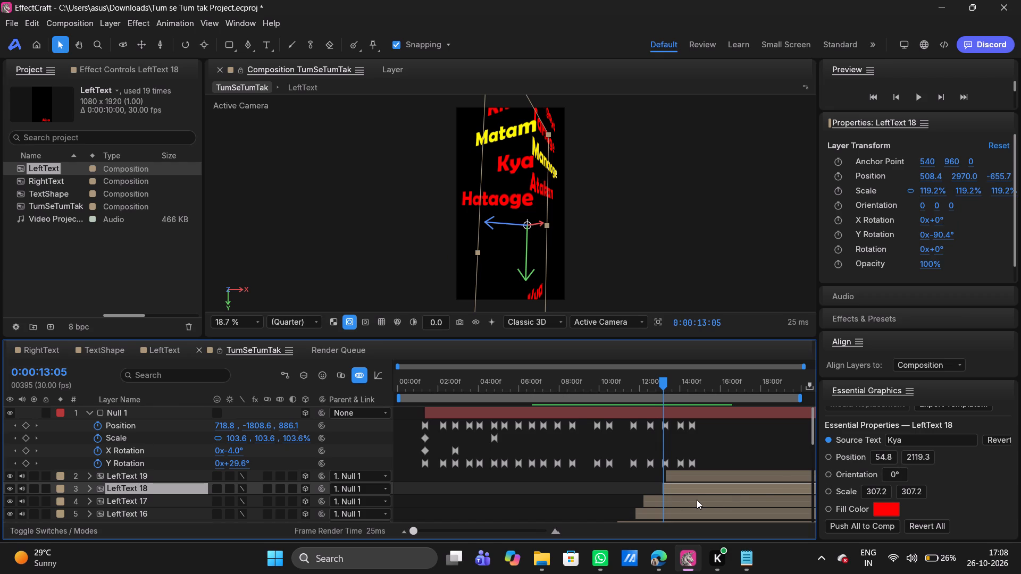
{"action": "left_click", "coordinate": [697, 500]}
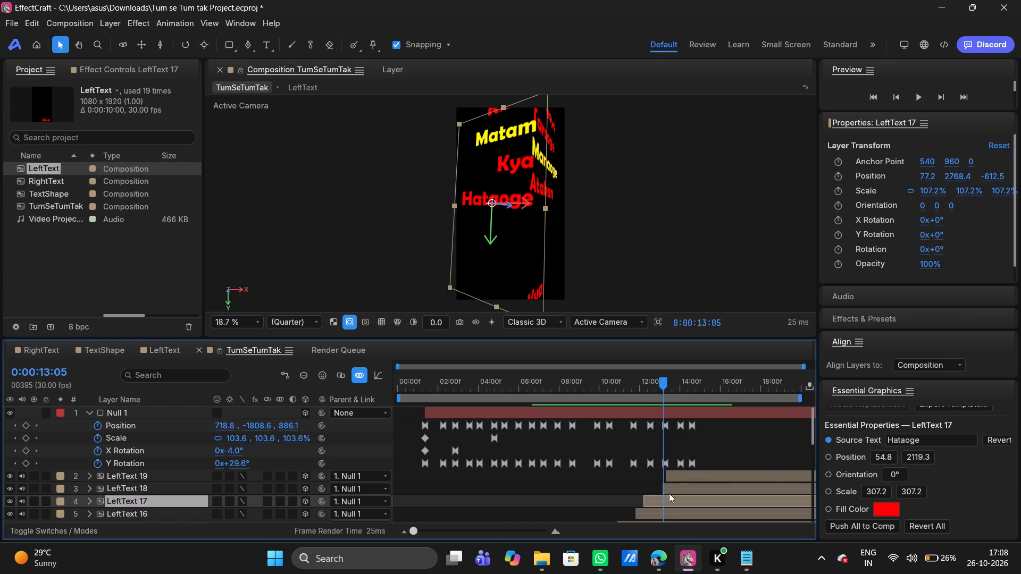
{"action": "left_click_drag", "start_coordinate": [669, 500], "coordinate": [684, 497]}
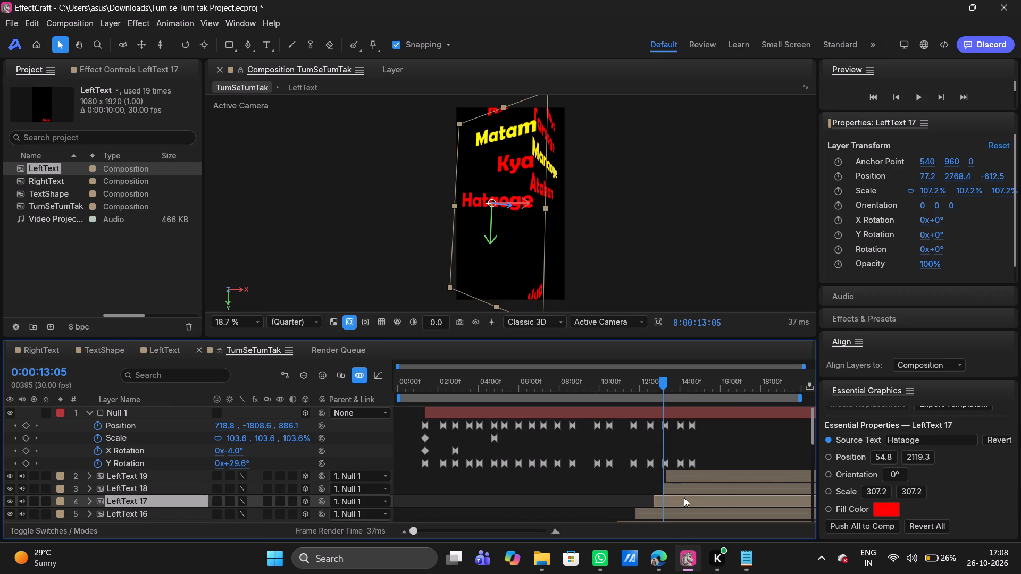
{"action": "left_click_drag", "start_coordinate": [684, 497], "coordinate": [684, 493]}
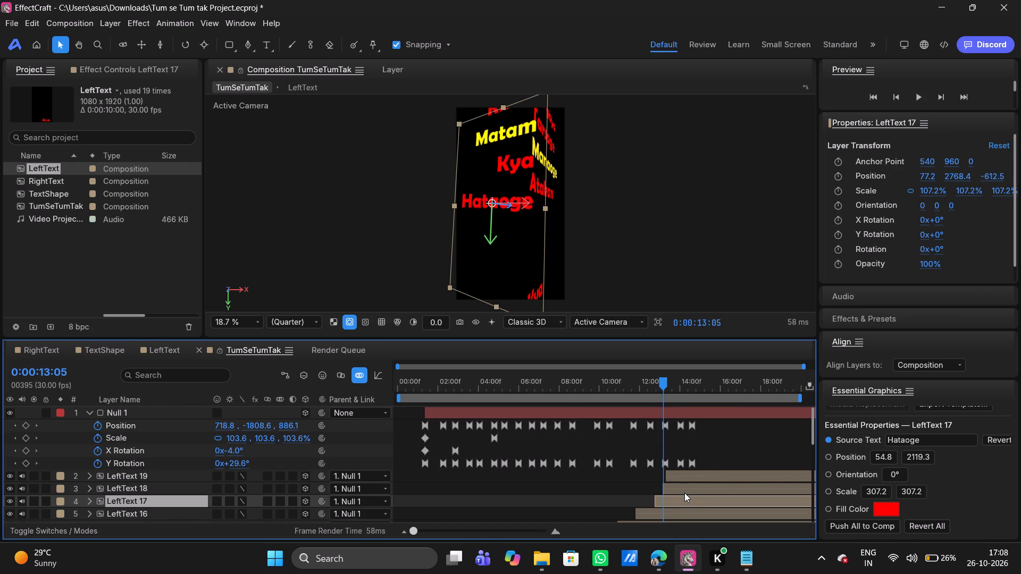
{"action": "left_click_drag", "start_coordinate": [684, 493], "coordinate": [687, 490]}
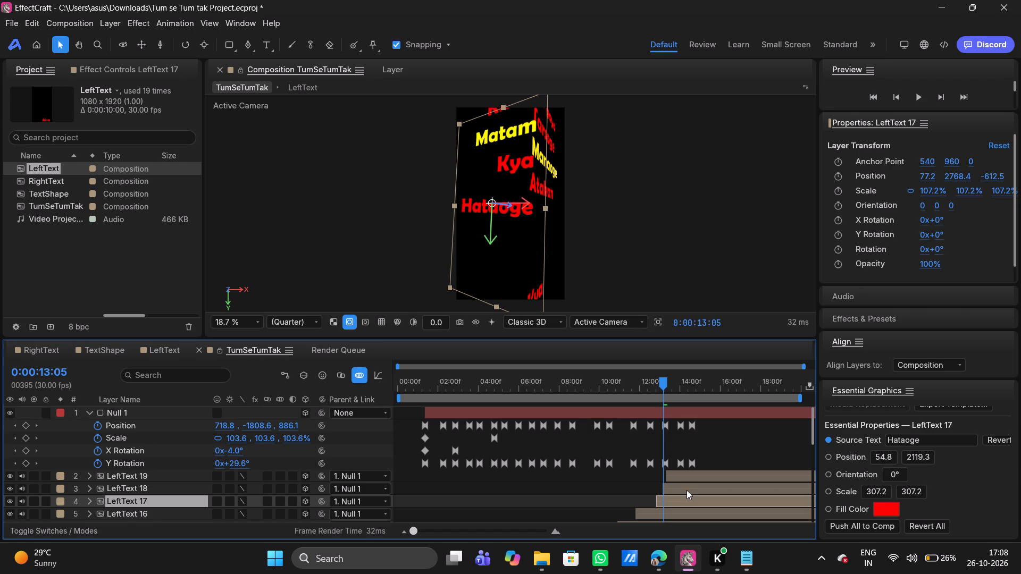
{"action": "left_click_drag", "start_coordinate": [687, 490], "coordinate": [685, 490]}
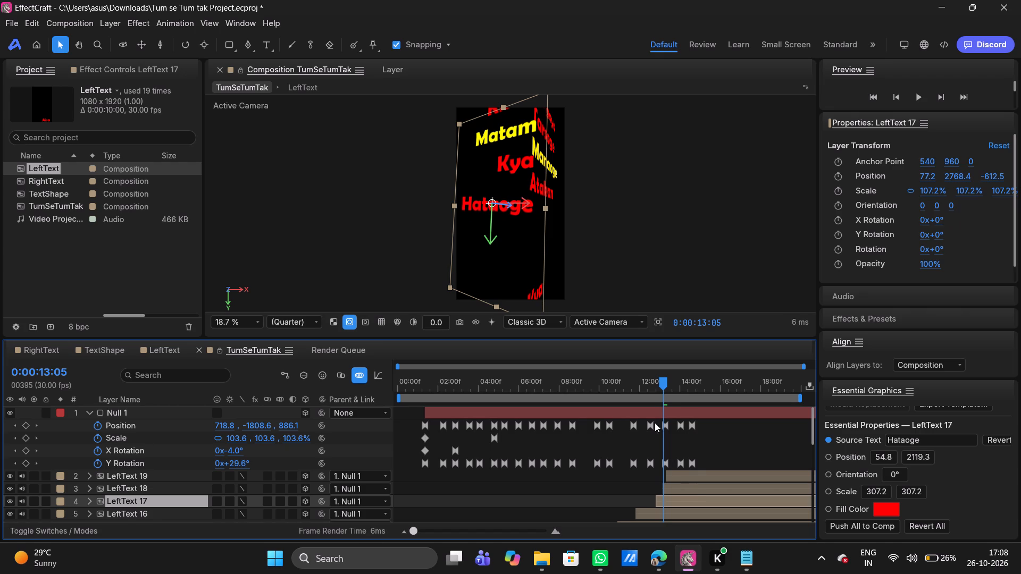
Shift Null 1's last three pairs of Position and Y Rotation keyframes 8 frames later, so the first pair sits at 13:16.
{"action": "left_click_drag", "start_coordinate": [659, 420], "coordinate": [719, 467]}
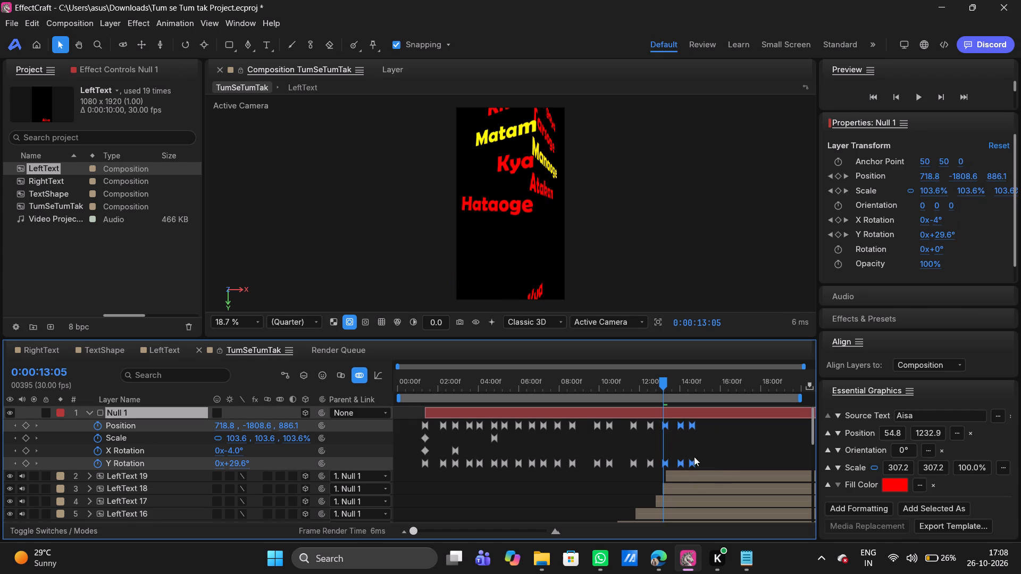
{"action": "left_click_drag", "start_coordinate": [666, 462], "coordinate": [673, 462]}
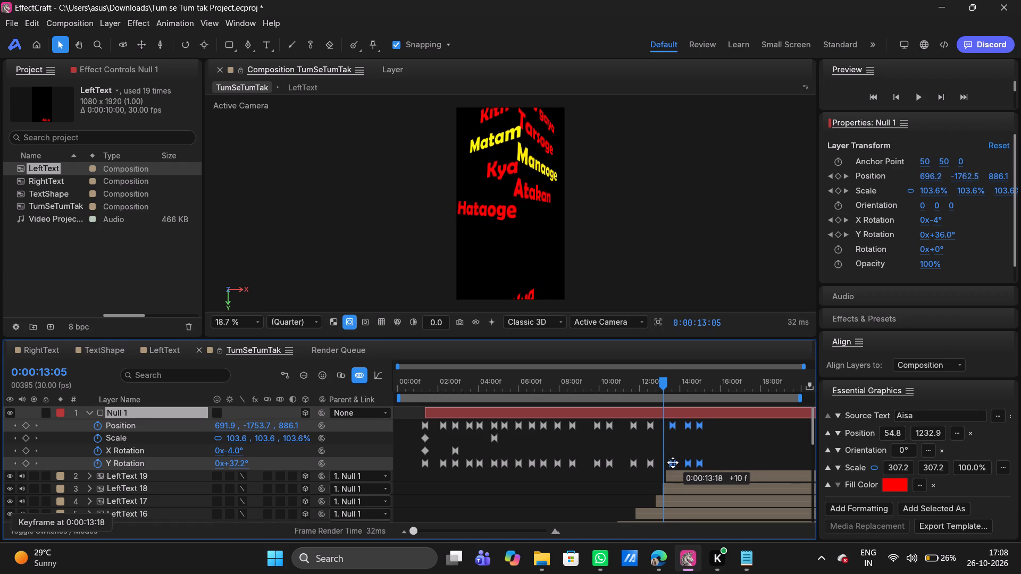
{"action": "left_click_drag", "start_coordinate": [673, 462], "coordinate": [672, 462]}
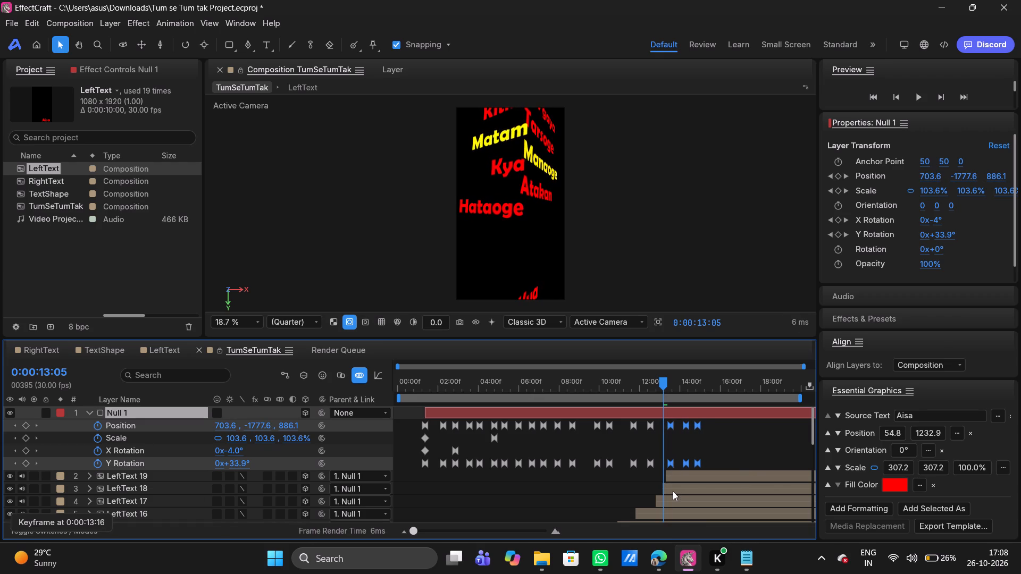
Move LeftText 18 (Kya) later to start at about 13:10 and LeftText 19 (Khud ko) at about 13:17.
{"action": "left_click", "coordinate": [673, 491]}
{"action": "left_click_drag", "start_coordinate": [673, 491], "coordinate": [681, 489]}
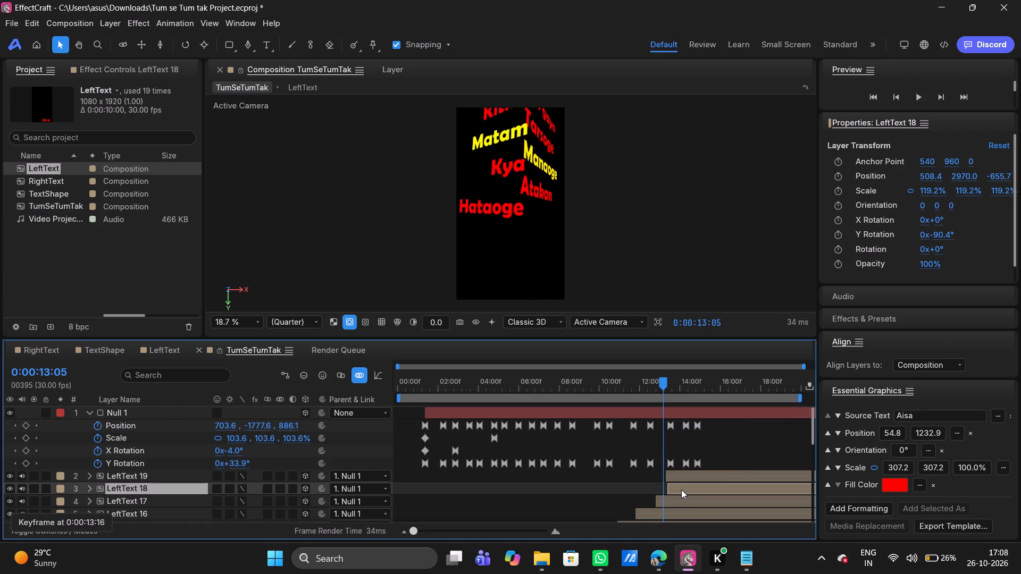
{"action": "left_click_drag", "start_coordinate": [681, 489], "coordinate": [680, 491]}
{"action": "left_click", "coordinate": [687, 475]}
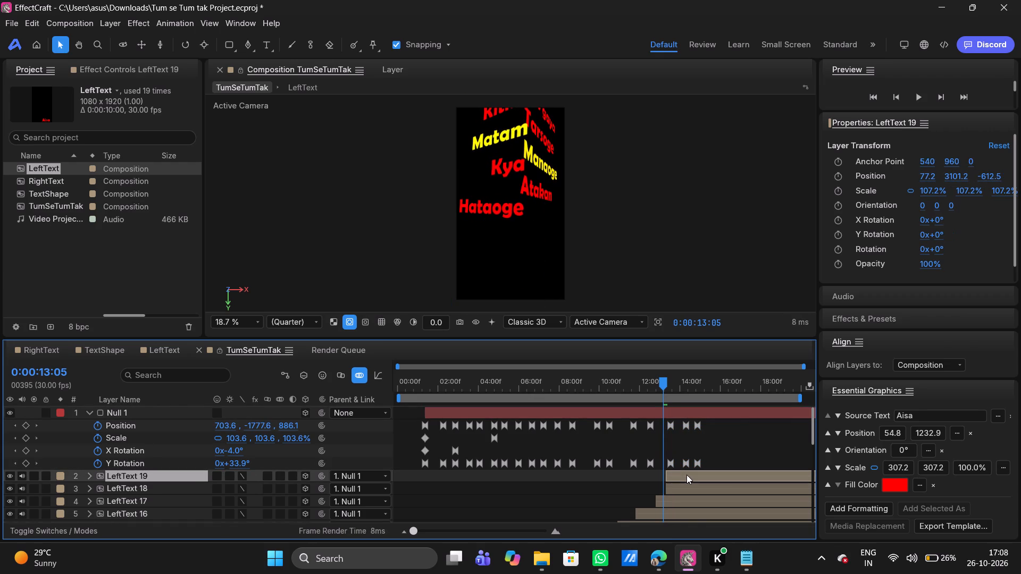
{"action": "left_click_drag", "start_coordinate": [687, 475], "coordinate": [694, 474]}
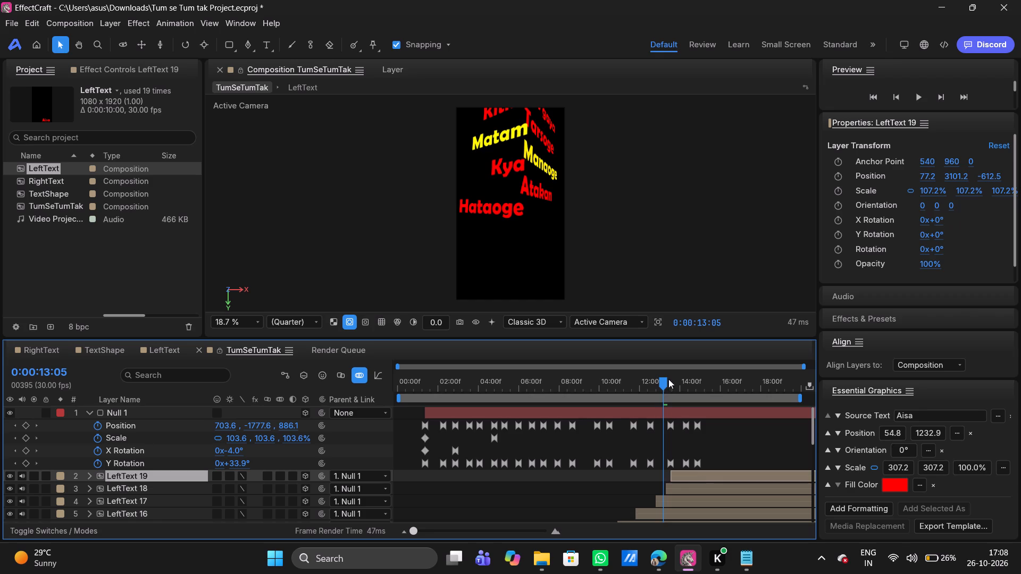
Play the animation from about 9:11 to 14:11 and replay the section from about 11:09 to 14:05 to check word timing against the song.
{"action": "left_click_drag", "start_coordinate": [660, 384], "coordinate": [621, 386]}
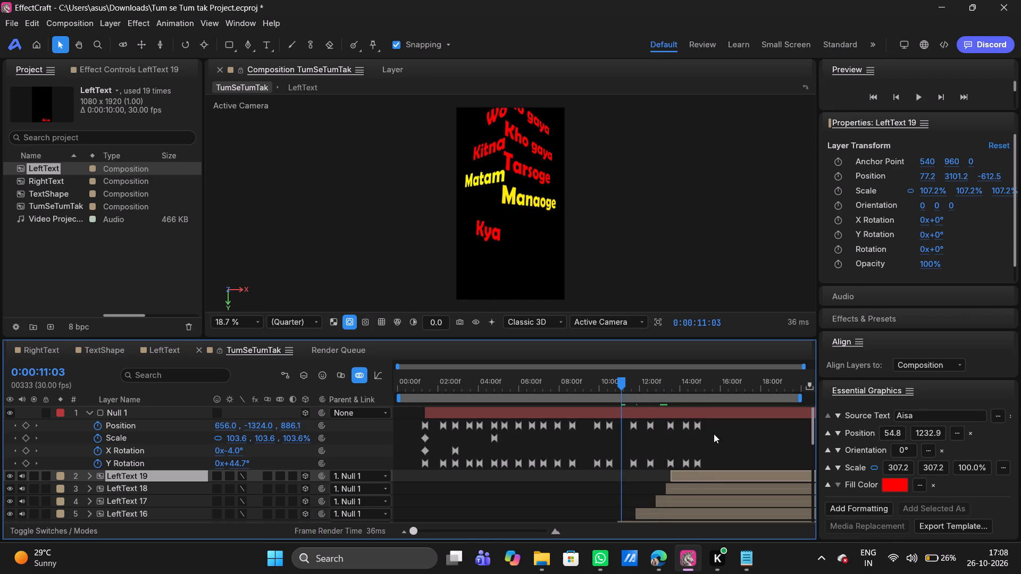
{"action": "left_click_drag", "start_coordinate": [620, 383], "coordinate": [587, 382]}
{"action": "key", "text": "space"}
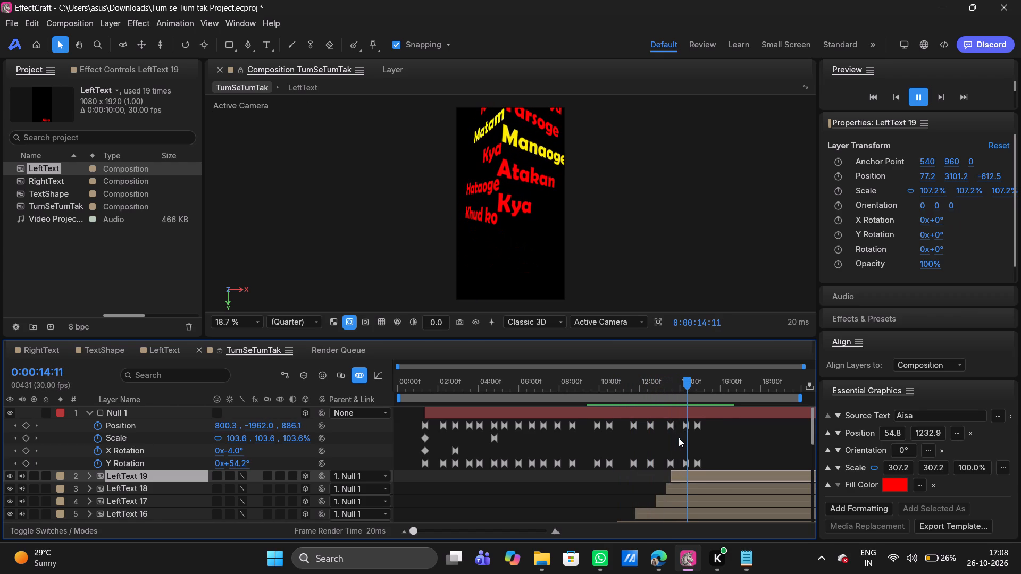
{"action": "left_click_drag", "start_coordinate": [690, 383], "coordinate": [626, 388]}
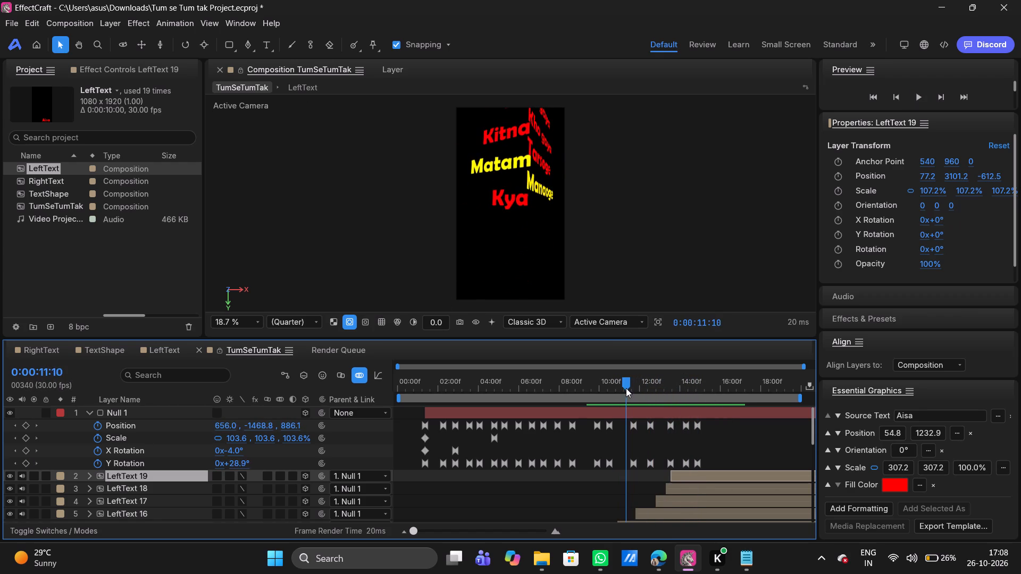
{"action": "left_click_drag", "start_coordinate": [626, 388], "coordinate": [625, 388]}
{"action": "key", "text": "space"}
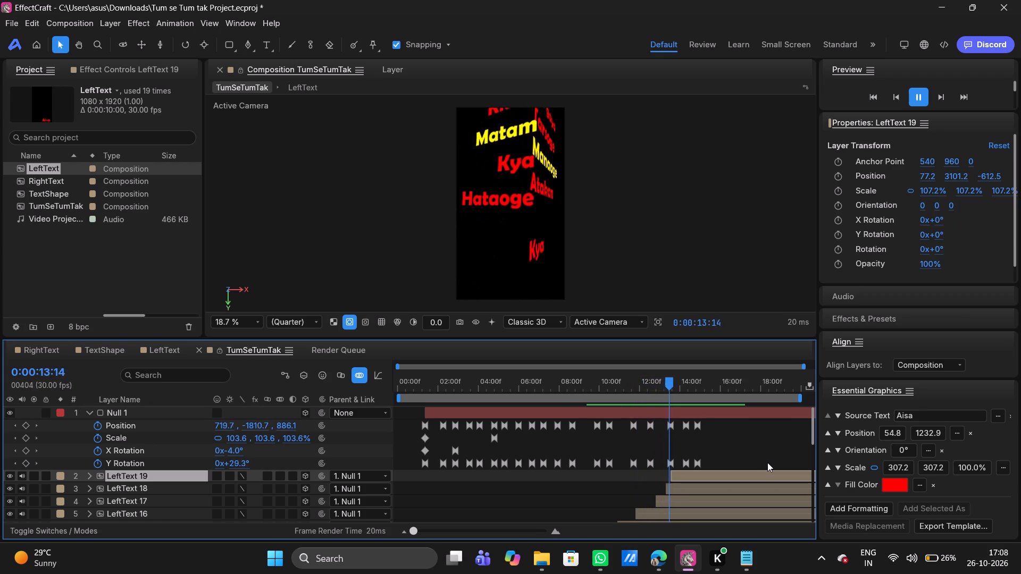
{"action": "key", "text": "space"}
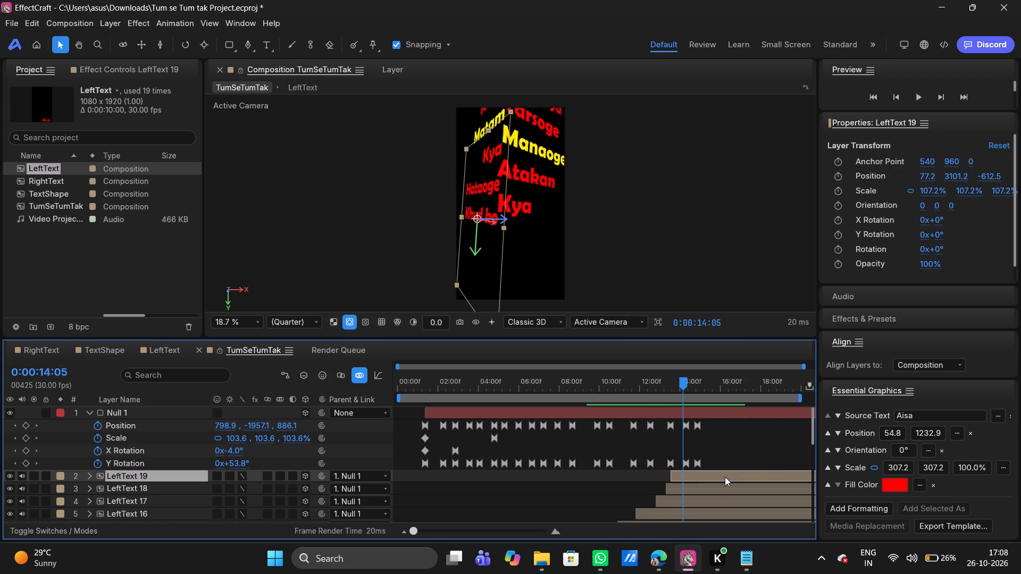
Hide the LeftText 19 layer (Khud ko).
{"action": "left_click", "coordinate": [692, 487]}
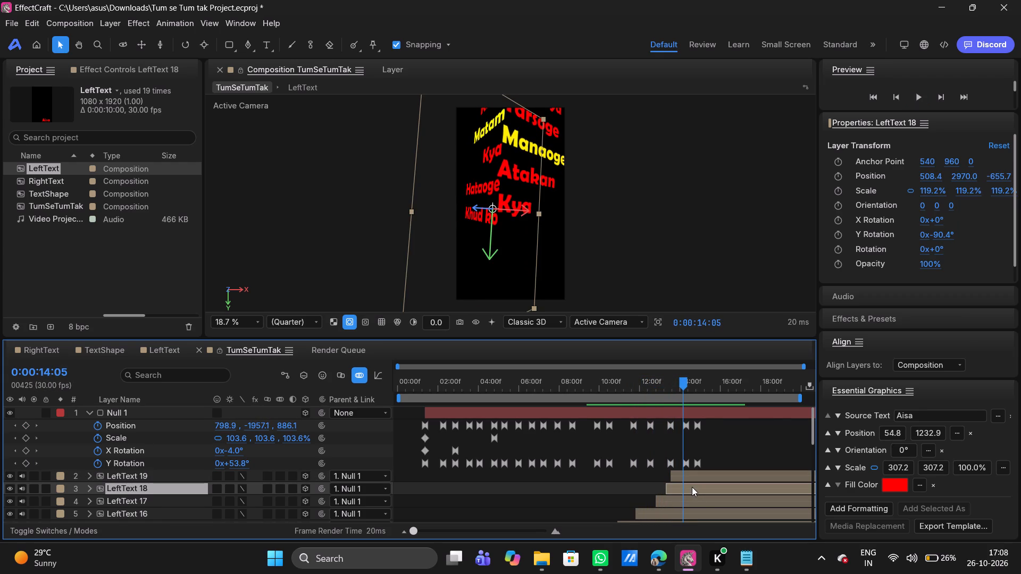
{"action": "scroll", "coordinate": [853, 464], "scroll_direction": "down", "scroll_amount": 10}
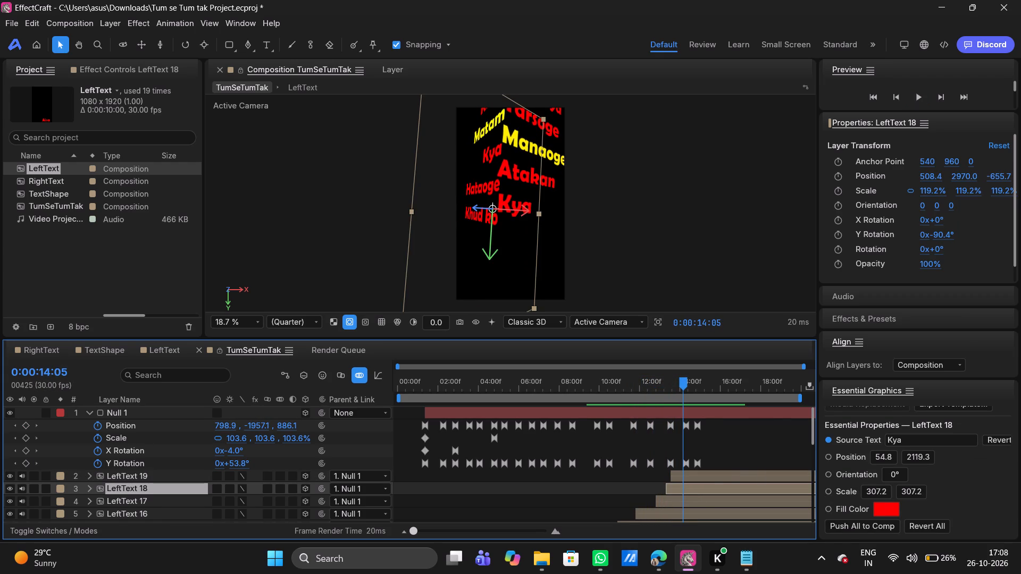
{"action": "scroll", "coordinate": [853, 464], "scroll_direction": "down", "scroll_amount": 20}
{"action": "scroll", "coordinate": [713, 466], "scroll_direction": "up", "scroll_amount": 1}
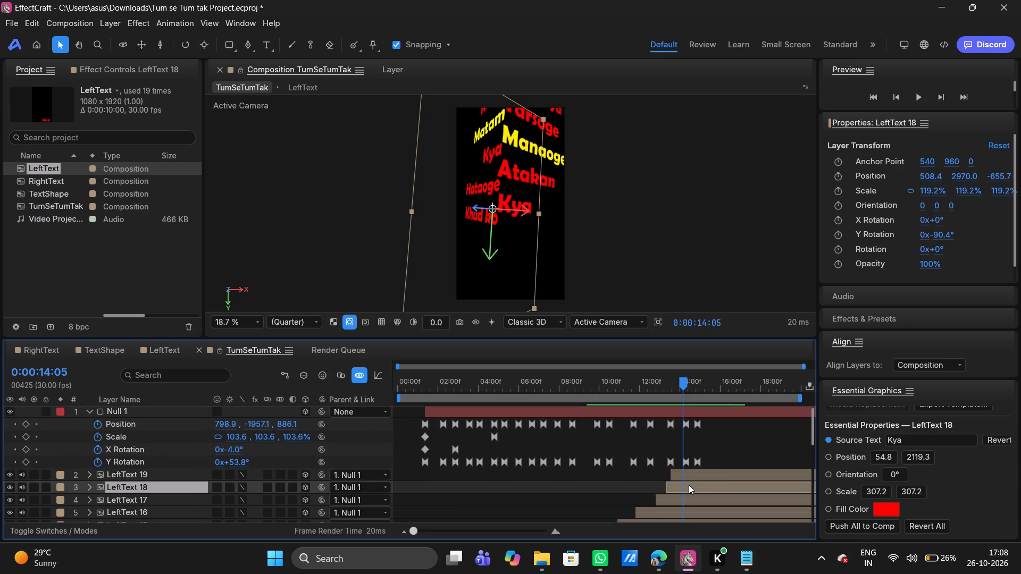
{"action": "left_click", "coordinate": [688, 474]}
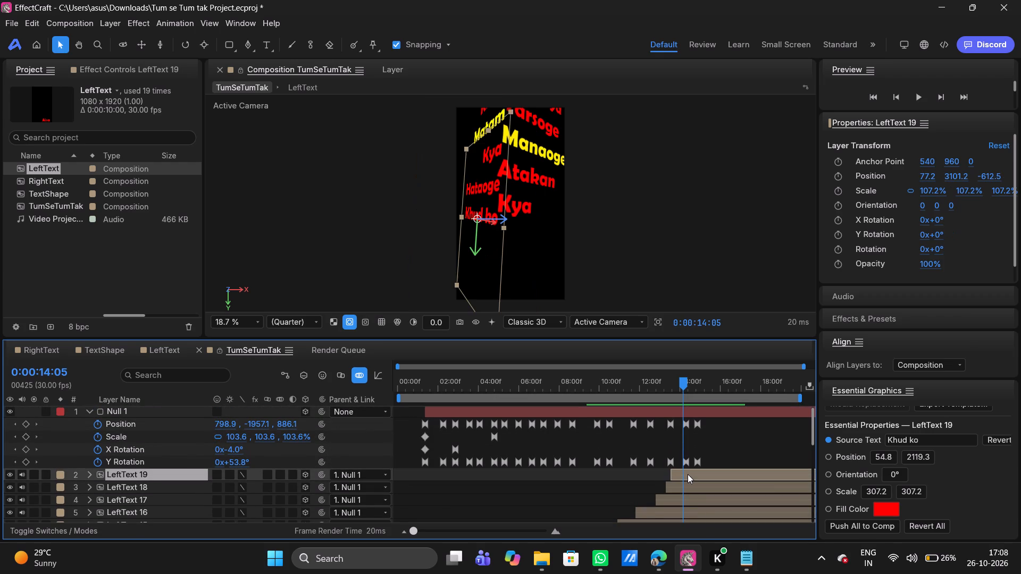
{"action": "left_click", "coordinate": [6, 472]}
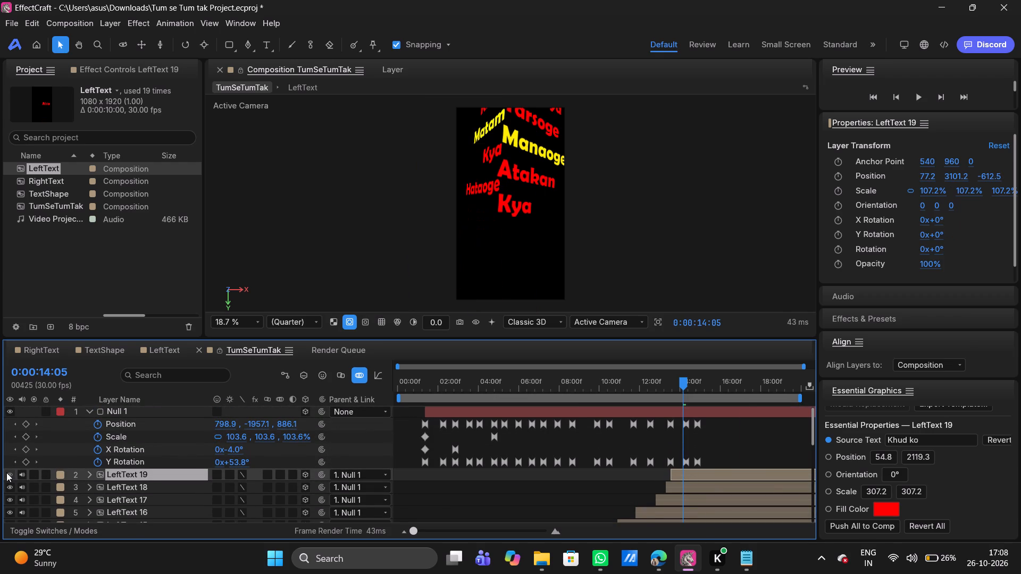
Move the hidden LeftText 19 layer later so it starts at about 13:24.
{"action": "left_click_drag", "start_coordinate": [692, 475], "coordinate": [707, 472]}
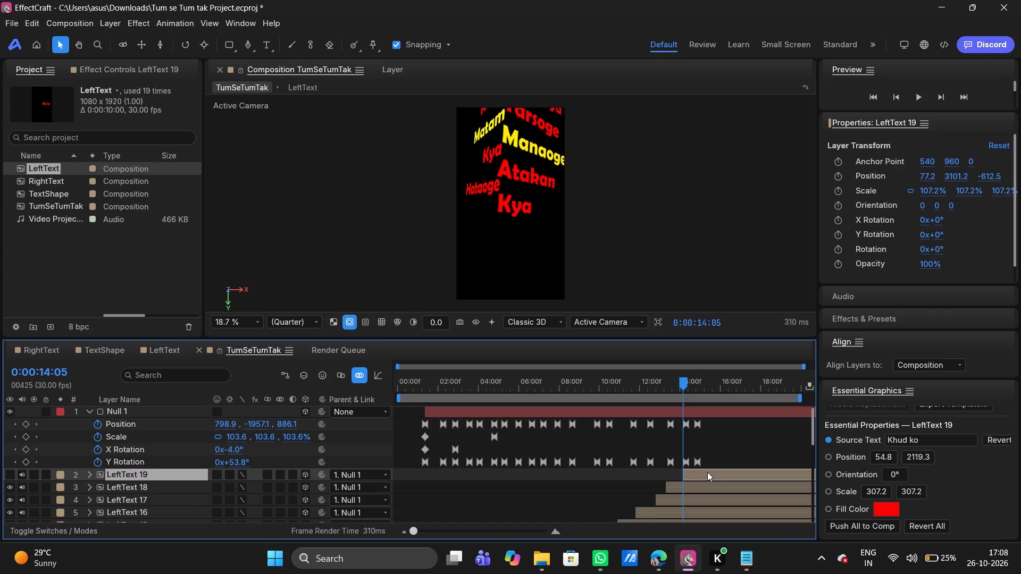
{"action": "left_click_drag", "start_coordinate": [707, 472], "coordinate": [700, 473]}
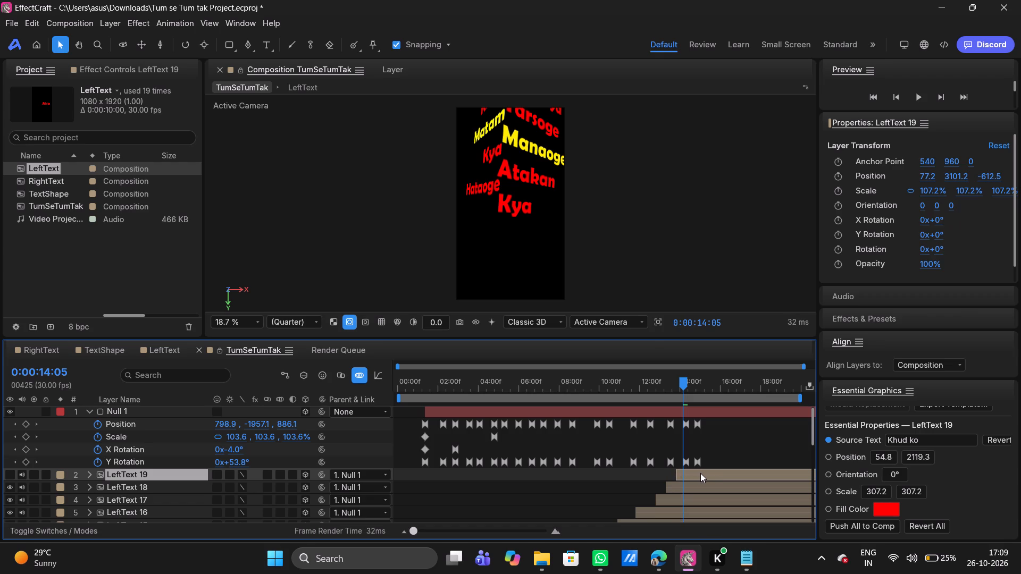
Play the animation from about 10:05 to 15:02 and replay from about 10:27 to 13:24 to check the Hataoge and Kya timing.
{"action": "left_click_drag", "start_coordinate": [685, 385], "coordinate": [630, 387]}
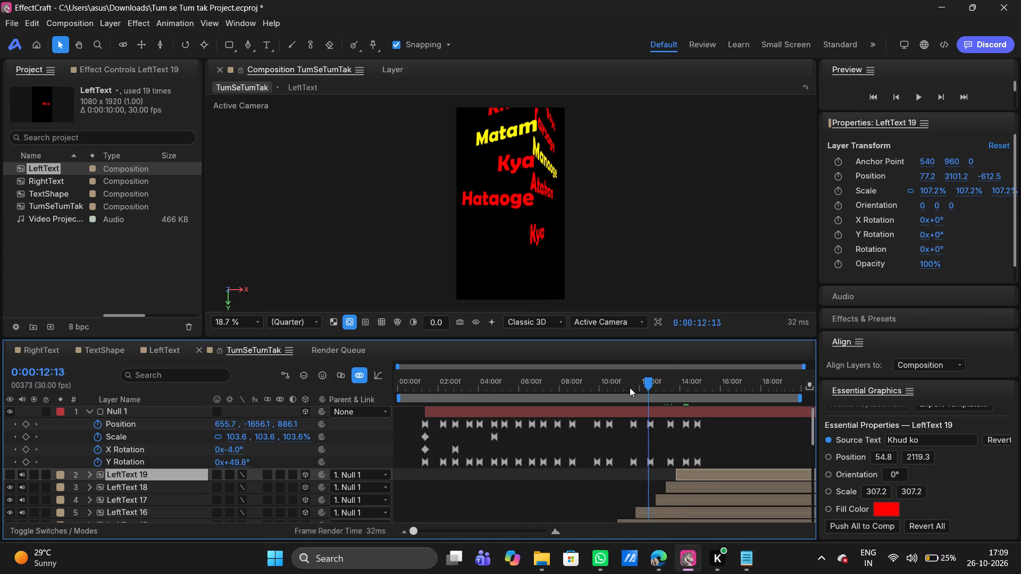
{"action": "left_click_drag", "start_coordinate": [630, 387], "coordinate": [602, 390]}
{"action": "key", "text": "space"}
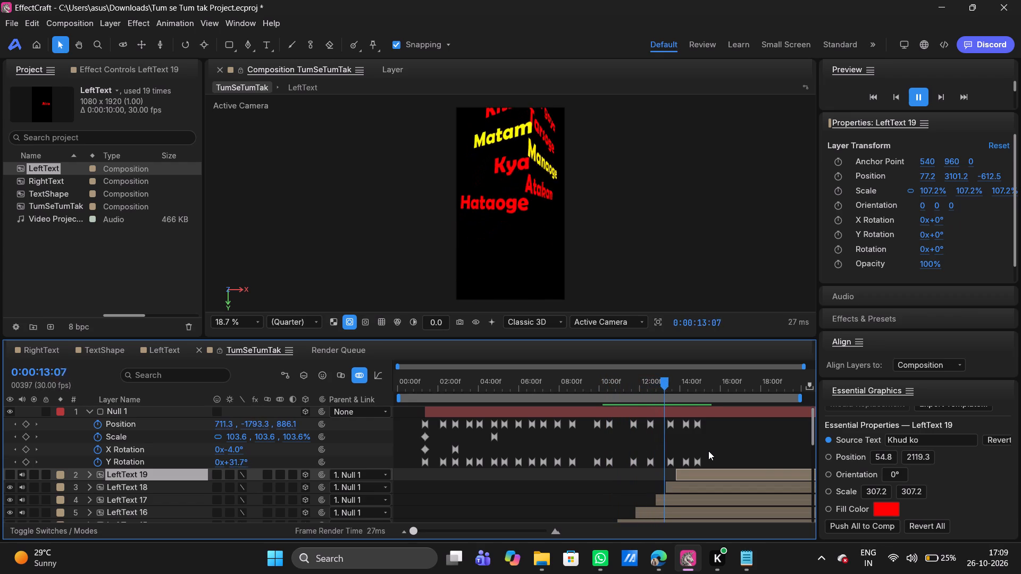
{"action": "key", "text": "space"}
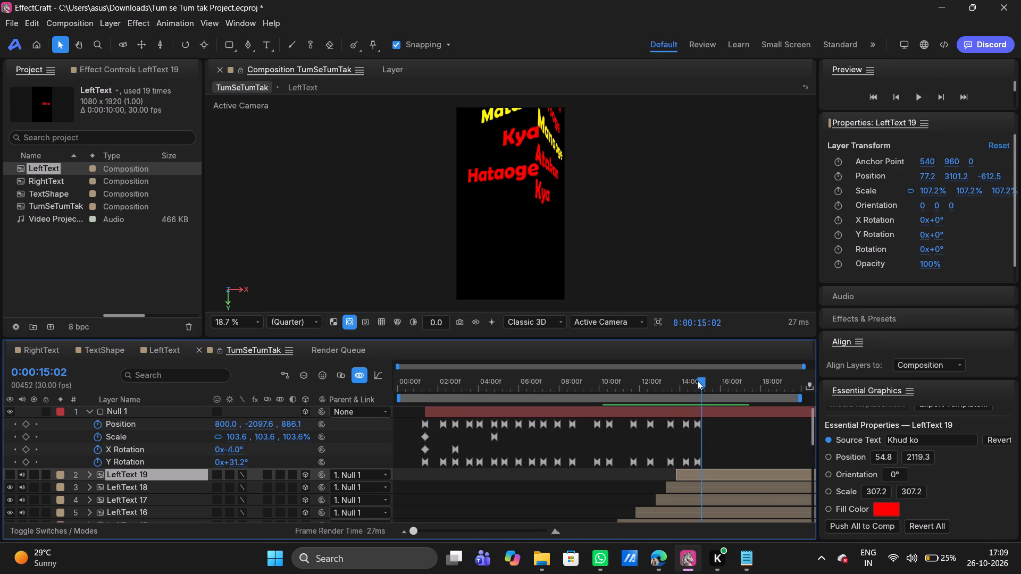
{"action": "left_click_drag", "start_coordinate": [697, 381], "coordinate": [617, 383]}
{"action": "key", "text": "space"}
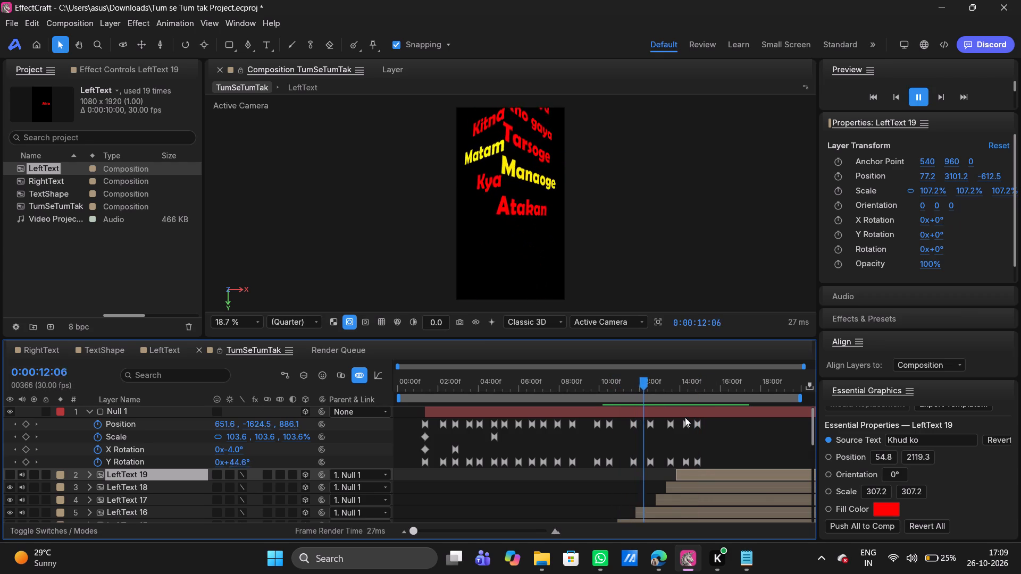
{"action": "key", "text": "space"}
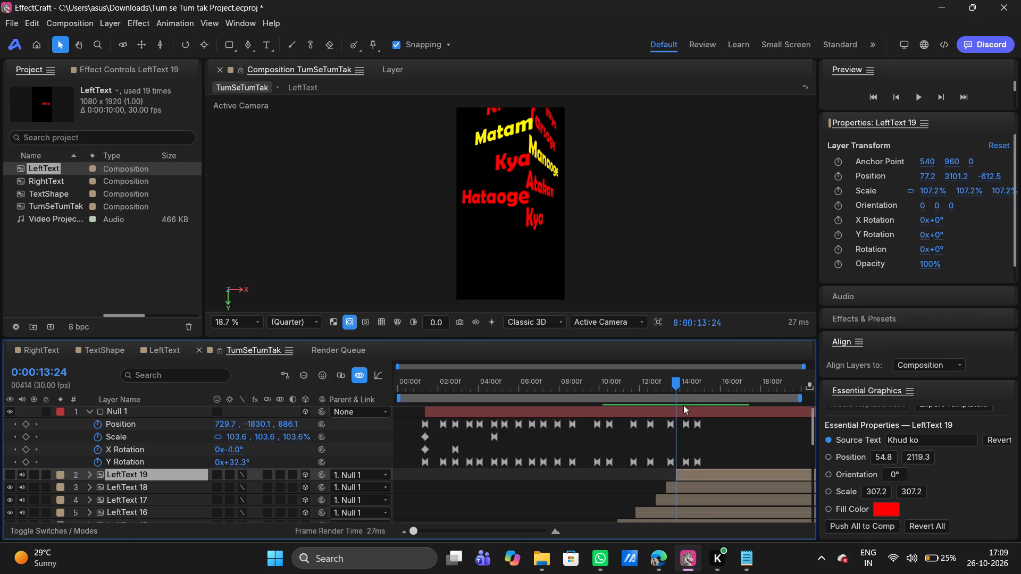
Select Null 1's Position and Y Rotation keyframes at 14:09.
{"action": "left_click_drag", "start_coordinate": [675, 382], "coordinate": [669, 382]}
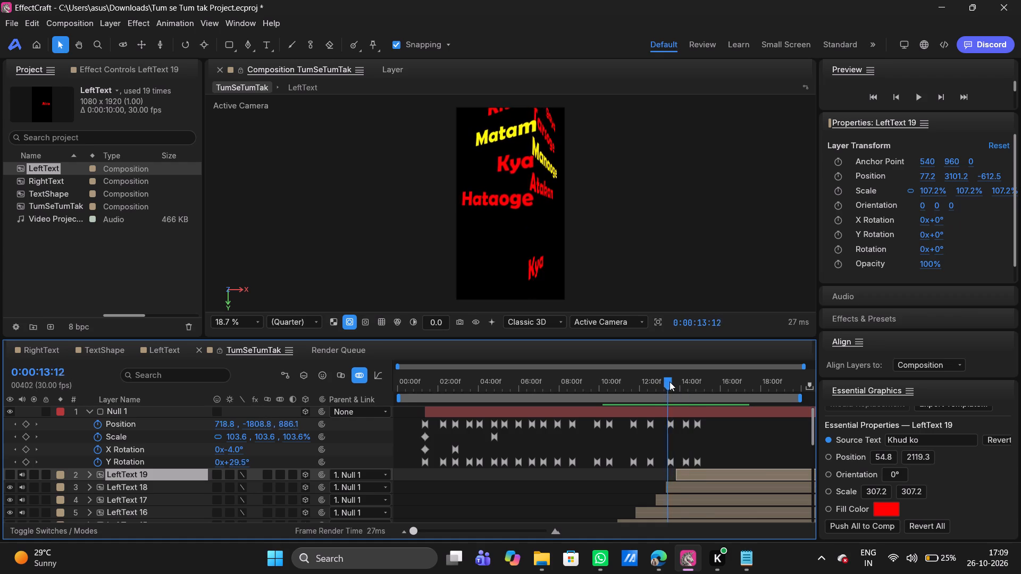
{"action": "left_click_drag", "start_coordinate": [669, 382], "coordinate": [686, 379]}
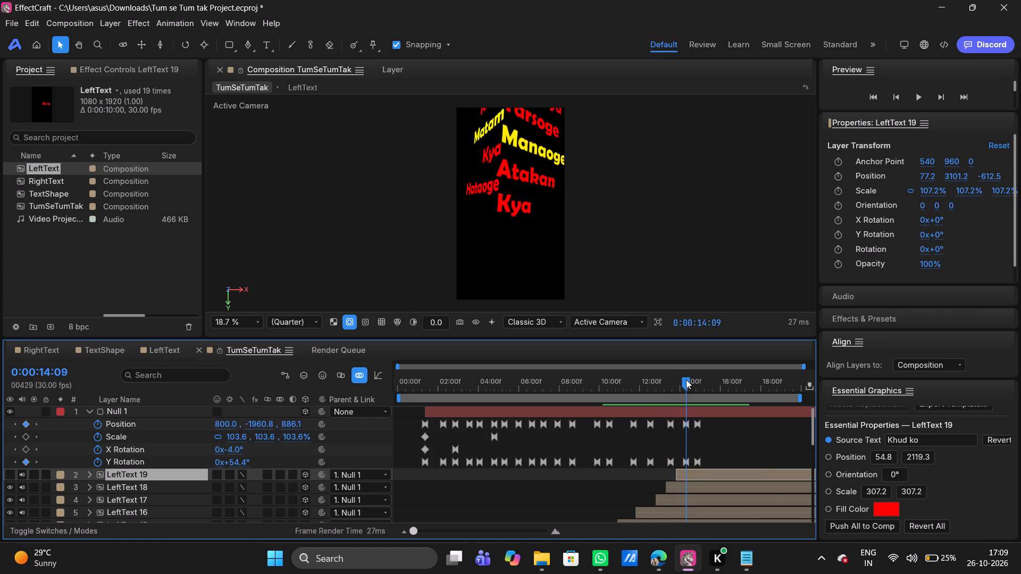
{"action": "left_click_drag", "start_coordinate": [686, 379], "coordinate": [685, 379]}
{"action": "left_click", "coordinate": [706, 460]}
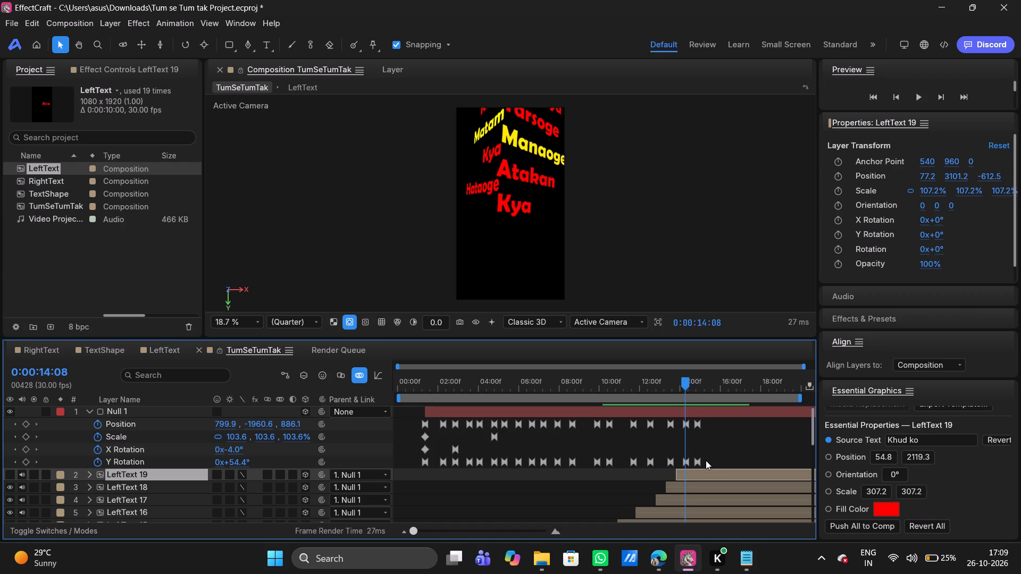
{"action": "left_click", "coordinate": [689, 424]}
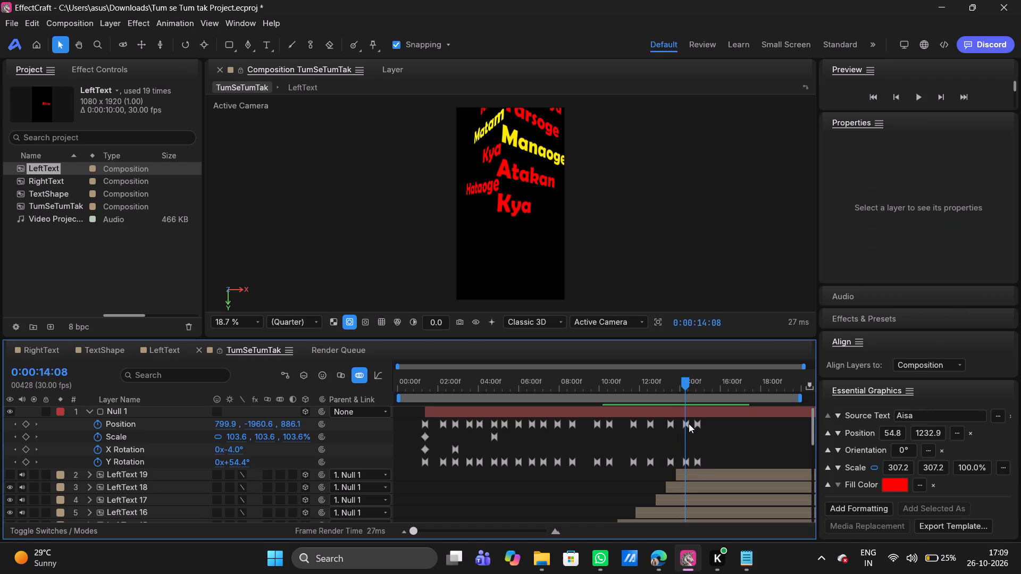
{"action": "left_click", "coordinate": [687, 459], "text": "alt"}
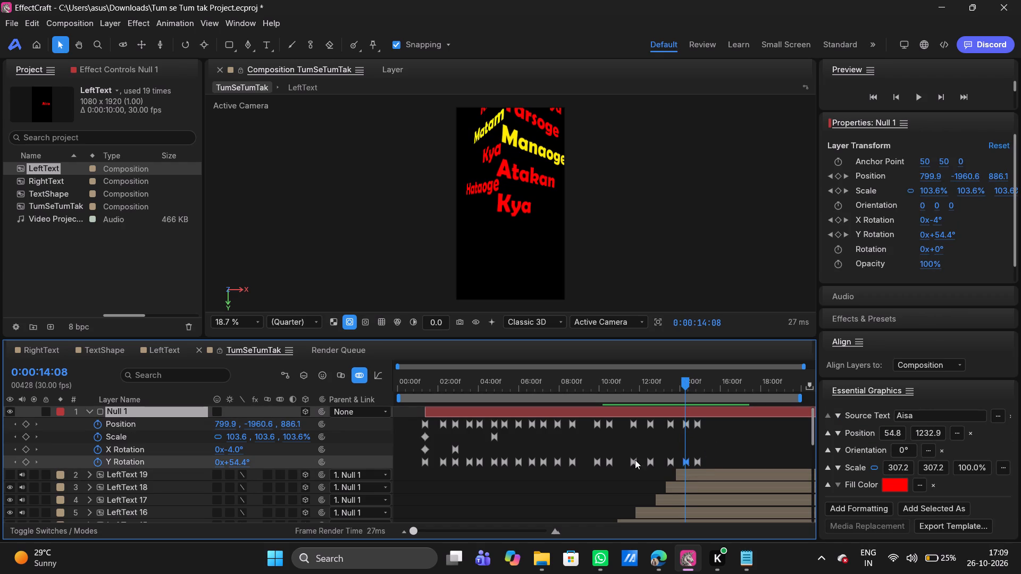
{"action": "left_click", "coordinate": [688, 423], "text": "shift"}
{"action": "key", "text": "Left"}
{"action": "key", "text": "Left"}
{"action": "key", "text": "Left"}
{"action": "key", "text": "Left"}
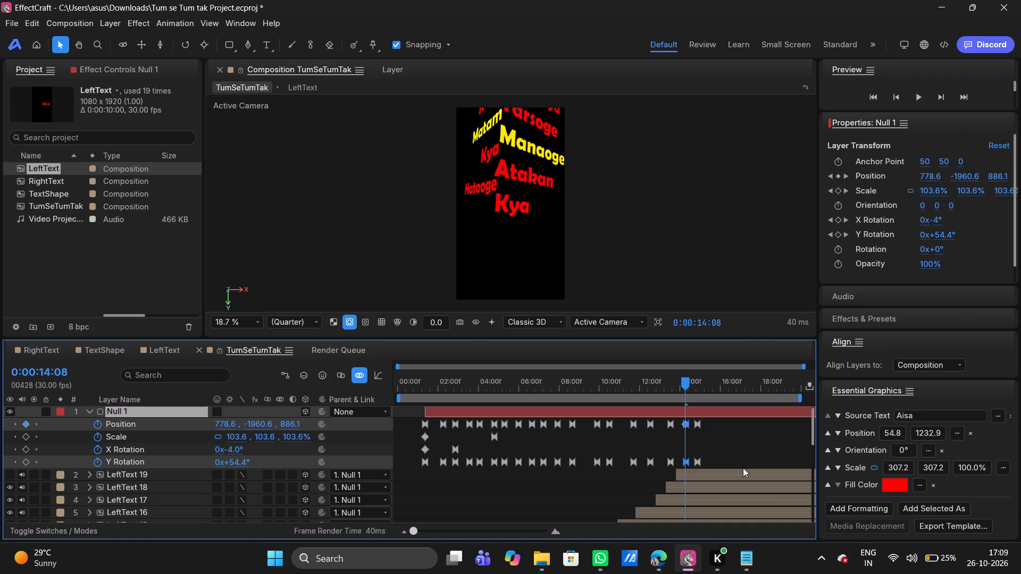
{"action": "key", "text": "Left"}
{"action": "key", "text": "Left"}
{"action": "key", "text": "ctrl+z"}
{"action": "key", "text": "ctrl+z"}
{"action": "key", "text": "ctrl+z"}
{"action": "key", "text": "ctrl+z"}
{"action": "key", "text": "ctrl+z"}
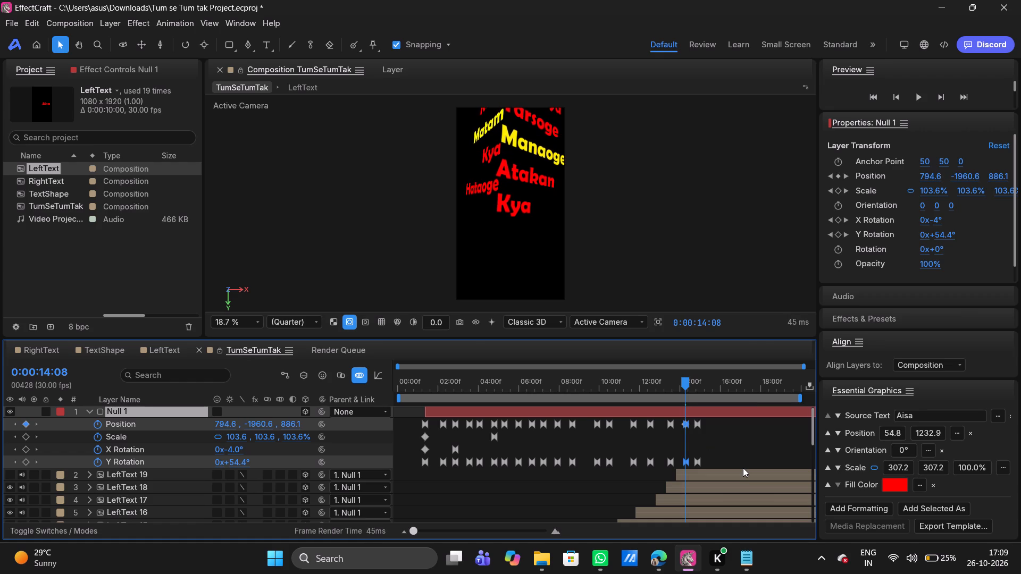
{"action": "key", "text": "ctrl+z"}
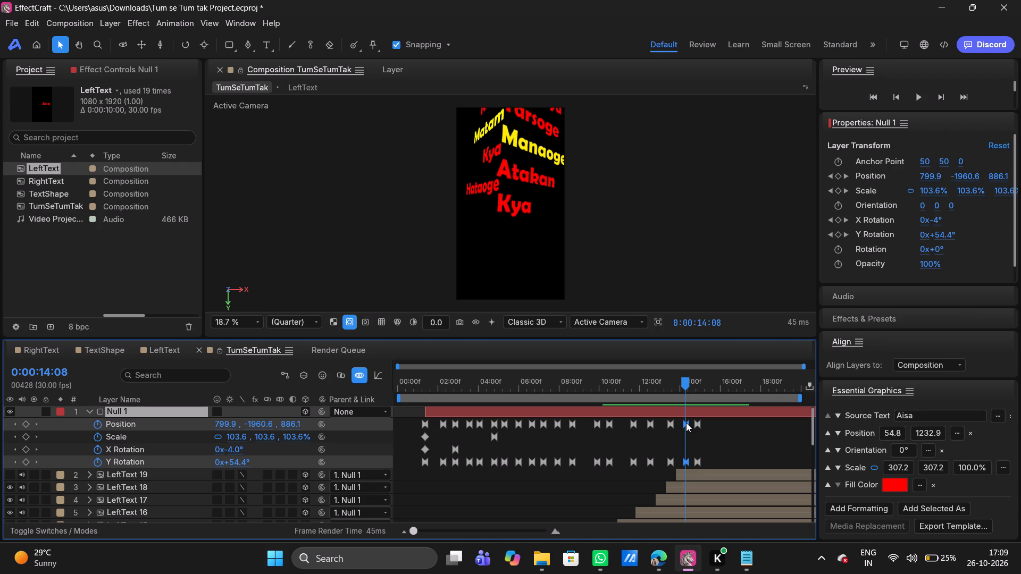
Move the selected Null 1 Position and Y Rotation keyframes eight frames earlier, to about 14:01.
{"action": "key", "text": "alt+Left"}
{"action": "key", "text": "alt+Left"}
{"action": "key", "text": "alt+Left"}
{"action": "key", "text": "alt+Left"}
{"action": "key", "text": "alt+Left"}
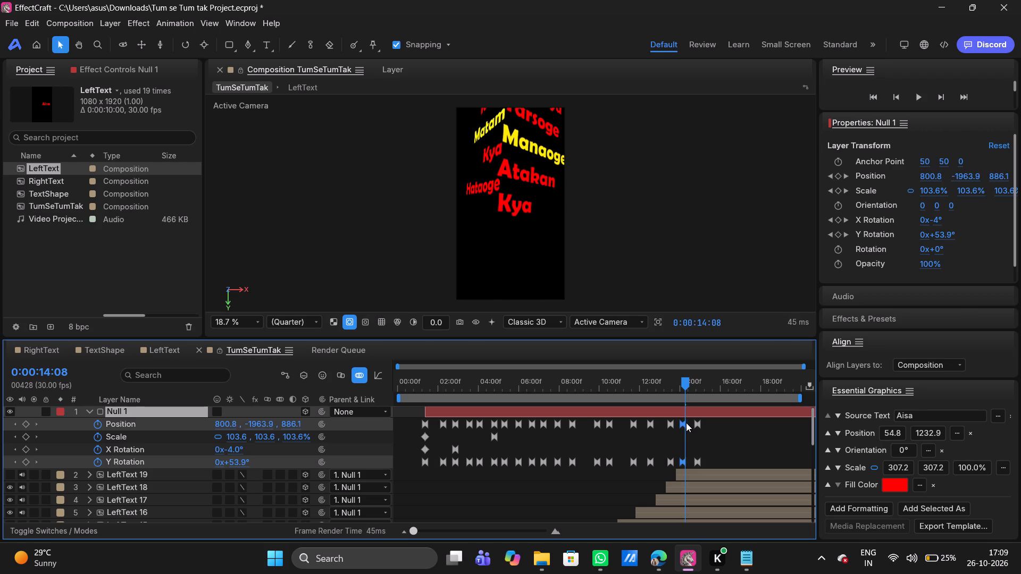
{"action": "key", "text": "alt+Left"}
{"action": "key", "text": "alt+Left"}
{"action": "key", "text": "alt+Left"}
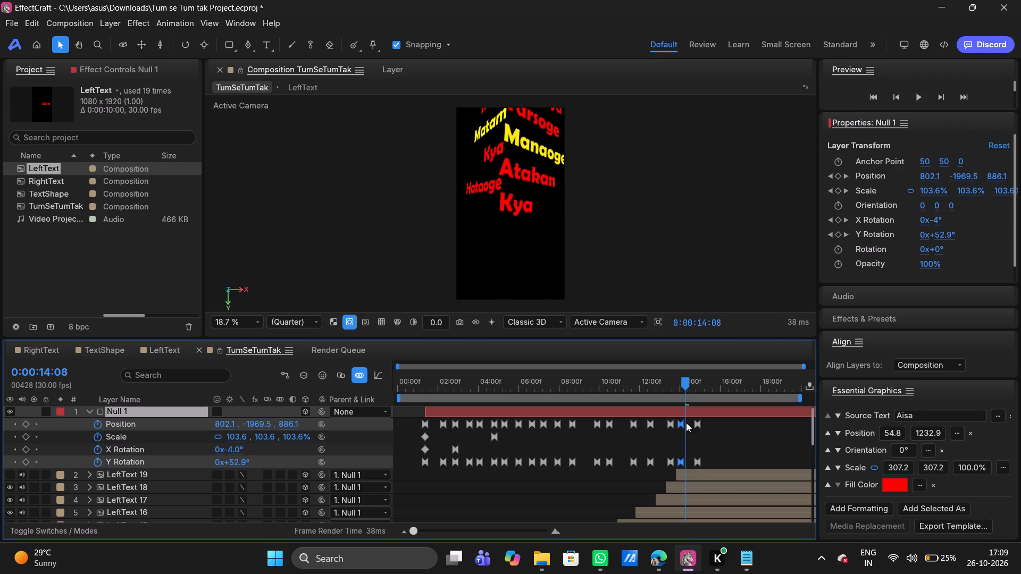
Play the animation from about 7:25 to 14:20 to check the retimed null movement against the song.
{"action": "left_click_drag", "start_coordinate": [686, 380], "coordinate": [556, 385]}
{"action": "key", "text": "space"}
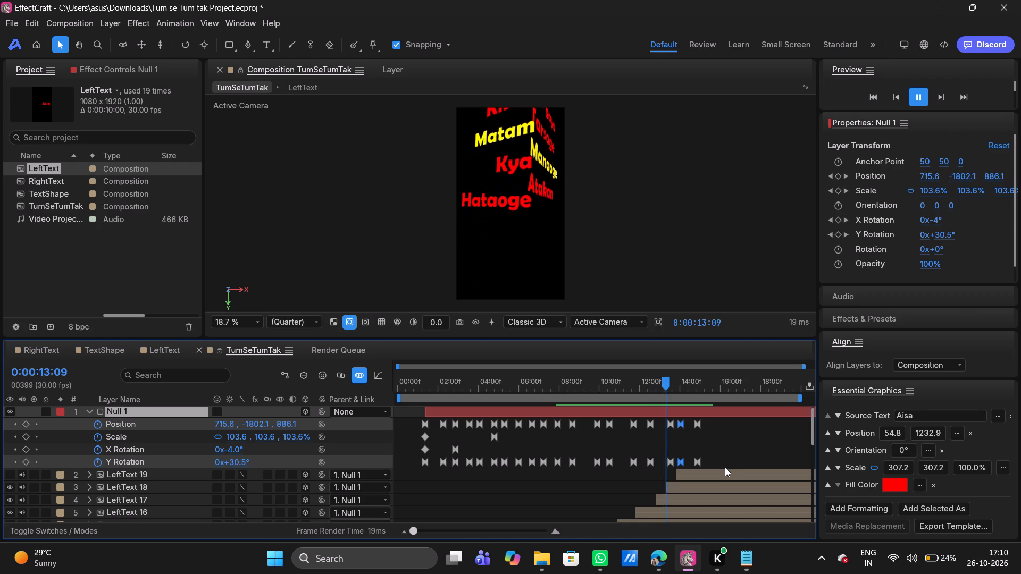
{"action": "key", "text": "space"}
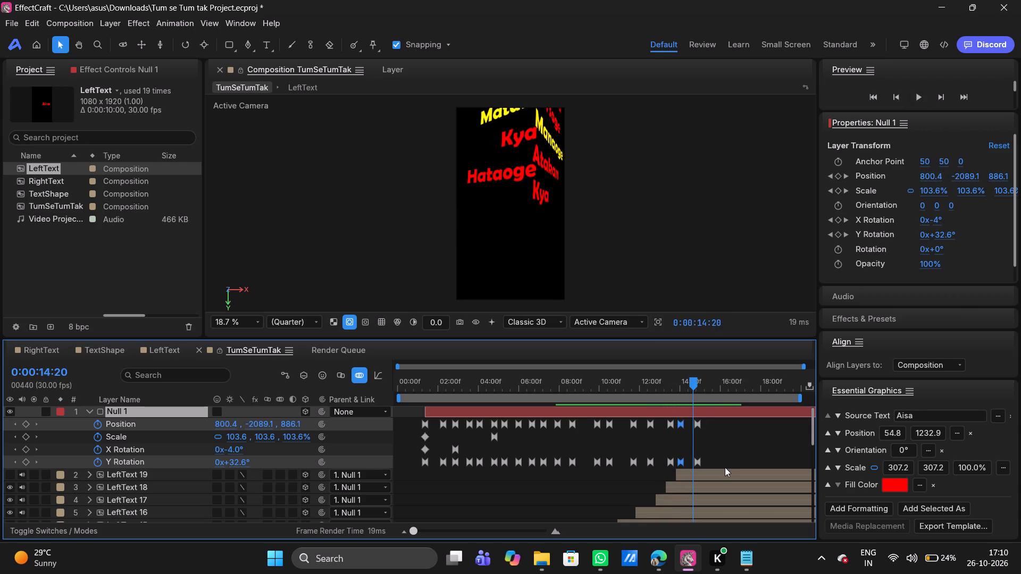
Show the hidden LeftText 19 layer (Khud ko) again.
{"action": "left_click", "coordinate": [13, 477]}
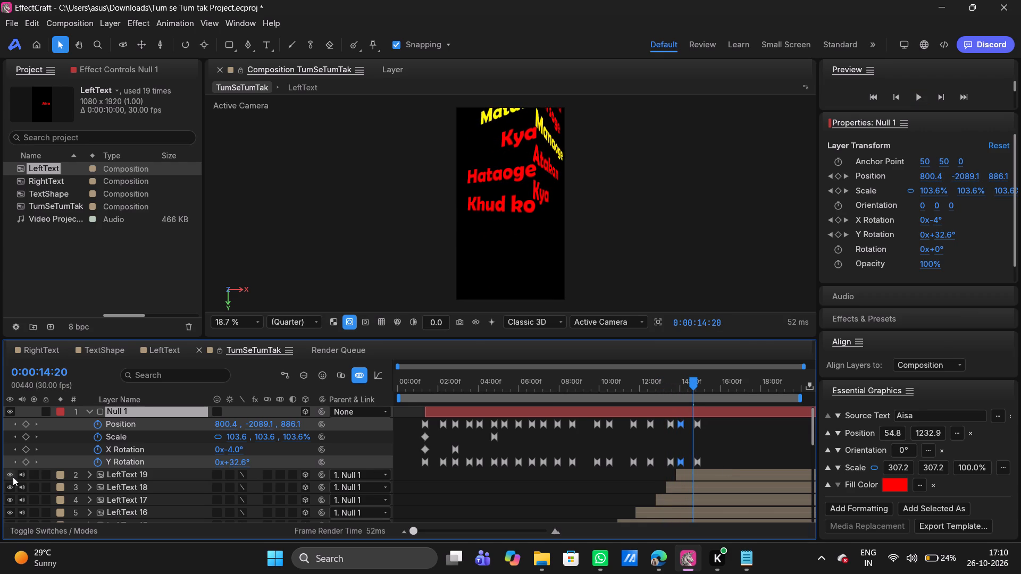
Play the animation from about 7:00 to 15:23, and replay from 9:11 and 10:23, to check the Khud ko timing.
{"action": "left_click_drag", "start_coordinate": [693, 375], "coordinate": [676, 374]}
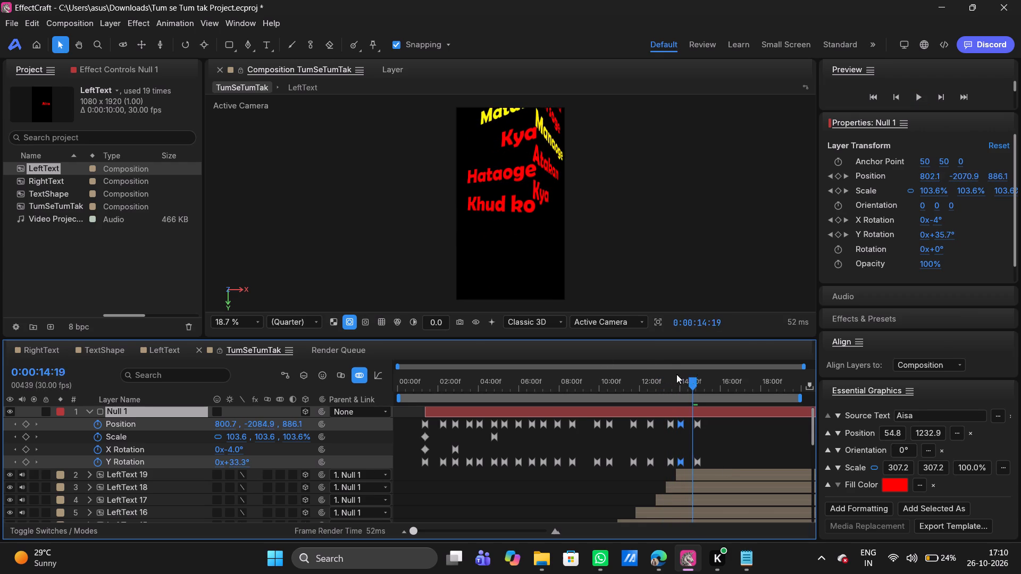
{"action": "left_click_drag", "start_coordinate": [676, 374], "coordinate": [545, 381]}
{"action": "key", "text": "space"}
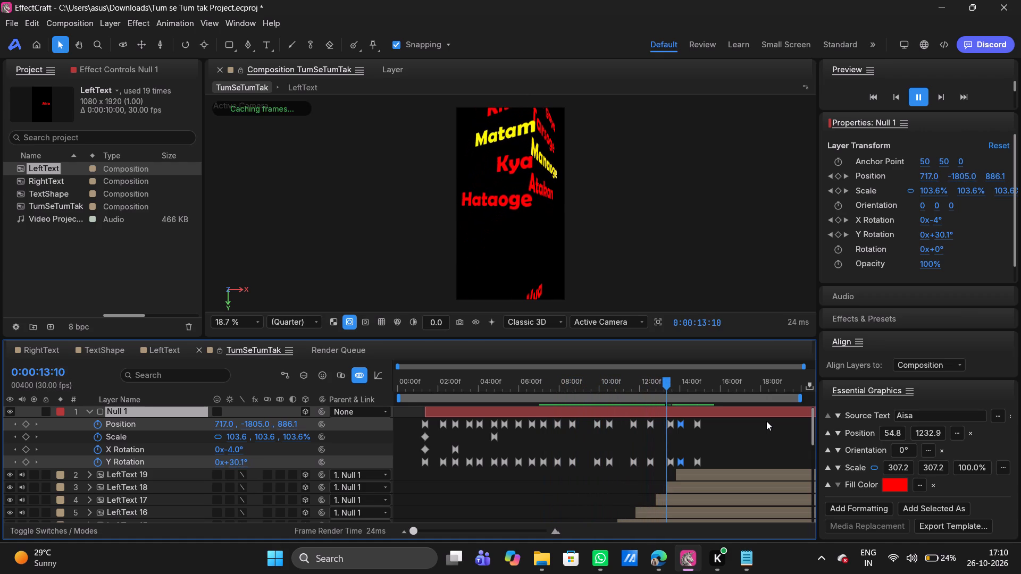
{"action": "left_click", "coordinate": [571, 382]}
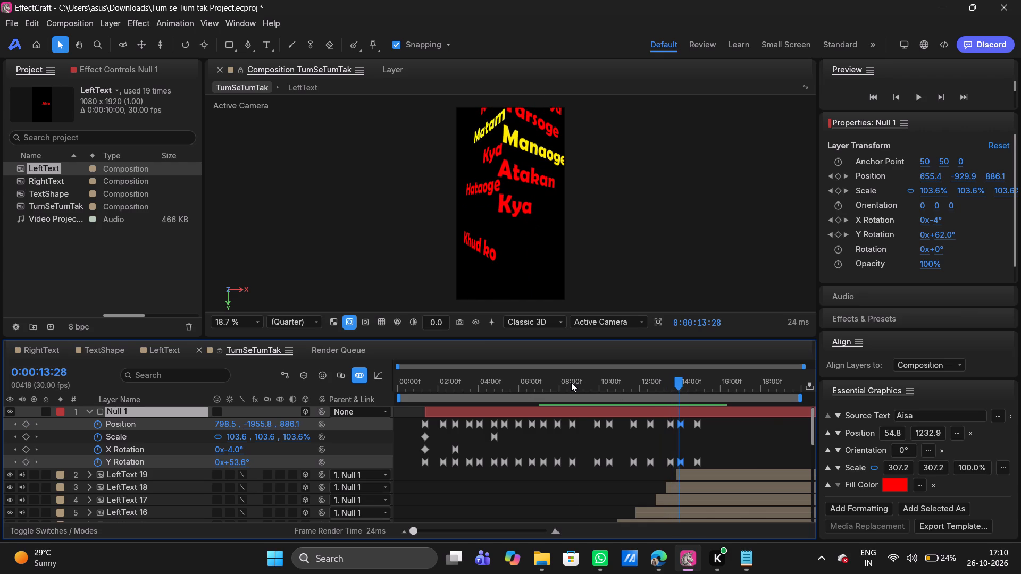
{"action": "key", "text": "space"}
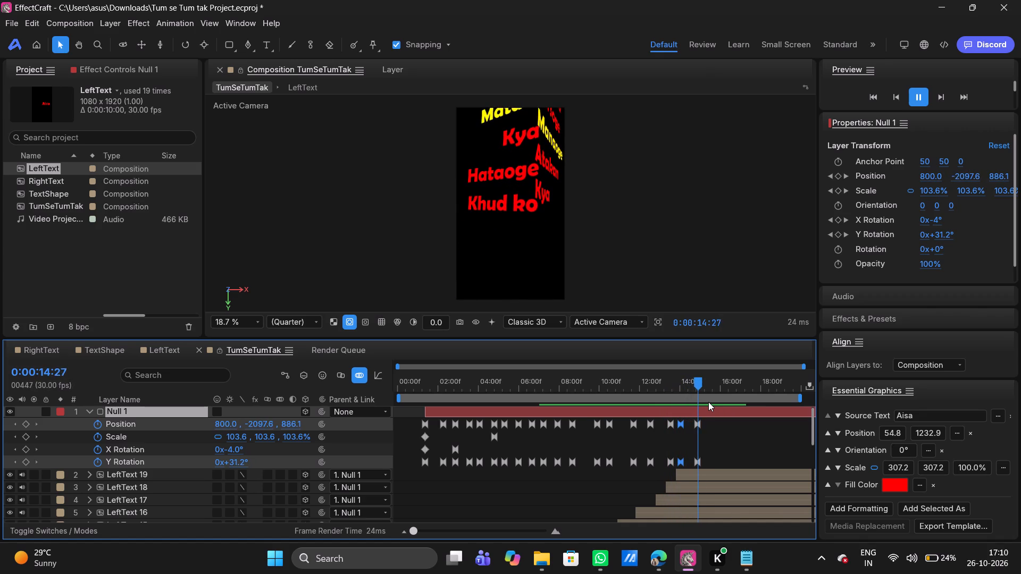
{"action": "key", "text": "space"}
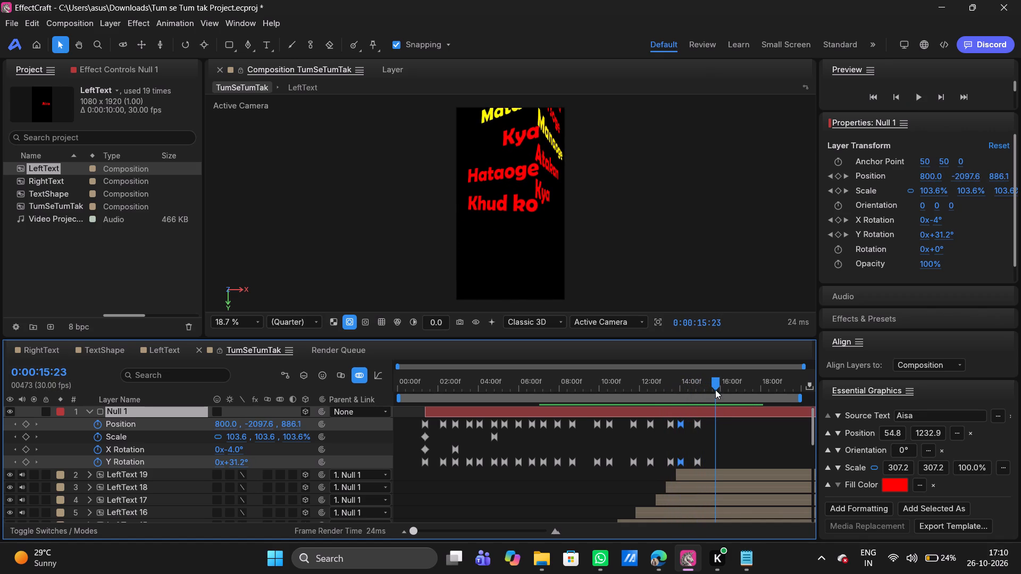
{"action": "left_click_drag", "start_coordinate": [714, 384], "coordinate": [587, 382]}
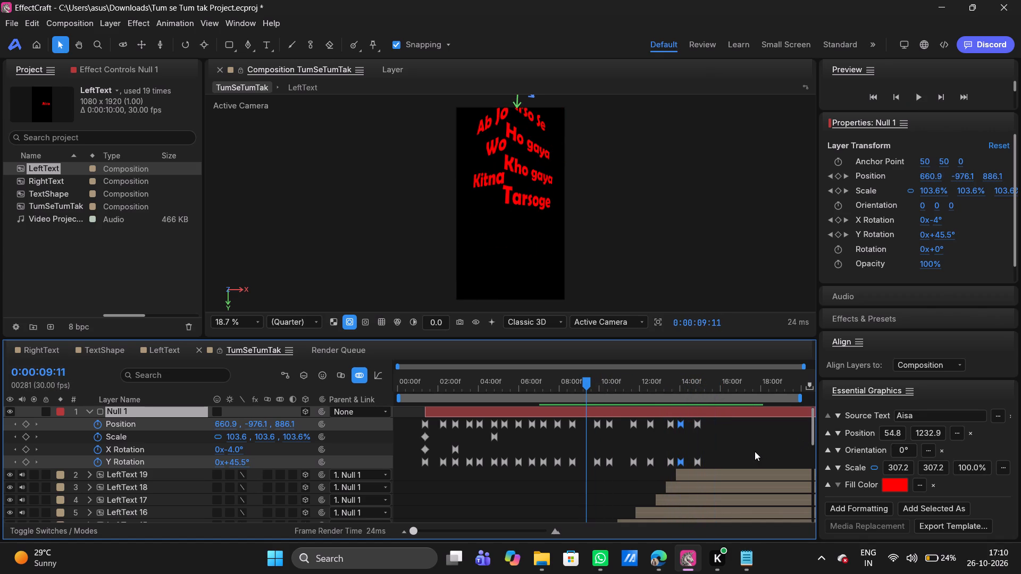
{"action": "left_click", "coordinate": [755, 451]}
{"action": "key", "text": "space"}
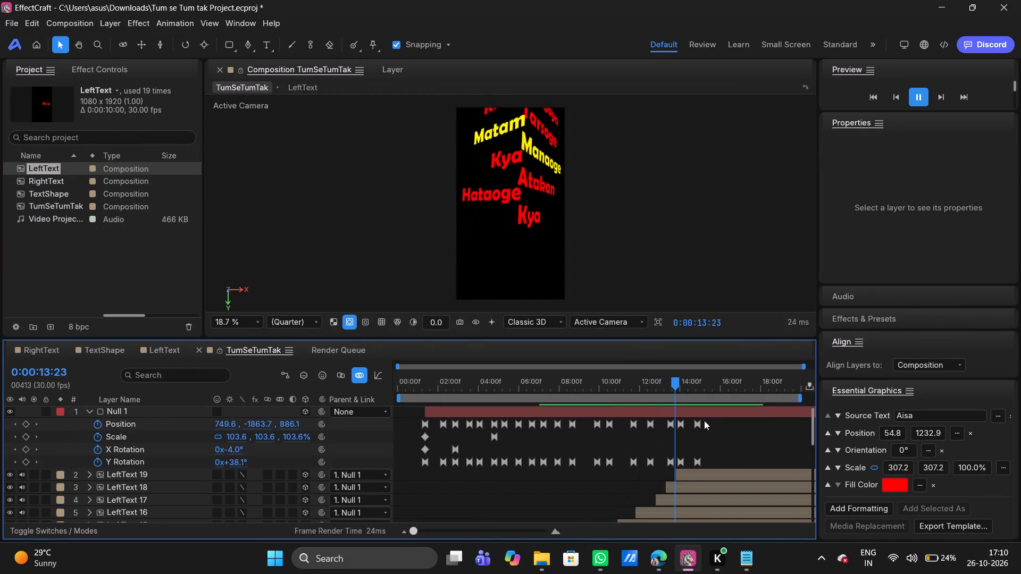
{"action": "left_click_drag", "start_coordinate": [689, 388], "coordinate": [615, 383]}
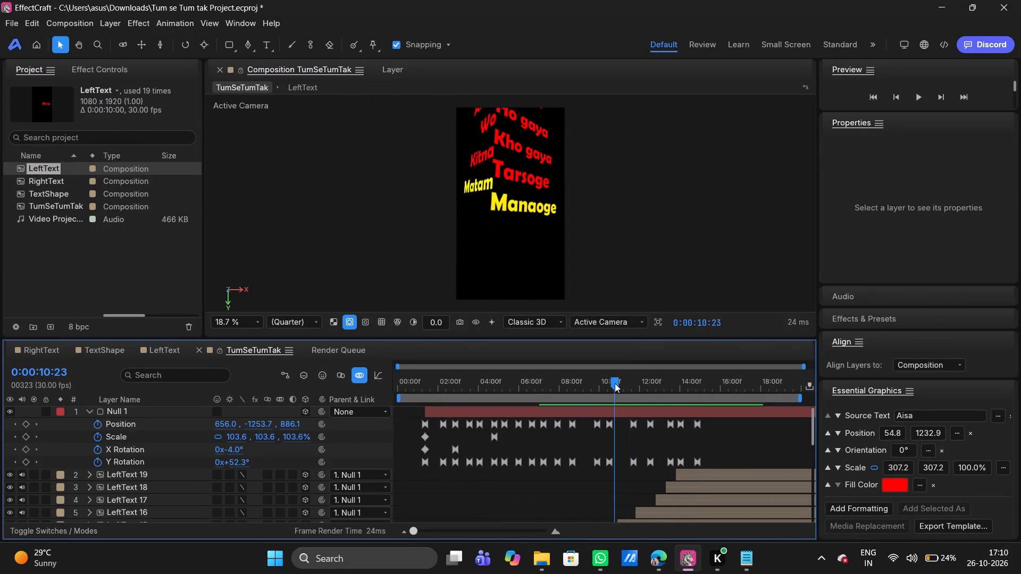
{"action": "key", "text": "space"}
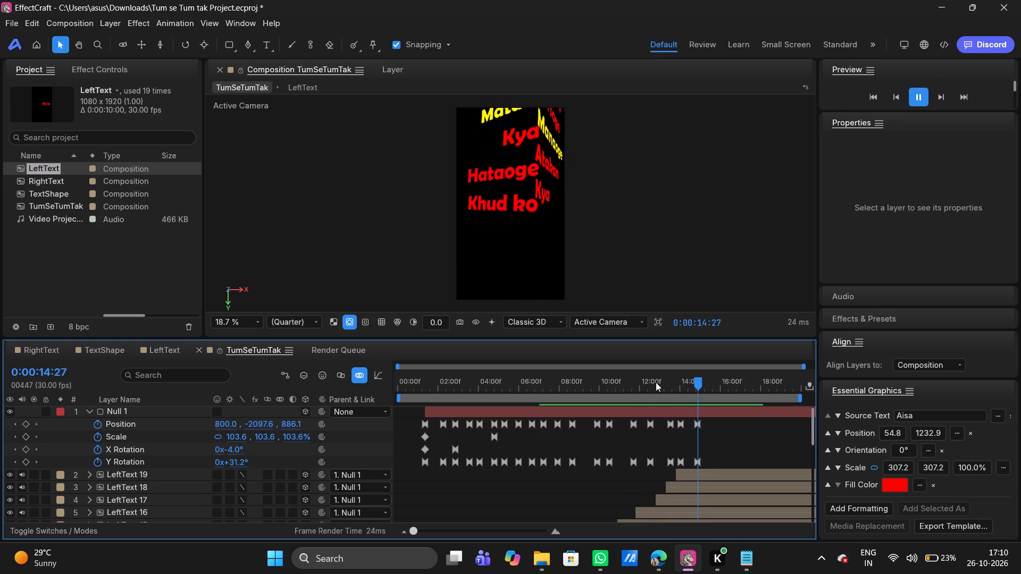
{"action": "key", "text": "space"}
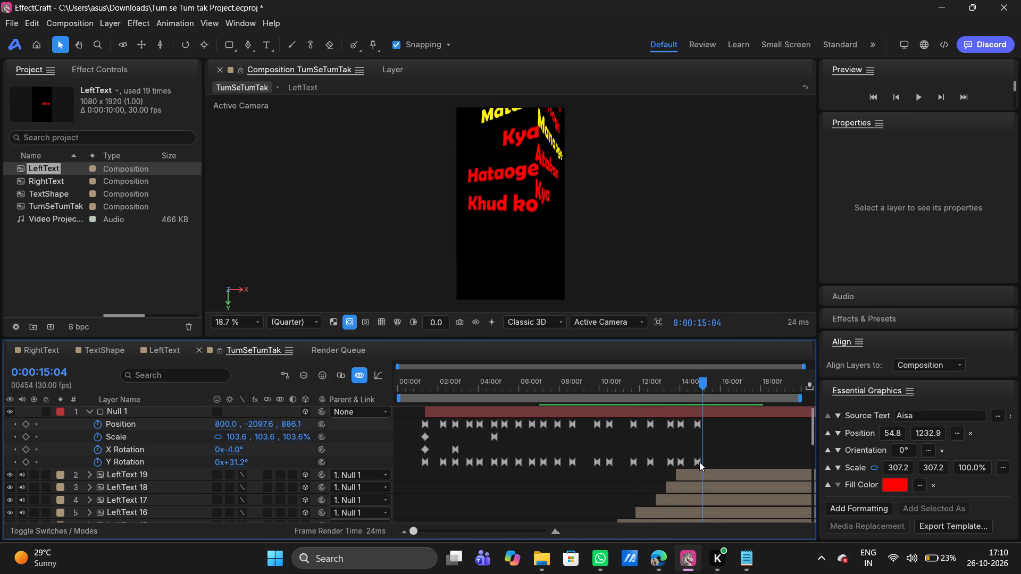
Select Null 1's last two pairs of Position and Y Rotation keyframes and slightly shorten the ease handles around 14:01 in the speed graph.
{"action": "left_click", "coordinate": [699, 462]}
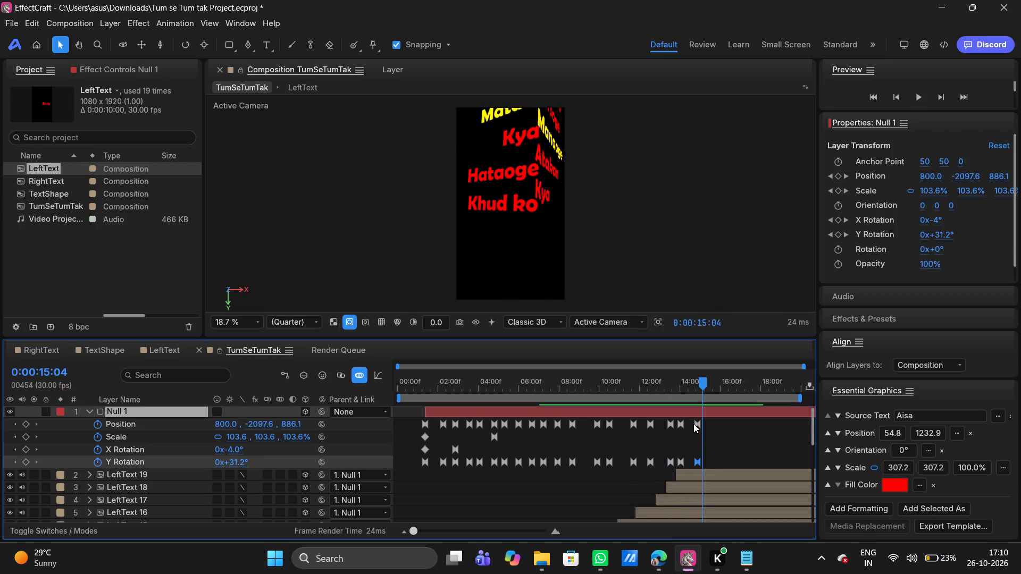
{"action": "left_click", "coordinate": [698, 423]}
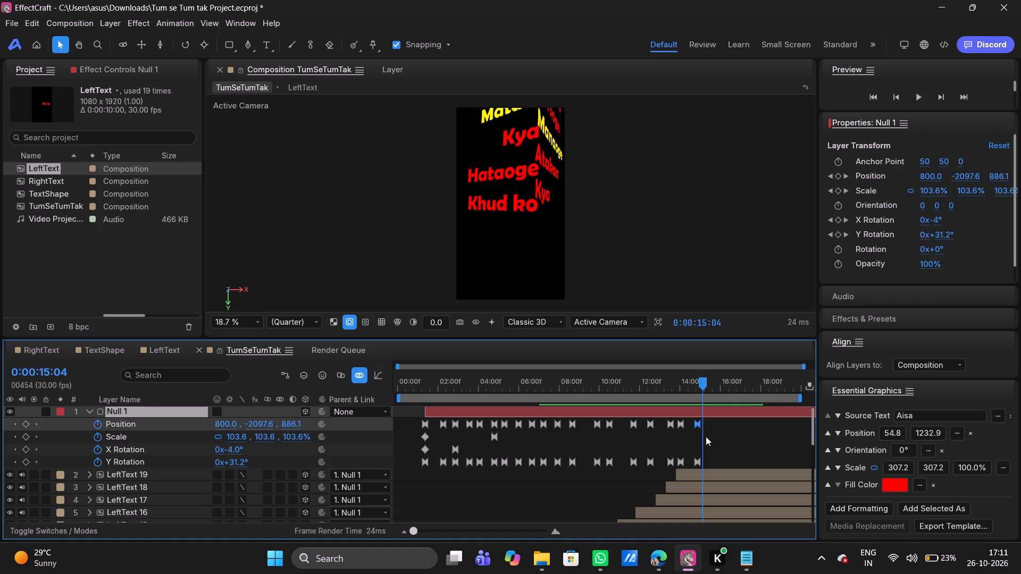
{"action": "left_click_drag", "start_coordinate": [706, 461], "coordinate": [674, 418]}
{"action": "left_click_drag", "start_coordinate": [674, 418], "coordinate": [676, 420]}
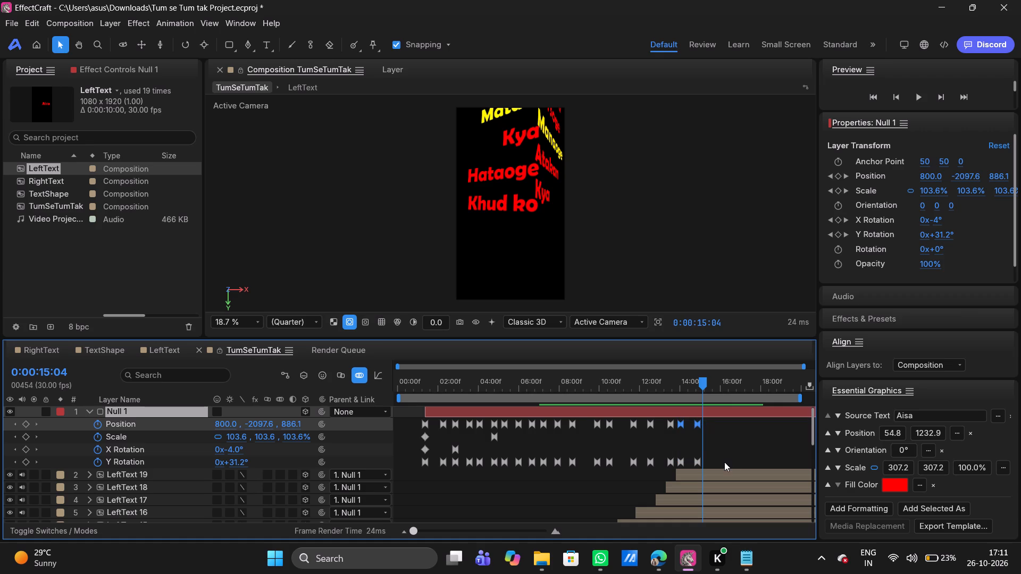
{"action": "left_click_drag", "start_coordinate": [723, 463], "coordinate": [677, 421]}
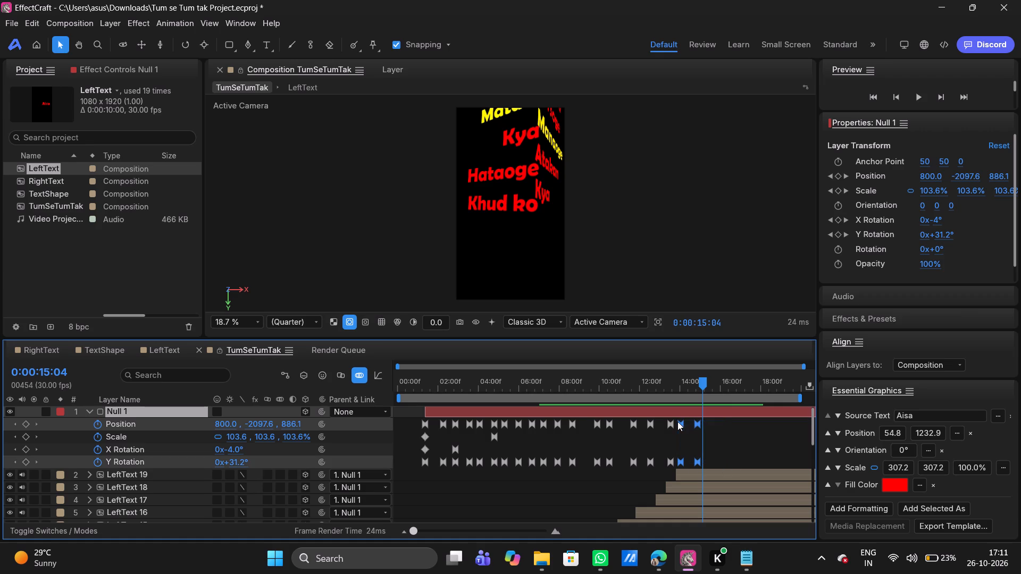
{"action": "left_click", "coordinate": [376, 369]}
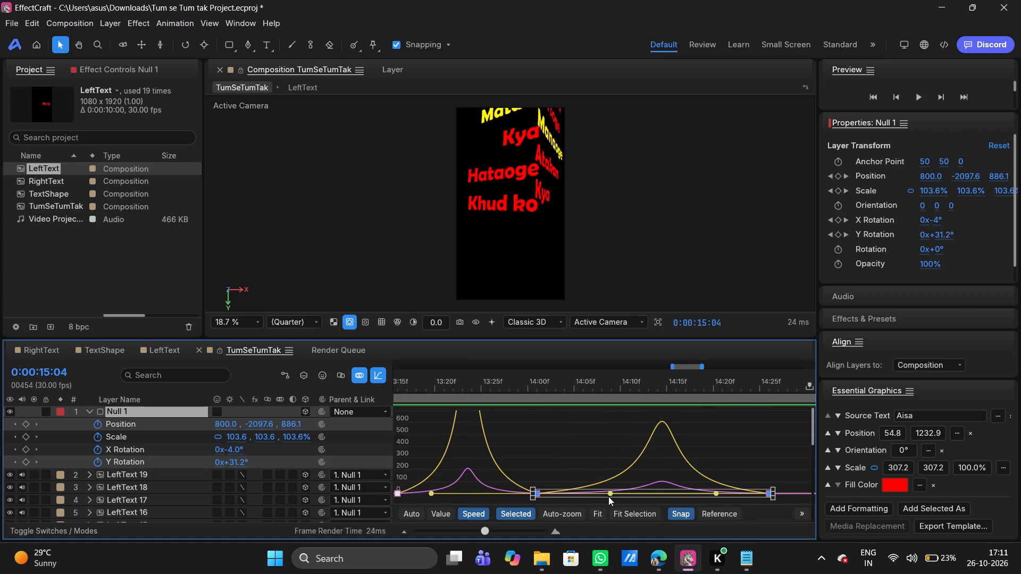
{"action": "left_click_drag", "start_coordinate": [609, 493], "coordinate": [575, 494]}
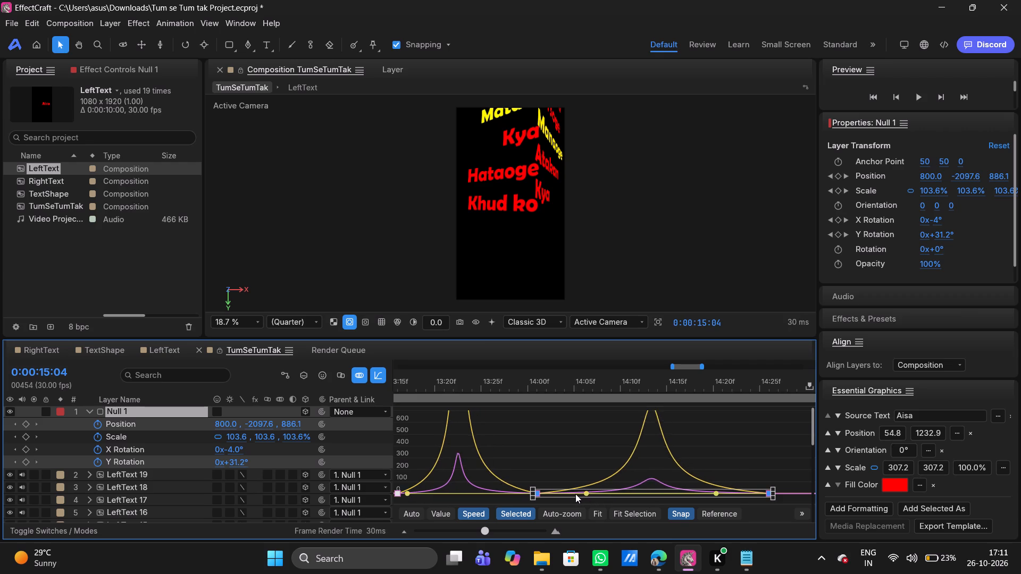
{"action": "left_click_drag", "start_coordinate": [575, 494], "coordinate": [582, 491]}
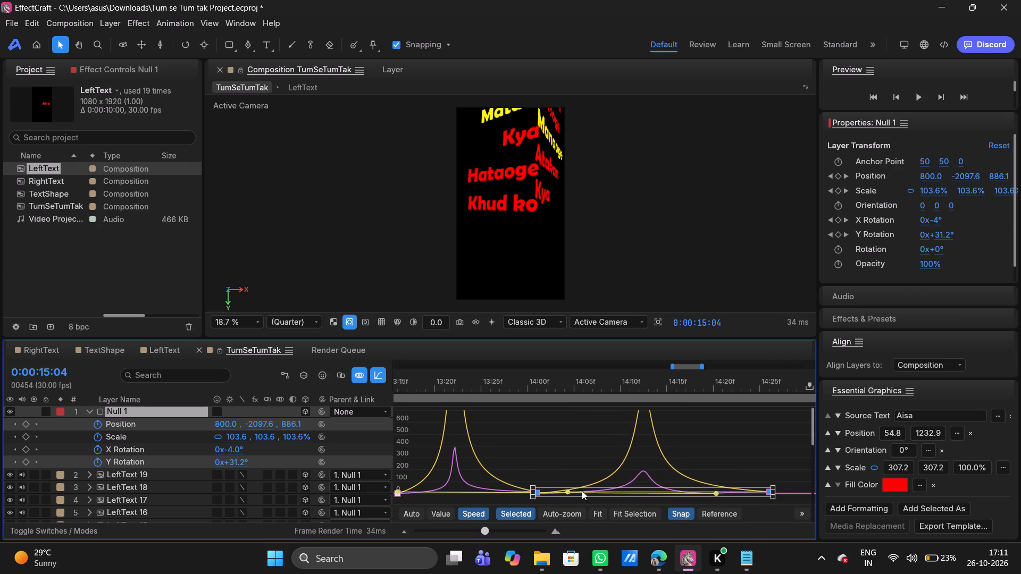
{"action": "left_click_drag", "start_coordinate": [582, 491], "coordinate": [597, 507]}
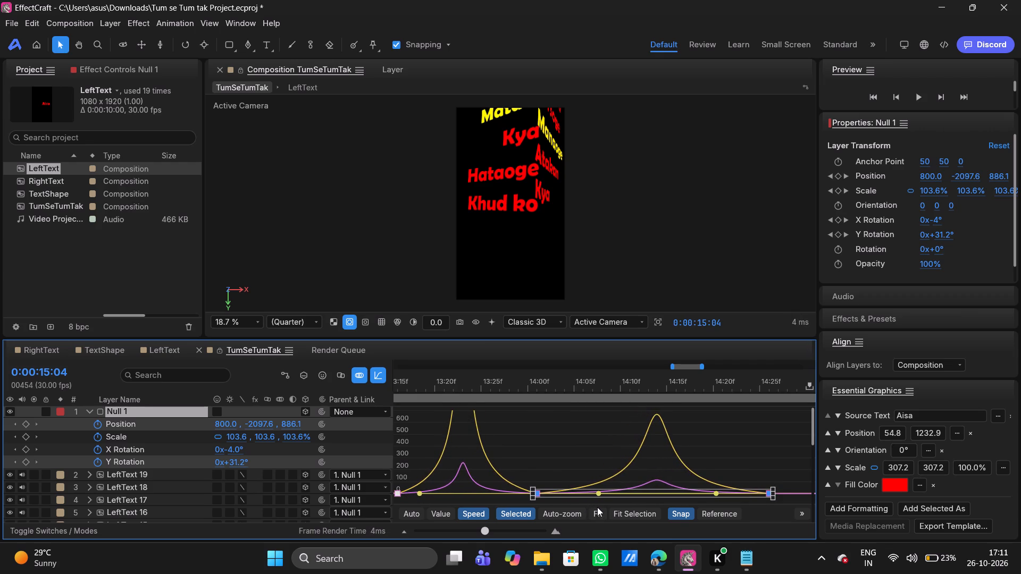
{"action": "left_click_drag", "start_coordinate": [597, 507], "coordinate": [600, 507]}
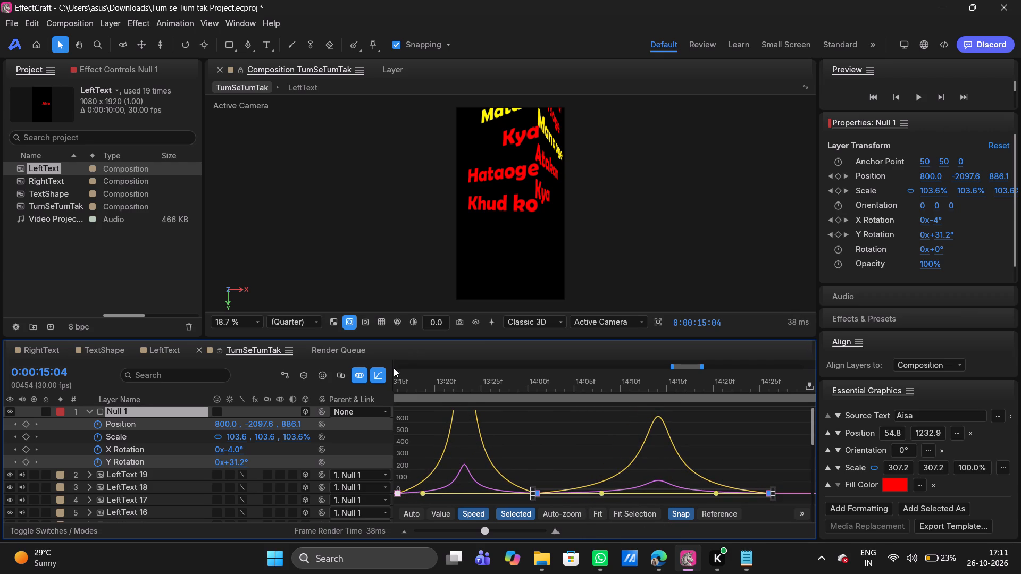
Play the animation from about 7:00 to 15:08, and replay from about 8:14, to check the adjusted easing against the song.
{"action": "left_click", "coordinate": [381, 374]}
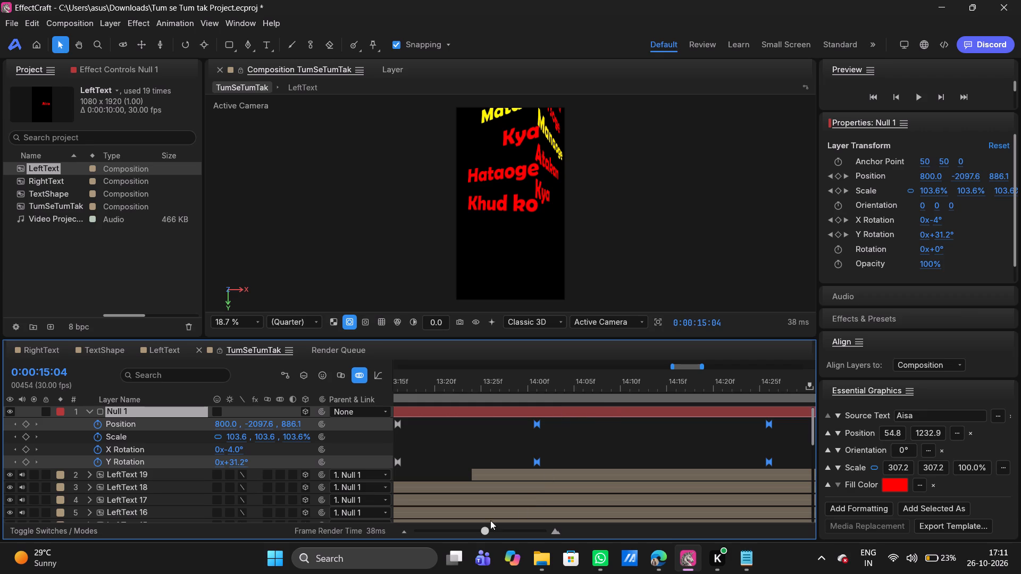
{"action": "left_click_drag", "start_coordinate": [482, 528], "coordinate": [355, 548]}
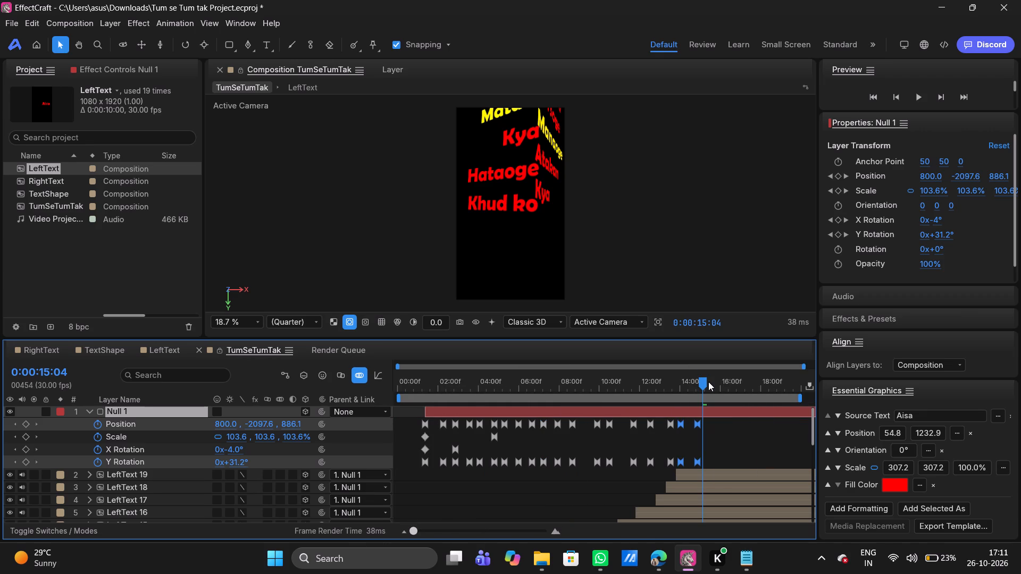
{"action": "left_click_drag", "start_coordinate": [708, 382], "coordinate": [534, 395]}
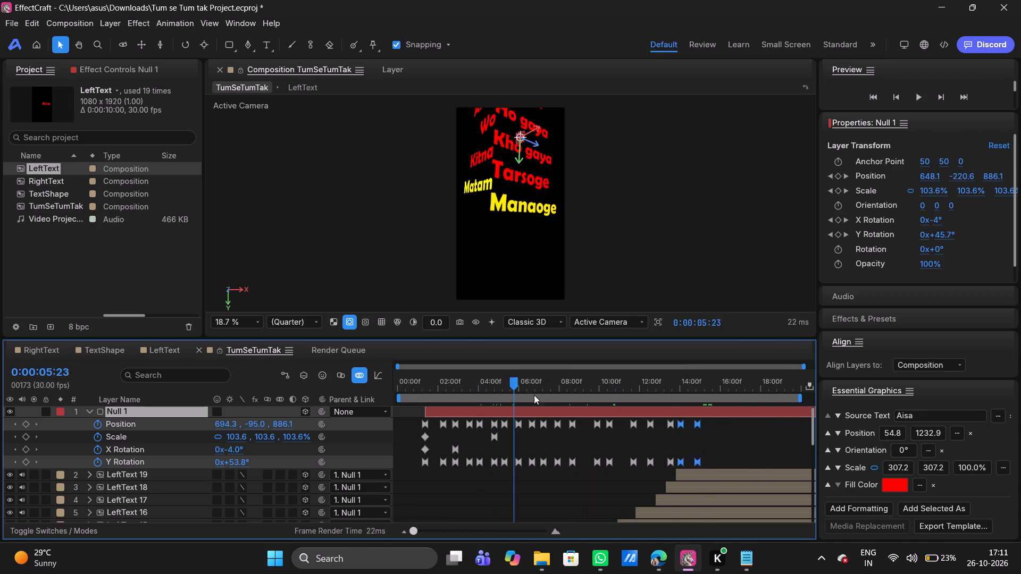
{"action": "left_click_drag", "start_coordinate": [534, 395], "coordinate": [539, 395]}
{"action": "key", "text": "space"}
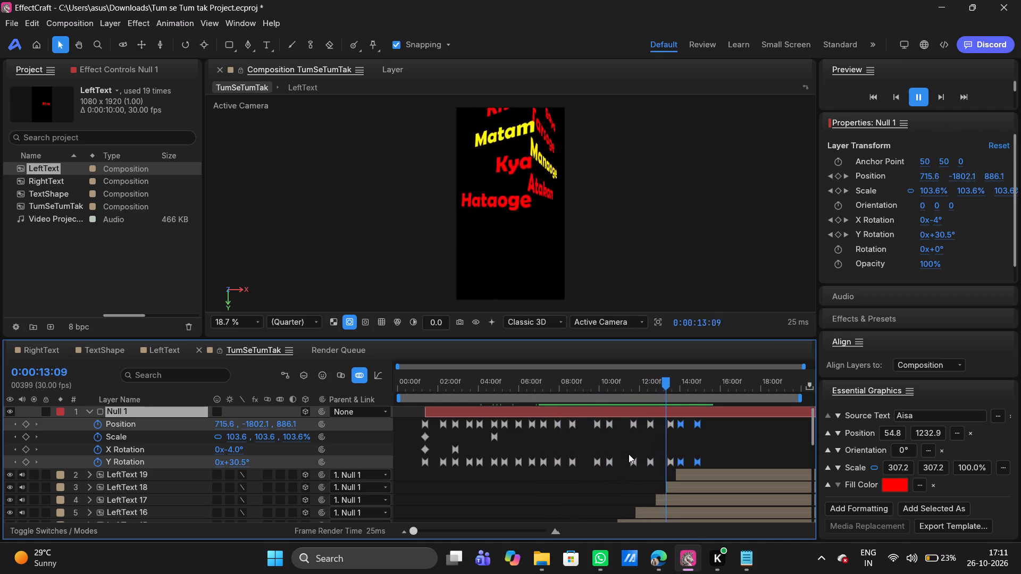
{"action": "key", "text": "space"}
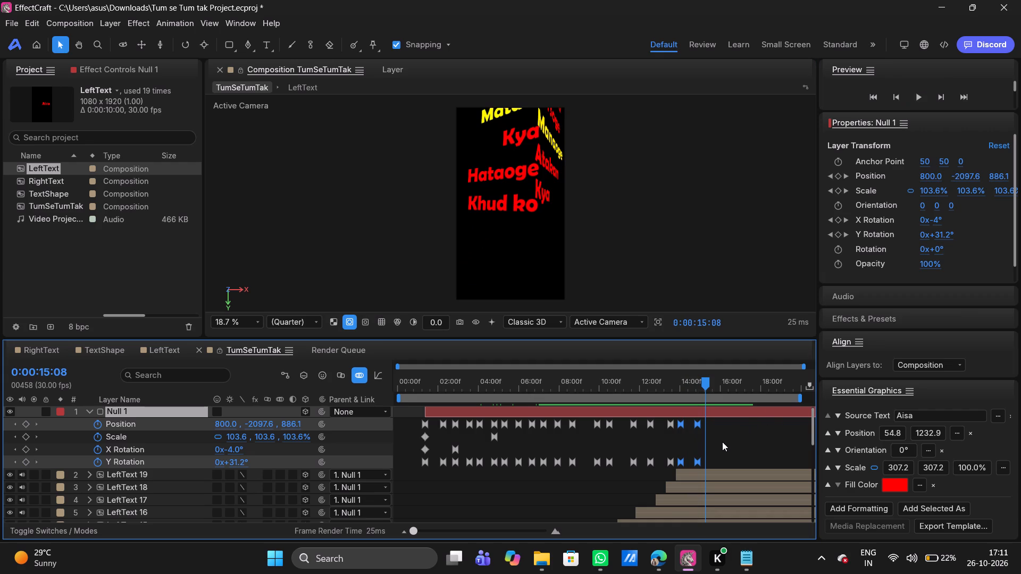
{"action": "left_click", "coordinate": [567, 384]}
{"action": "key", "text": "space"}
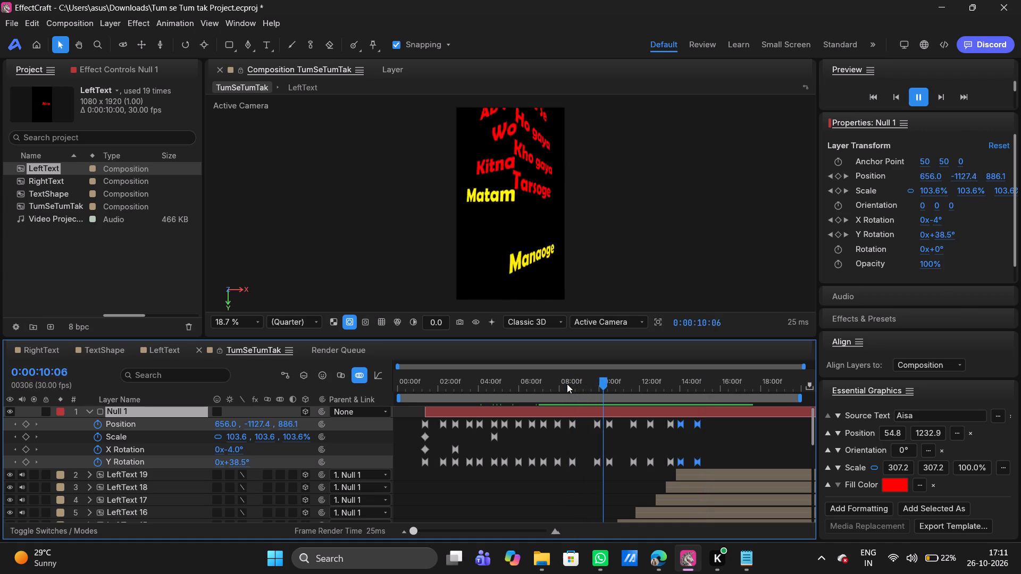
{"action": "key", "text": "space"}
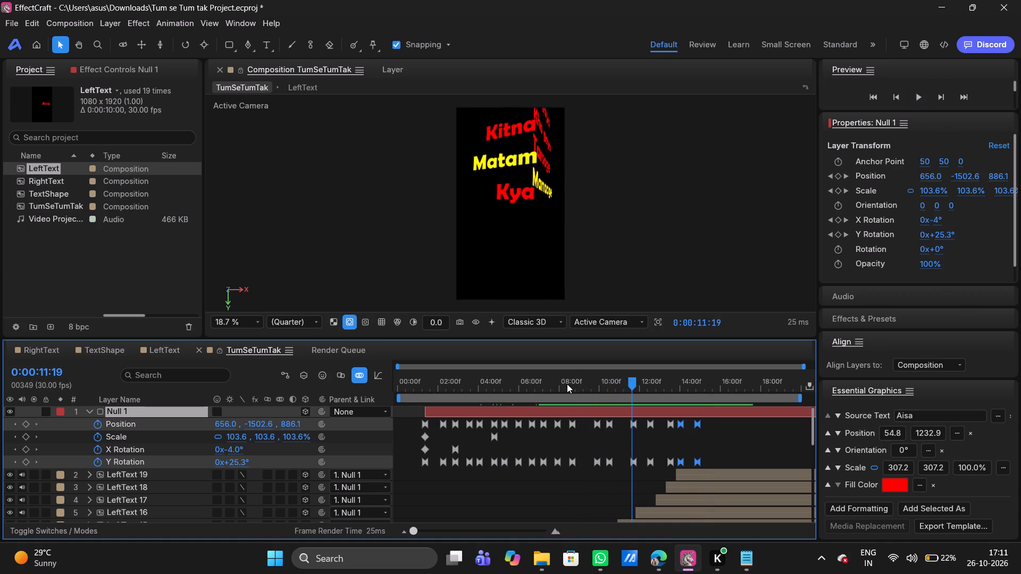
{"action": "key", "text": "space"}
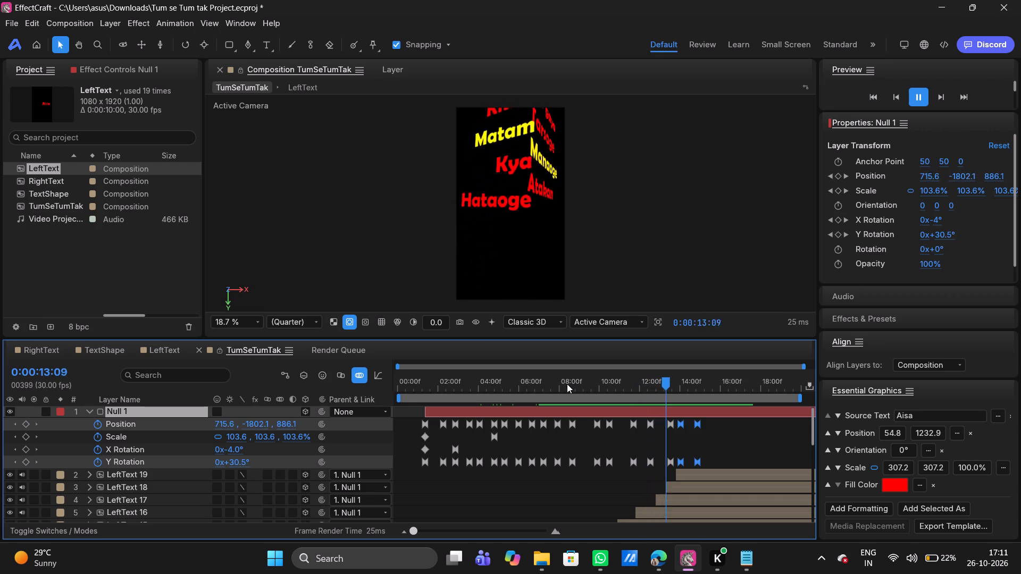
{"action": "left_click", "coordinate": [567, 384]}
{"action": "key", "text": "space"}
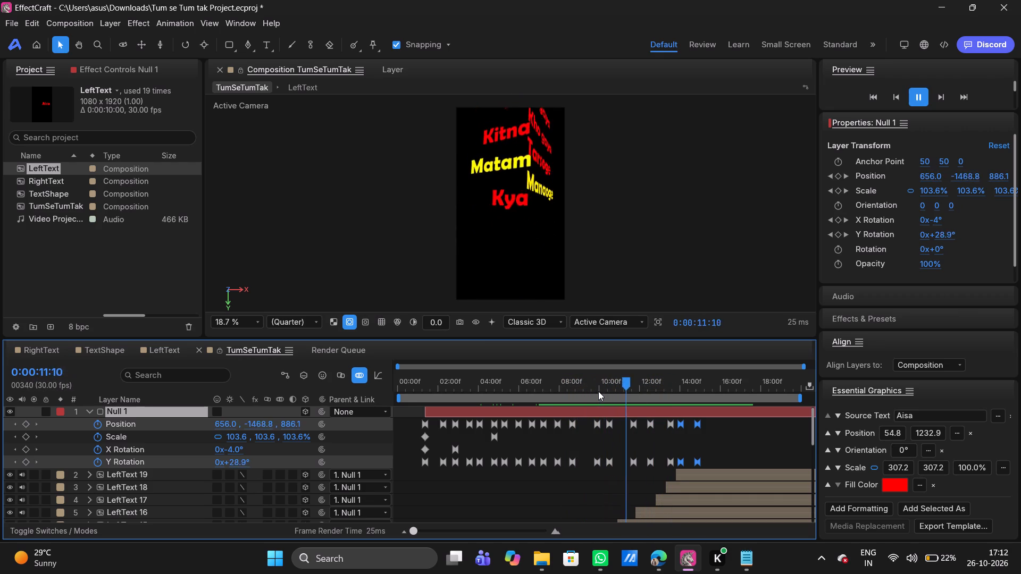
{"action": "key", "text": "space"}
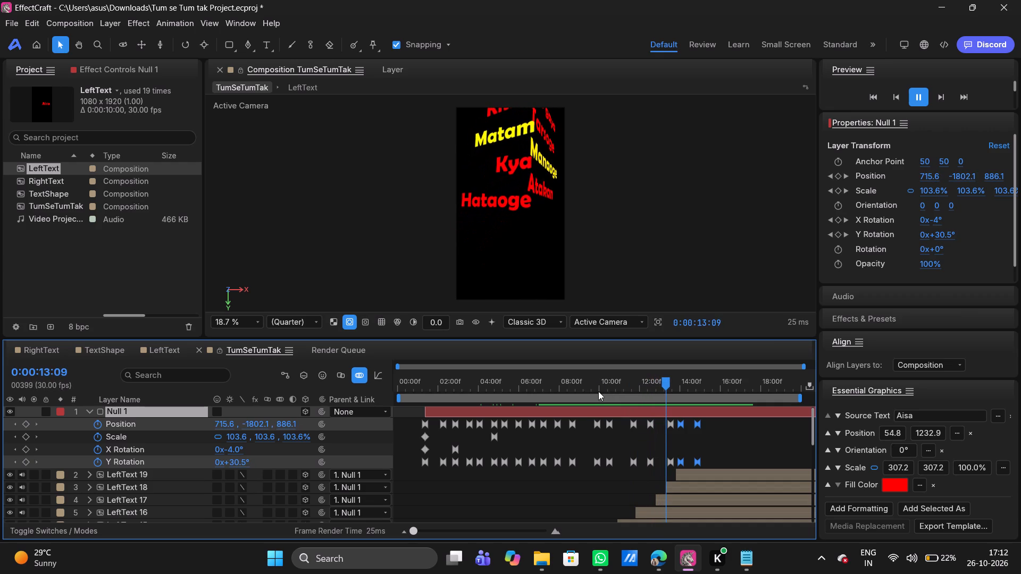
Shift the LeftText 17 layer (Hataoge) a few frames later so it starts at about 13:00.
{"action": "left_click", "coordinate": [672, 424]}
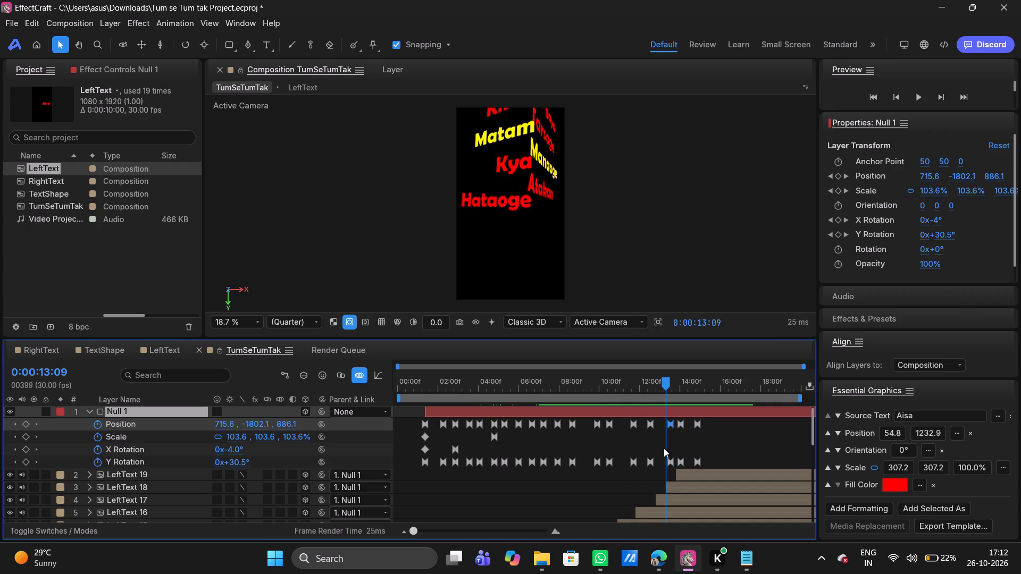
{"action": "left_click", "coordinate": [676, 486]}
{"action": "scroll", "coordinate": [676, 486], "scroll_direction": "down", "scroll_amount": 1}
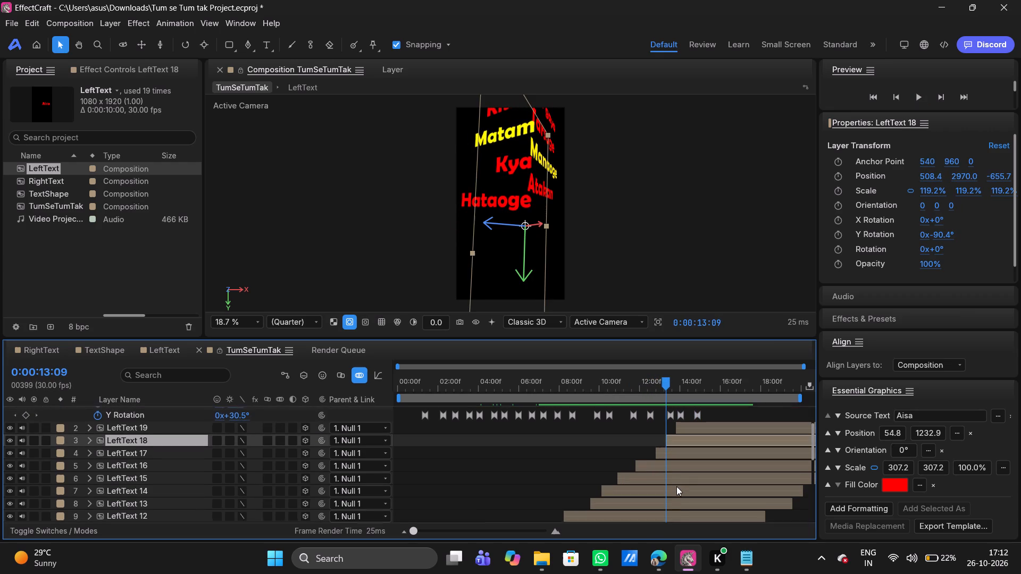
{"action": "scroll", "coordinate": [676, 486], "scroll_direction": "down", "scroll_amount": 1}
{"action": "scroll", "coordinate": [823, 474], "scroll_direction": "down", "scroll_amount": 12}
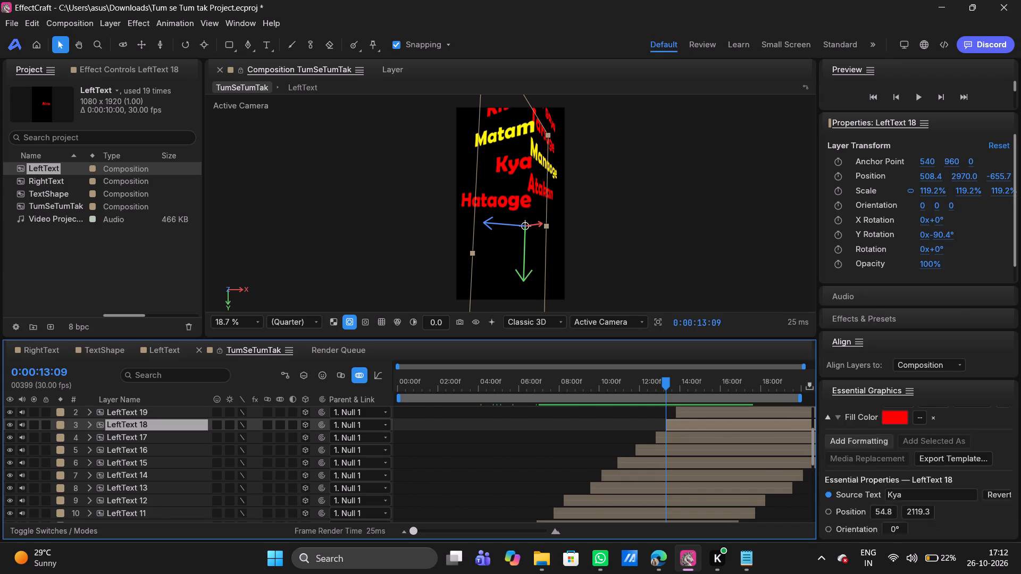
{"action": "scroll", "coordinate": [844, 475], "scroll_direction": "down", "scroll_amount": 14}
{"action": "left_click", "coordinate": [665, 438]}
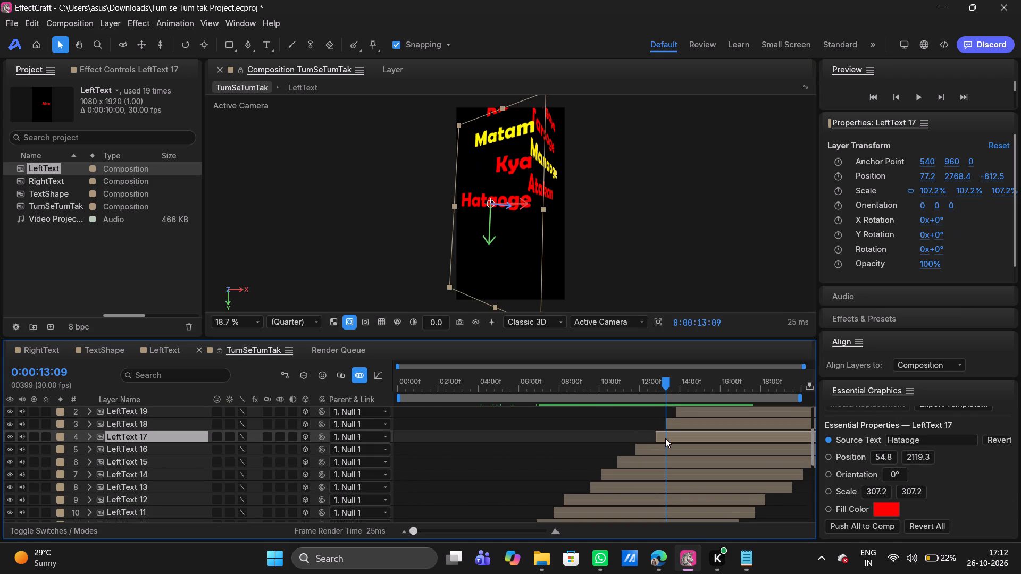
{"action": "left_click_drag", "start_coordinate": [665, 438], "coordinate": [671, 438]}
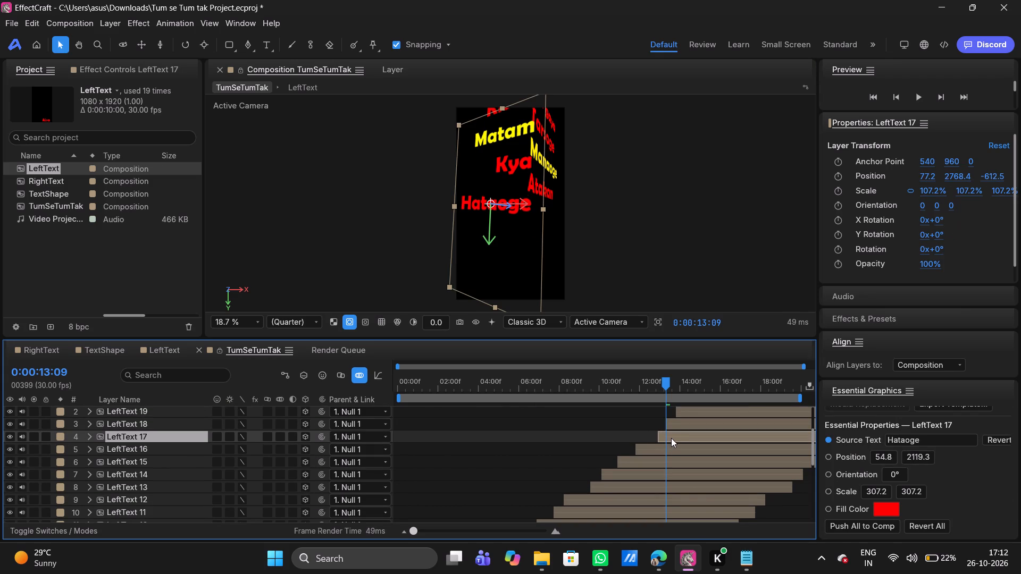
{"action": "left_click_drag", "start_coordinate": [671, 438], "coordinate": [672, 437]}
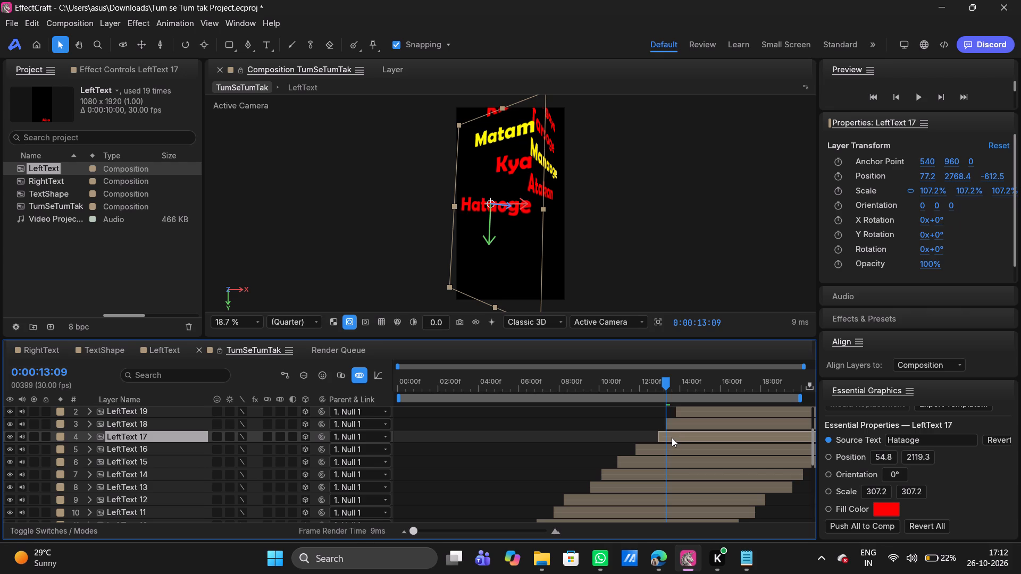
{"action": "left_click_drag", "start_coordinate": [672, 437], "coordinate": [671, 437]}
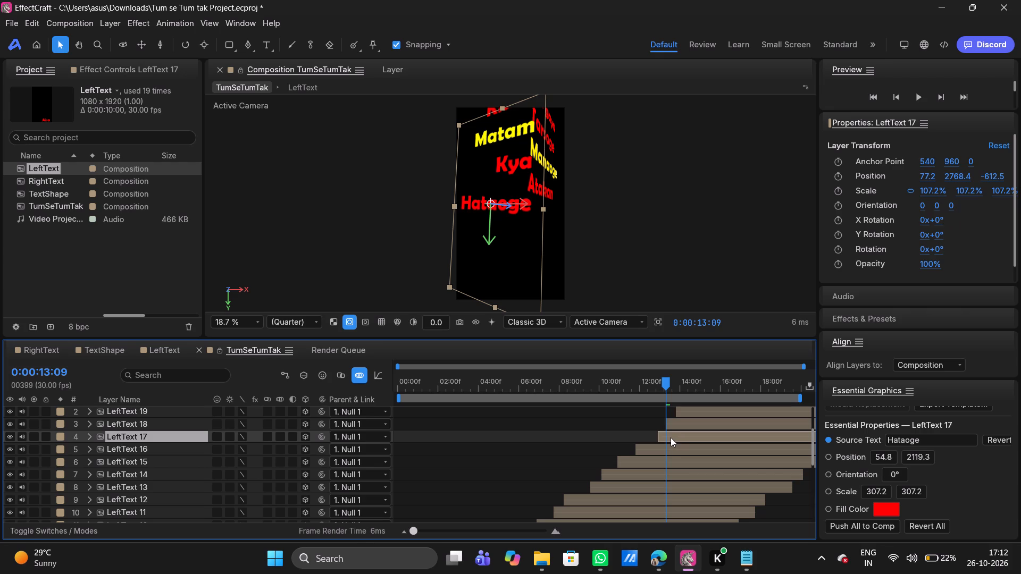
{"action": "left_click_drag", "start_coordinate": [671, 437], "coordinate": [672, 436]}
Nudge Null 1's pair of Position and Y Rotation keyframes just after 13:15 five frames earlier.
{"action": "scroll", "coordinate": [694, 427], "scroll_direction": "up", "scroll_amount": 1}
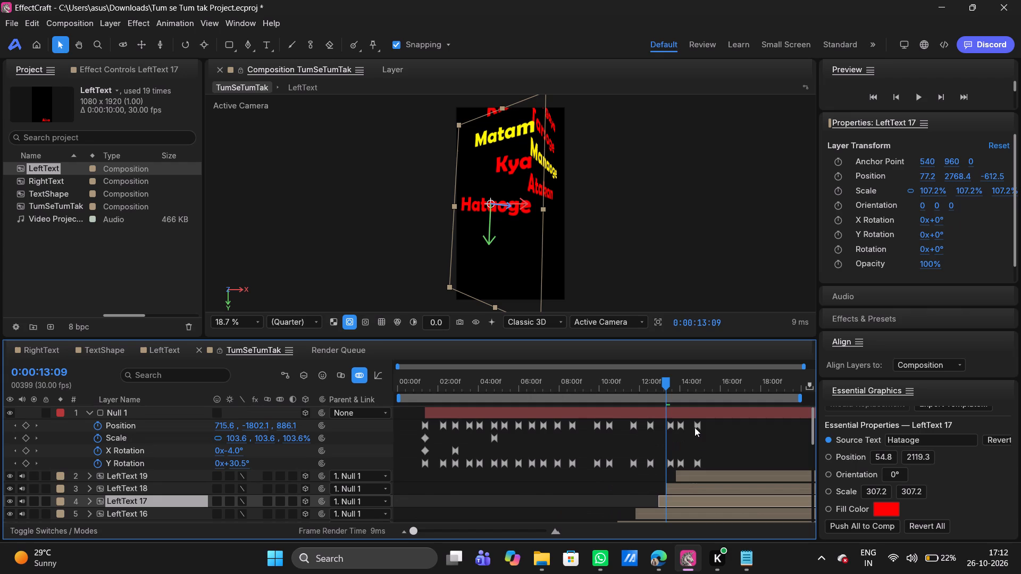
{"action": "scroll", "coordinate": [694, 427], "scroll_direction": "up", "scroll_amount": 2}
{"action": "left_click", "coordinate": [669, 462]}
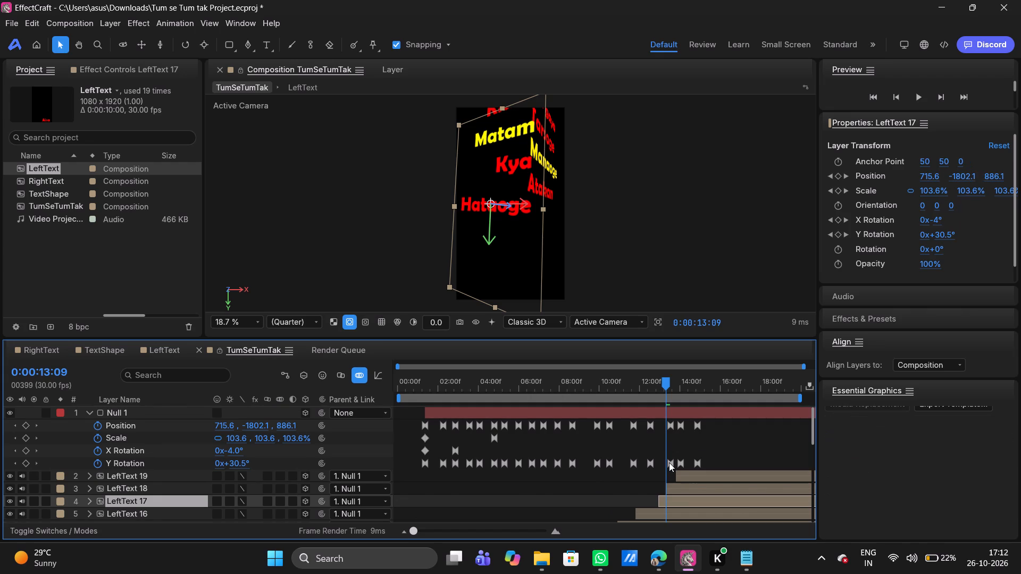
{"action": "left_click", "coordinate": [669, 425], "text": "shift"}
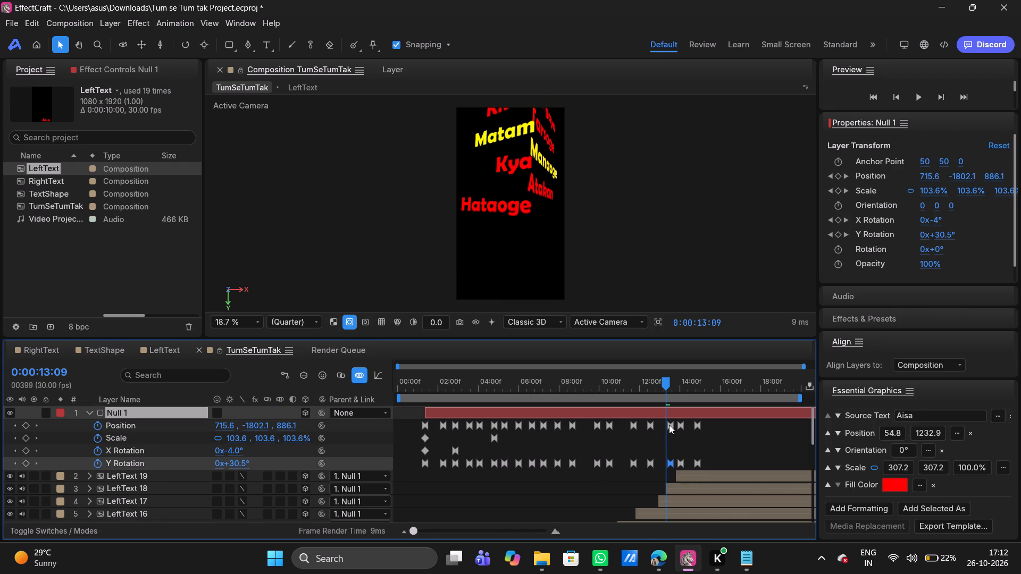
{"action": "key", "text": "alt+Left"}
{"action": "key", "text": "alt+Left"}
{"action": "key", "text": "alt+Left"}
{"action": "key", "text": "alt+Left"}
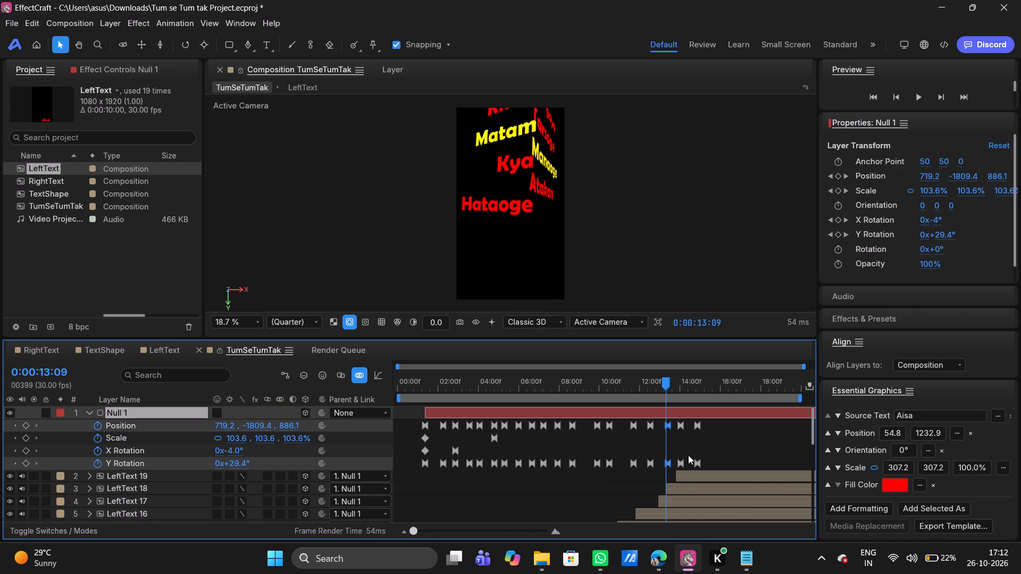
{"action": "key", "text": "alt+Left"}
{"action": "key", "text": "alt+Left"}
{"action": "key", "text": "alt+Right"}
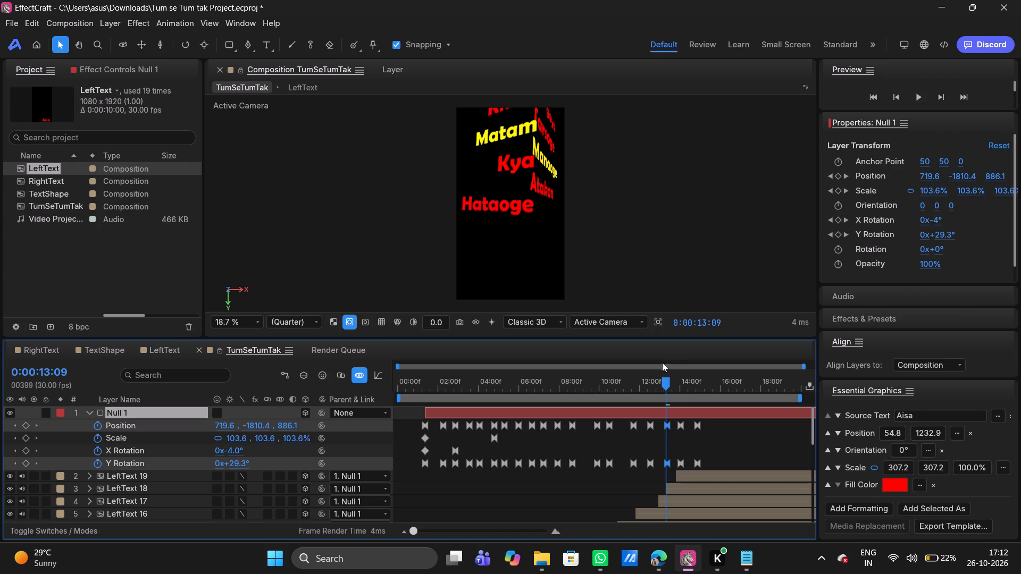
Play the animation from about 7:08 to 15:02 to check the Hataoge timing against the song.
{"action": "left_click_drag", "start_coordinate": [666, 378], "coordinate": [543, 387]}
{"action": "key", "text": "space"}
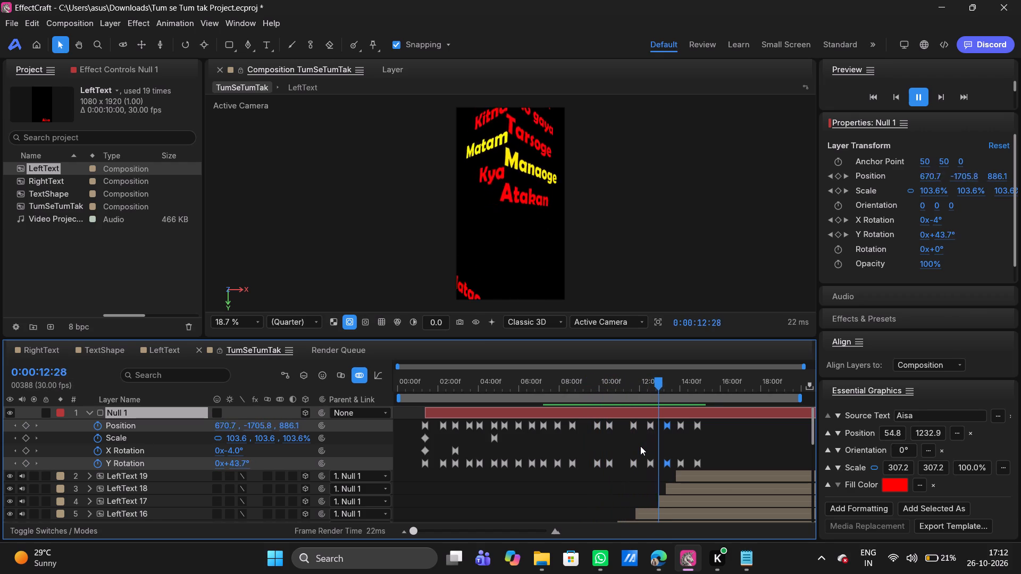
{"action": "key", "text": "space"}
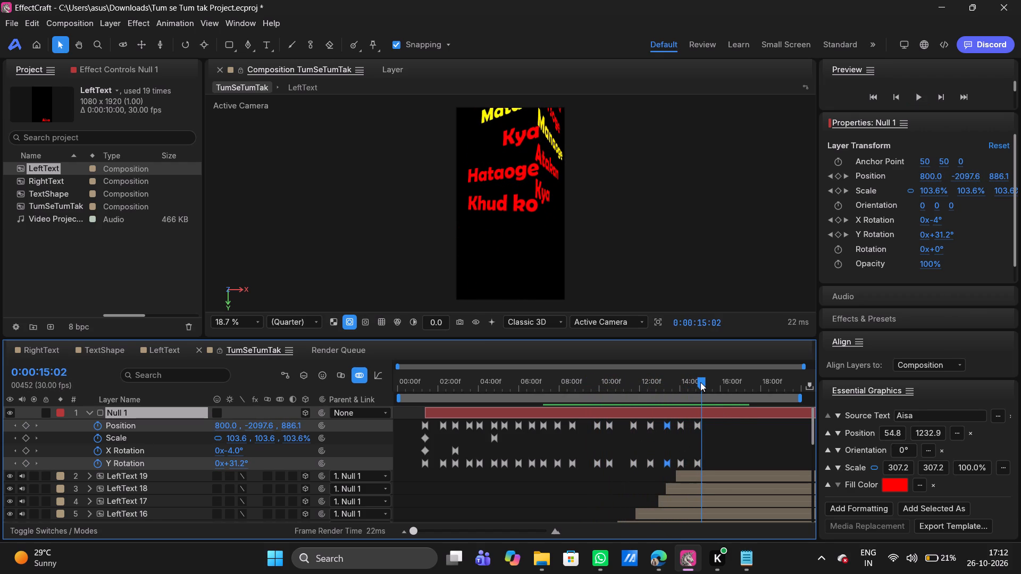
Shift the LeftText 18 layer (Kya) later so it starts at about 13:18.
{"action": "left_click", "coordinate": [674, 493]}
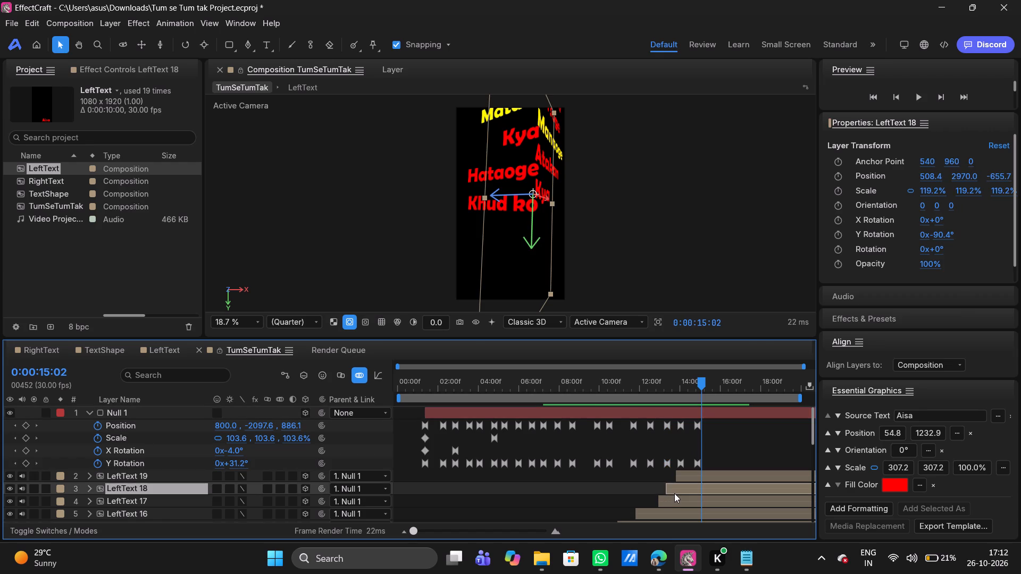
{"action": "left_click", "coordinate": [680, 423]}
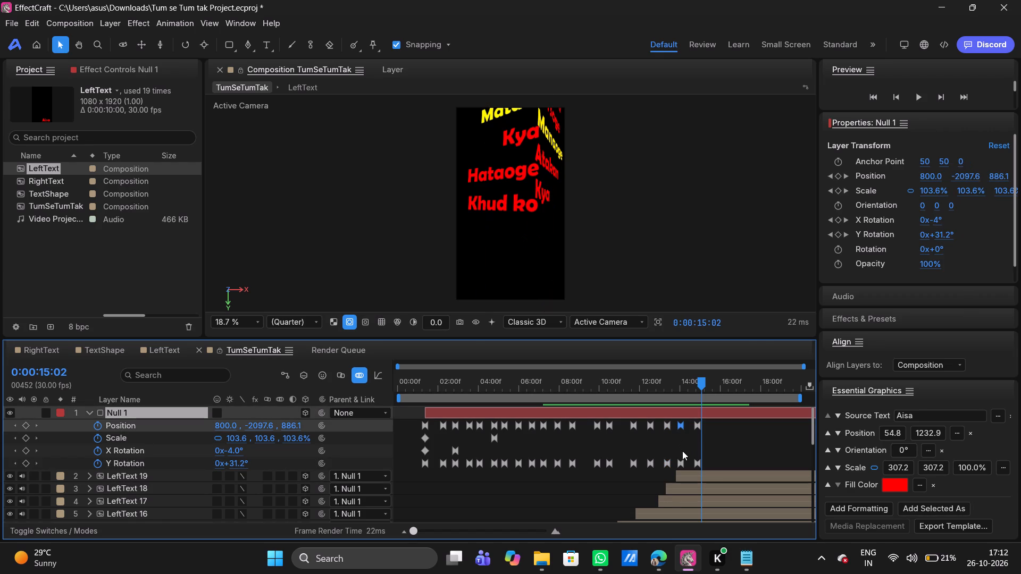
{"action": "left_click", "coordinate": [681, 487]}
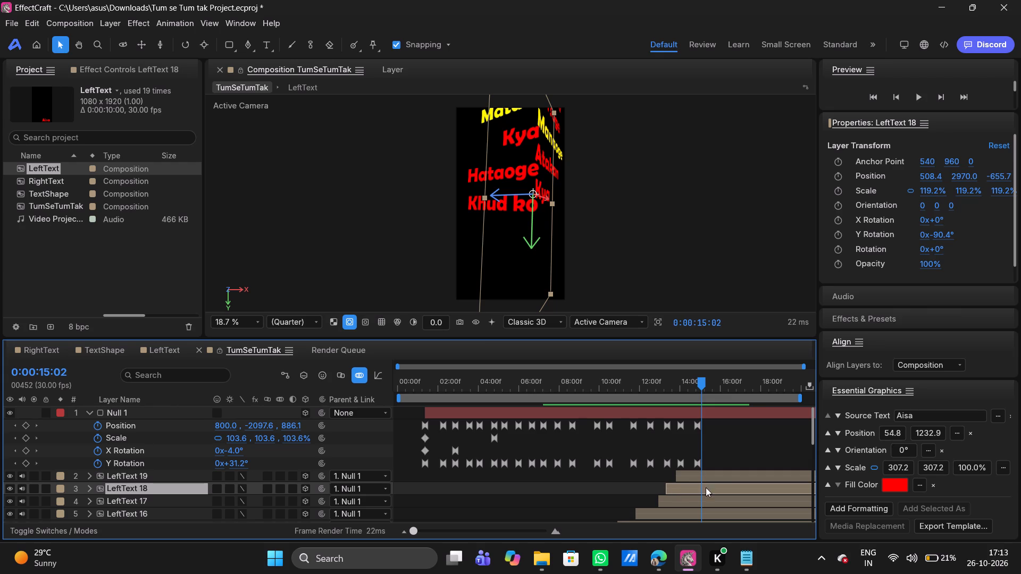
{"action": "scroll", "coordinate": [846, 480], "scroll_direction": "down", "scroll_amount": 13}
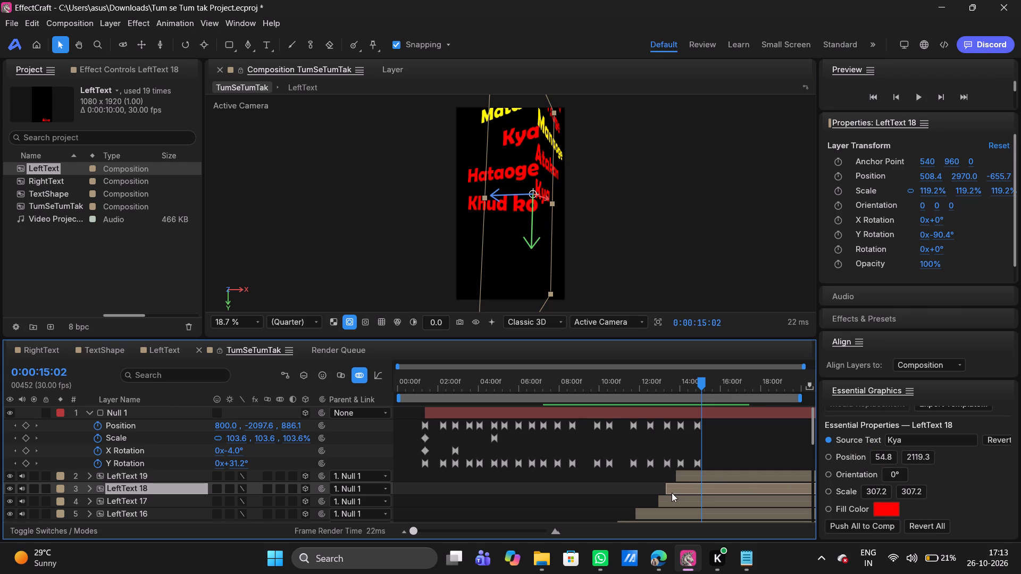
{"action": "left_click_drag", "start_coordinate": [672, 490], "coordinate": [683, 488]}
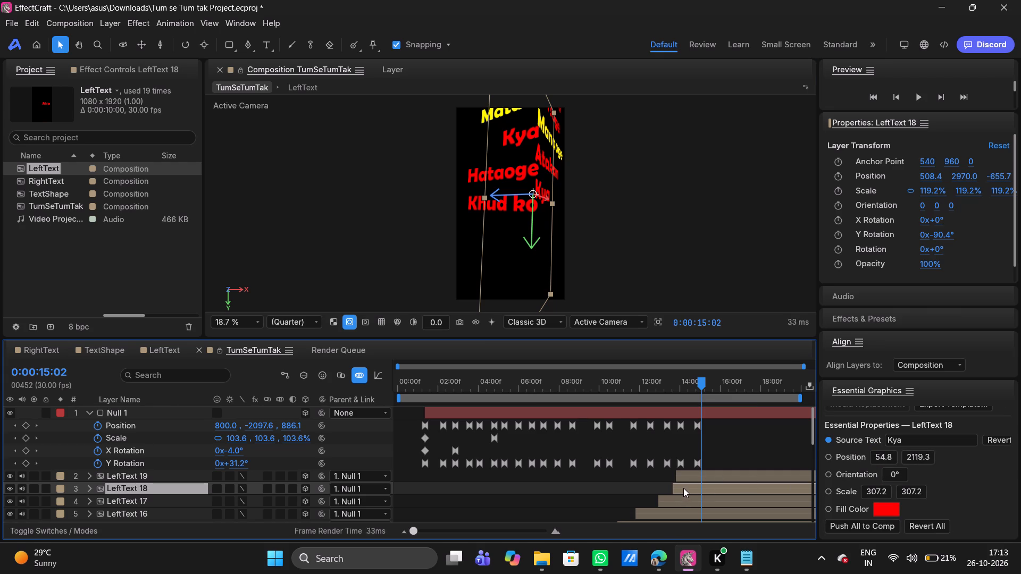
{"action": "left_click_drag", "start_coordinate": [683, 488], "coordinate": [683, 486]}
{"action": "left_click_drag", "start_coordinate": [683, 486], "coordinate": [681, 486]}
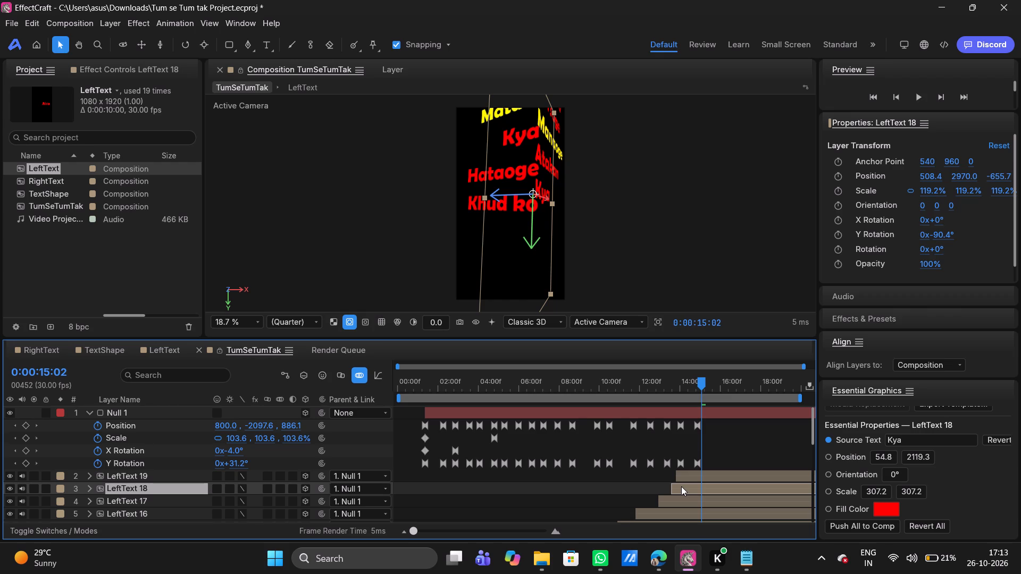
Shift the LeftText 19 layer (Khud ko) later so it starts at about 14:06.
{"action": "left_click", "coordinate": [691, 476]}
{"action": "left_click_drag", "start_coordinate": [691, 476], "coordinate": [694, 476]}
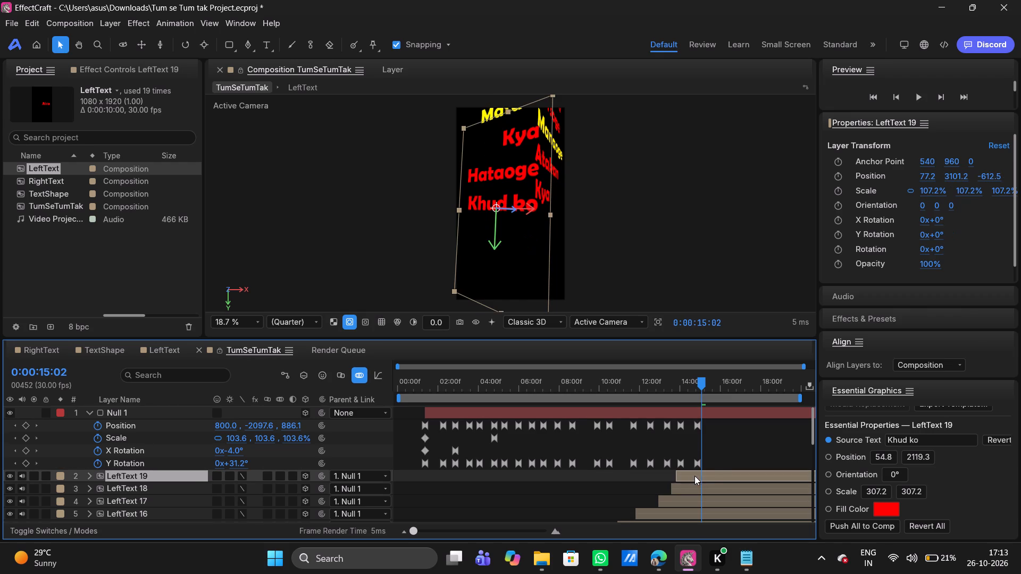
{"action": "left_click_drag", "start_coordinate": [694, 476], "coordinate": [713, 469]}
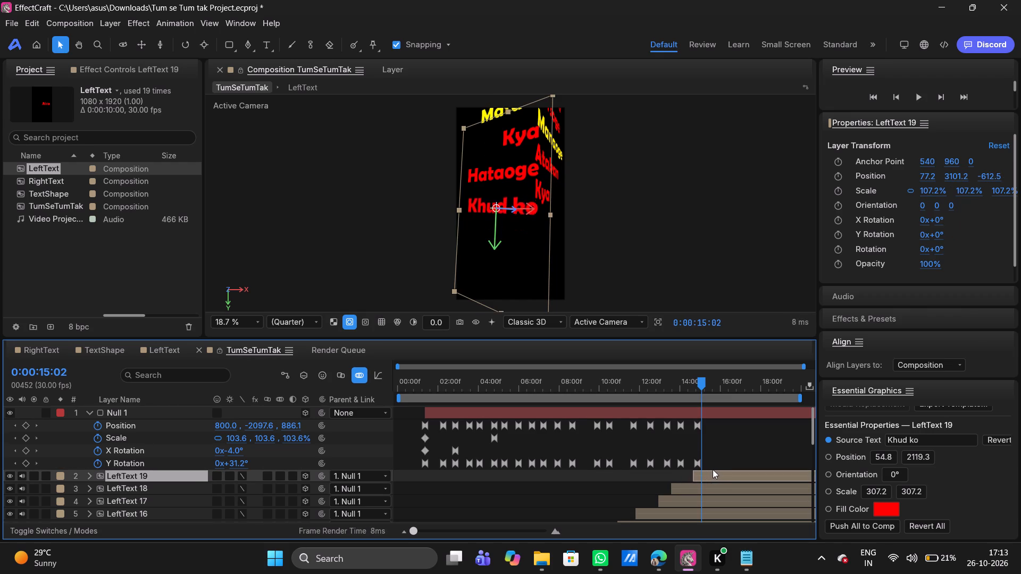
{"action": "left_click_drag", "start_coordinate": [713, 469], "coordinate": [715, 469]}
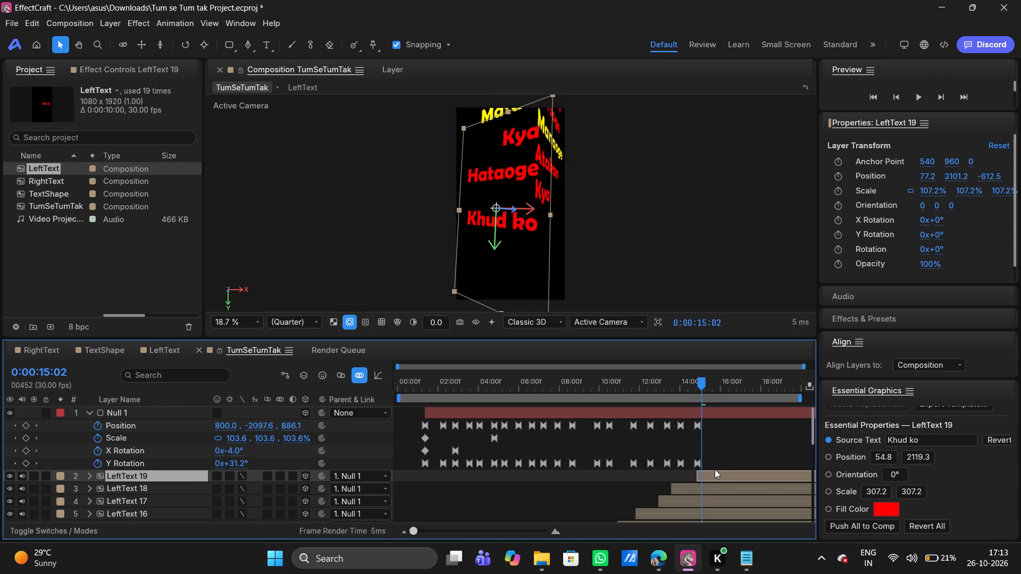
{"action": "left_click_drag", "start_coordinate": [715, 469], "coordinate": [700, 470]}
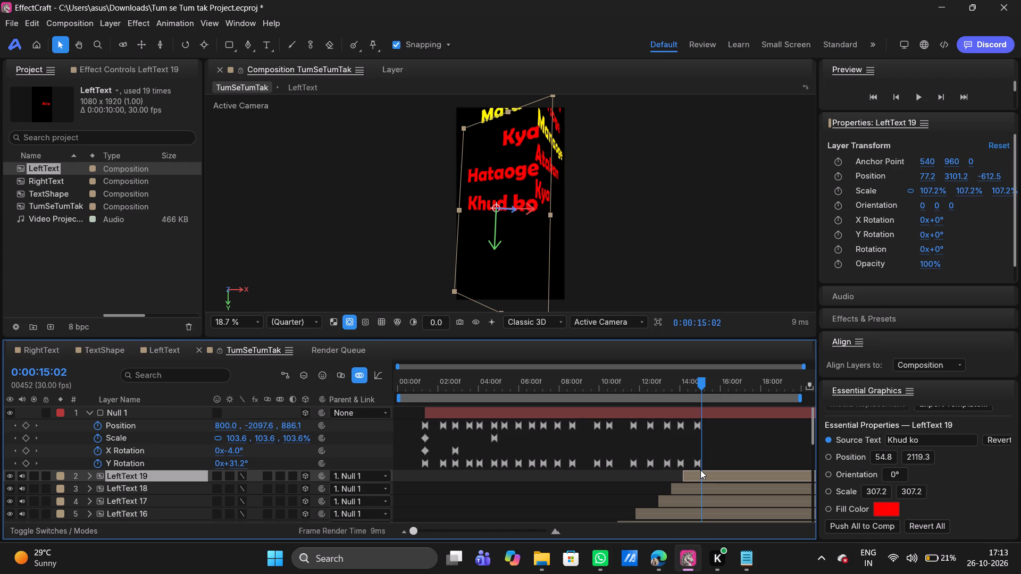
Scrub around 13:11 to 14:21, and play the animation from about 10:08 to 16:15 to check the Kya and Khud ko timing.
{"action": "left_click_drag", "start_coordinate": [700, 470], "coordinate": [700, 470]}
{"action": "left_click_drag", "start_coordinate": [701, 381], "coordinate": [695, 381]}
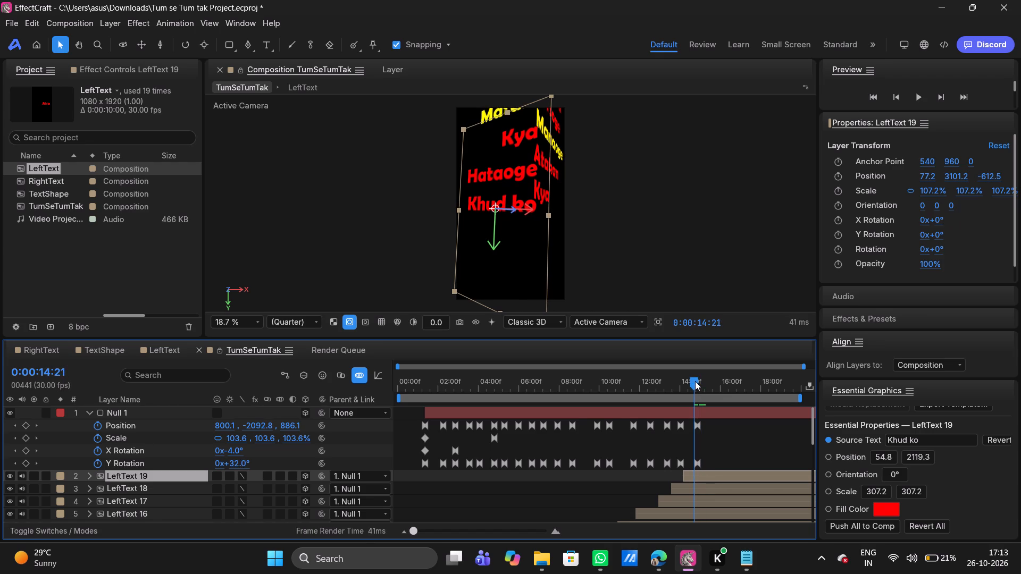
{"action": "left_click_drag", "start_coordinate": [695, 381], "coordinate": [670, 383]}
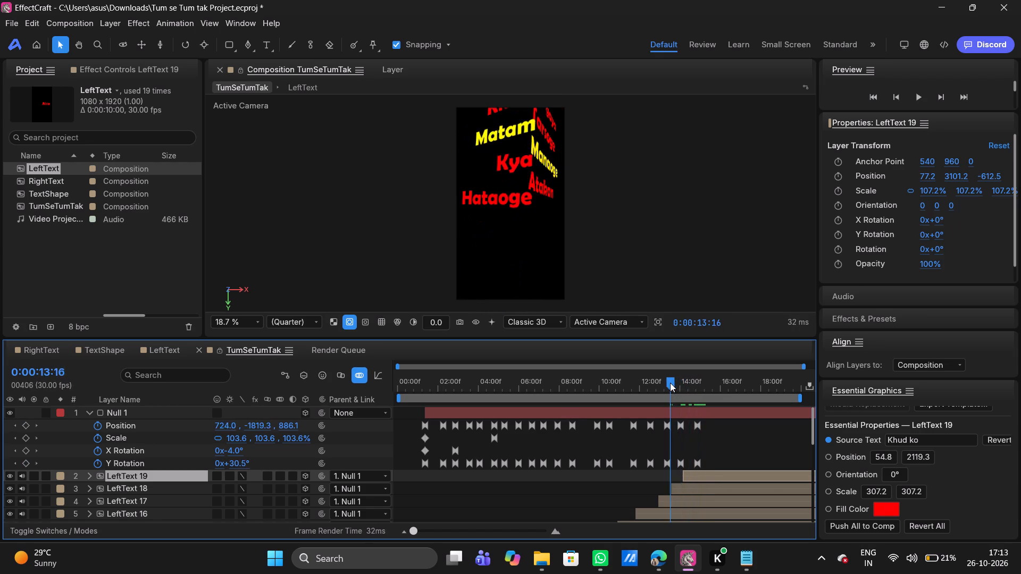
{"action": "left_click_drag", "start_coordinate": [670, 383], "coordinate": [691, 378]}
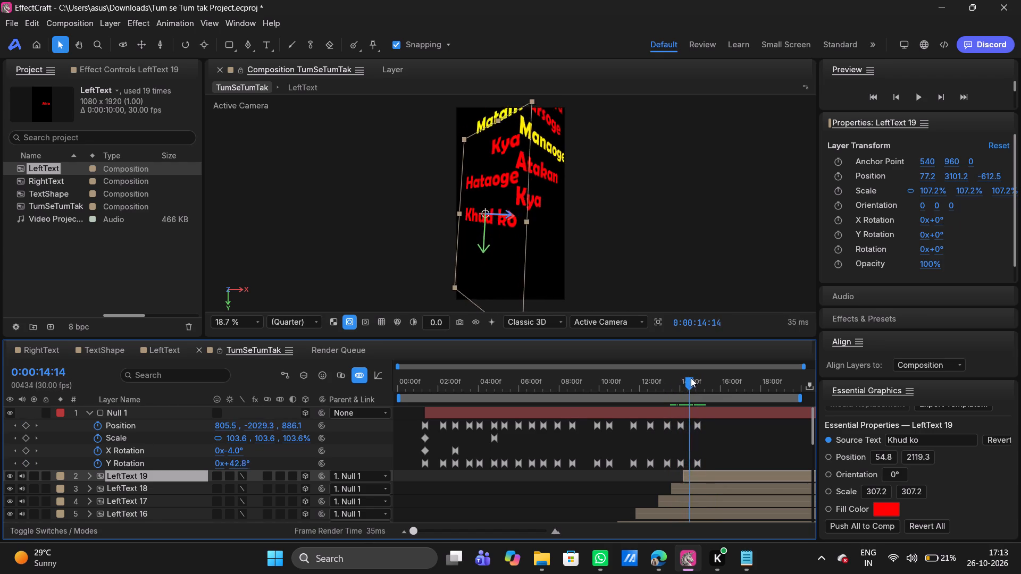
{"action": "left_click_drag", "start_coordinate": [691, 378], "coordinate": [664, 378]}
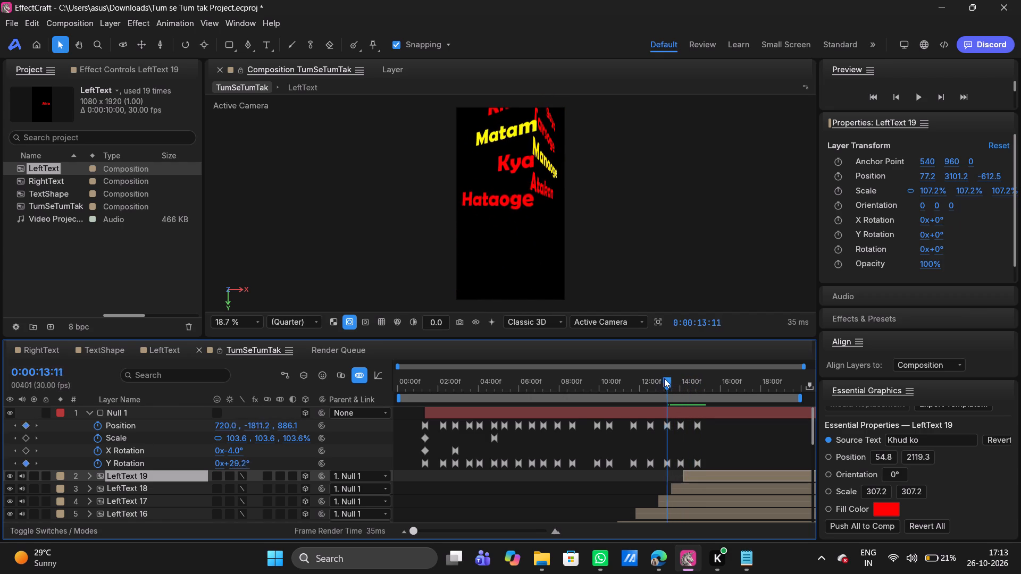
{"action": "left_click_drag", "start_coordinate": [664, 378], "coordinate": [604, 383]}
{"action": "key", "text": "space"}
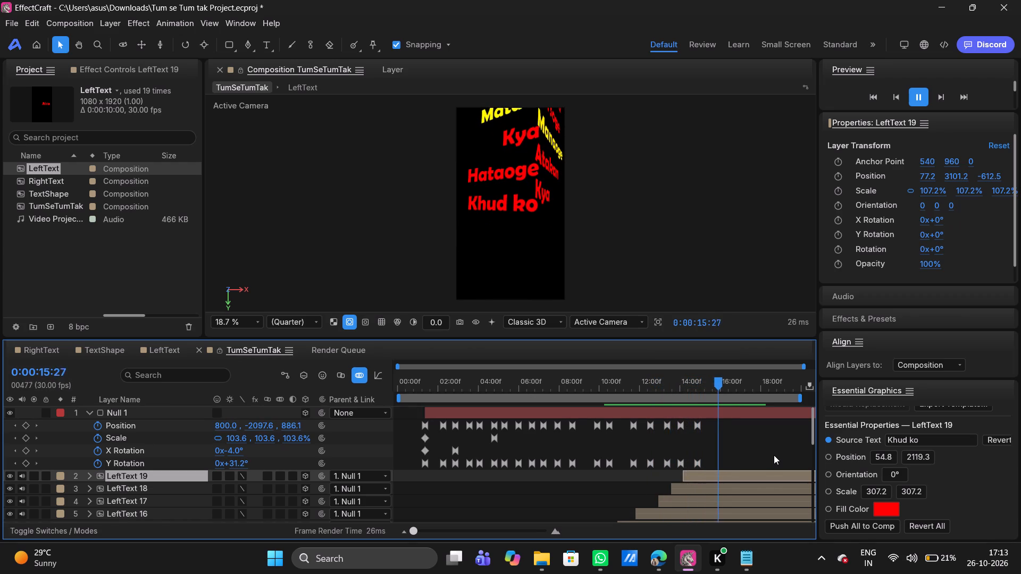
{"action": "key", "text": "space"}
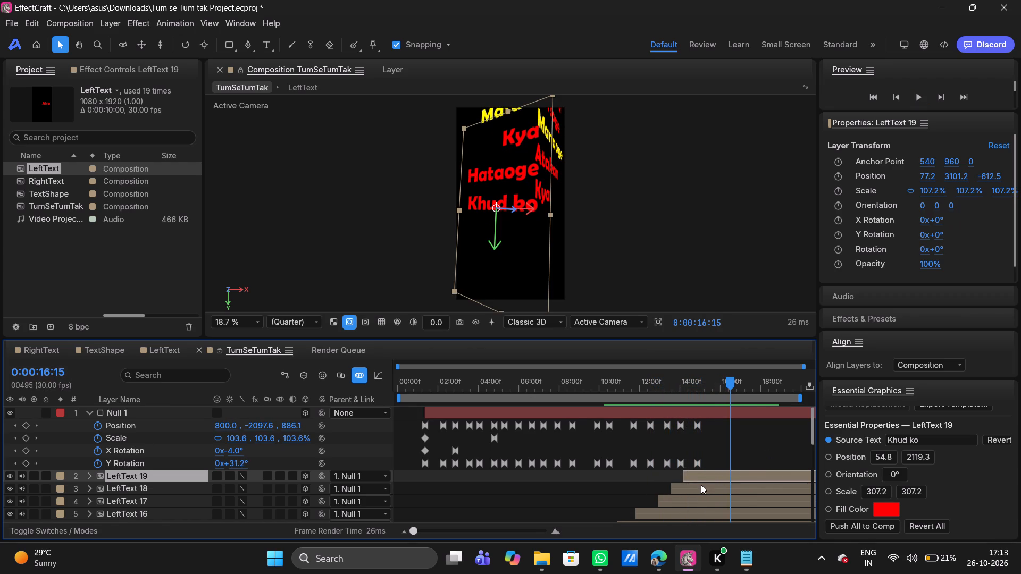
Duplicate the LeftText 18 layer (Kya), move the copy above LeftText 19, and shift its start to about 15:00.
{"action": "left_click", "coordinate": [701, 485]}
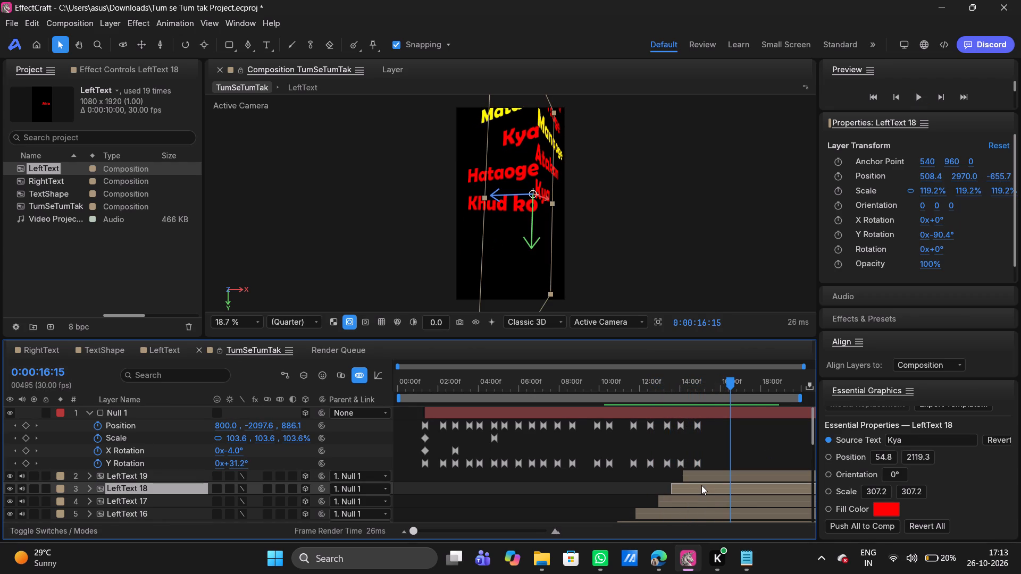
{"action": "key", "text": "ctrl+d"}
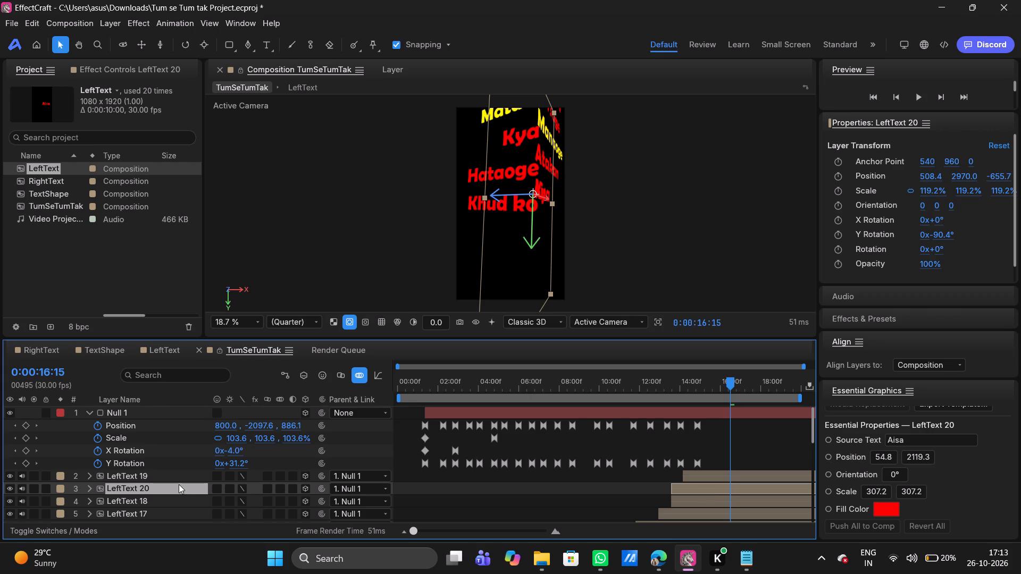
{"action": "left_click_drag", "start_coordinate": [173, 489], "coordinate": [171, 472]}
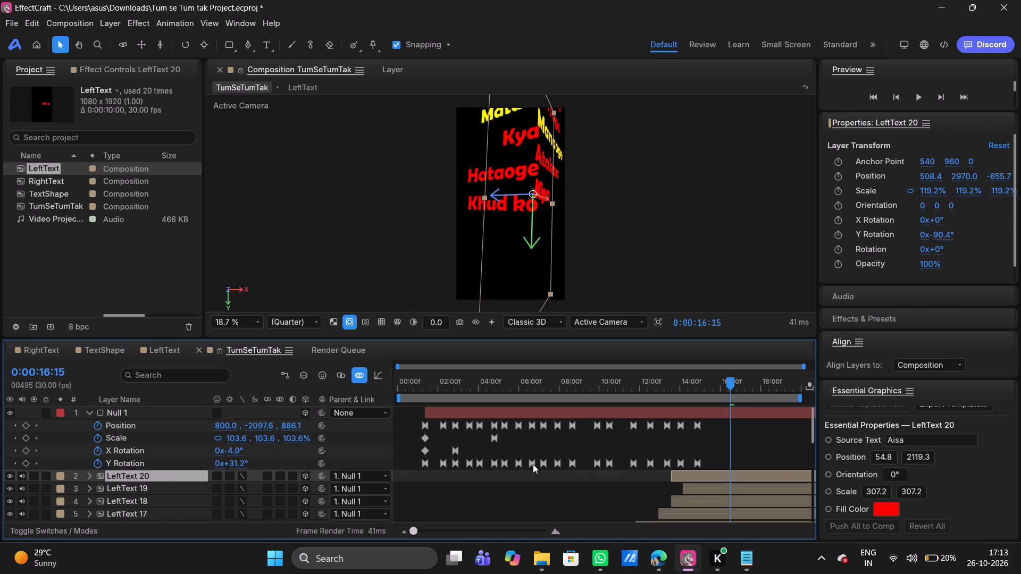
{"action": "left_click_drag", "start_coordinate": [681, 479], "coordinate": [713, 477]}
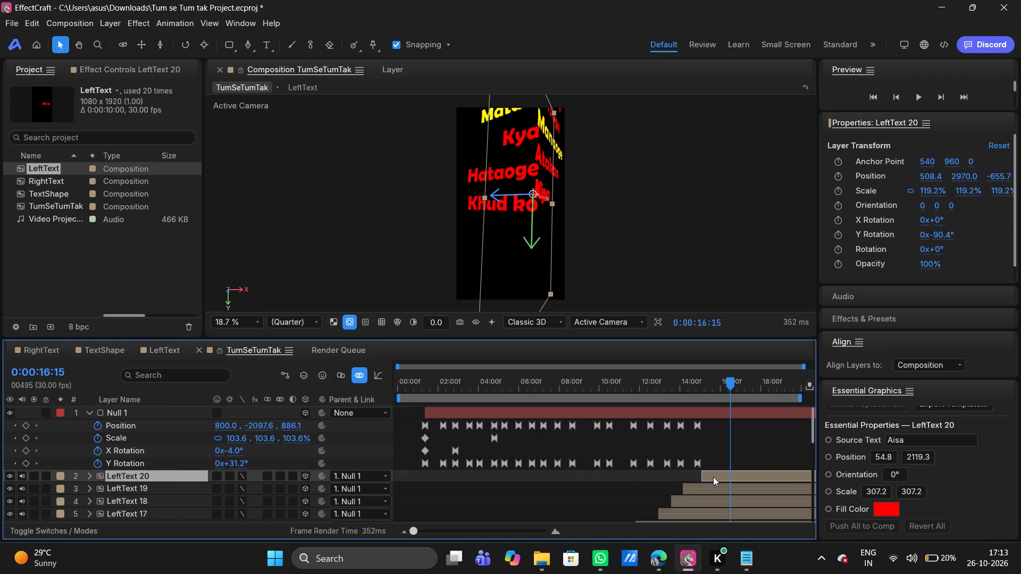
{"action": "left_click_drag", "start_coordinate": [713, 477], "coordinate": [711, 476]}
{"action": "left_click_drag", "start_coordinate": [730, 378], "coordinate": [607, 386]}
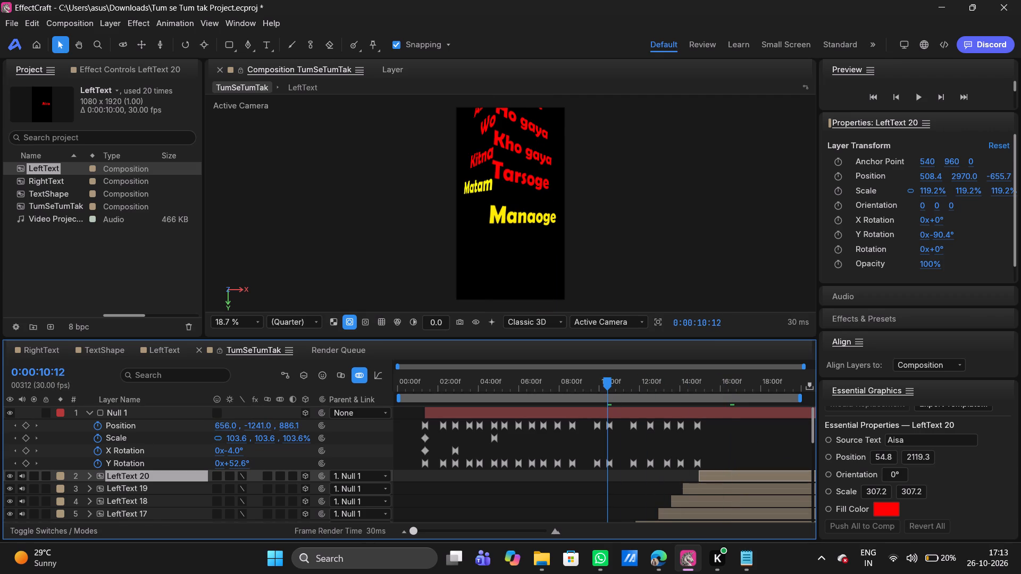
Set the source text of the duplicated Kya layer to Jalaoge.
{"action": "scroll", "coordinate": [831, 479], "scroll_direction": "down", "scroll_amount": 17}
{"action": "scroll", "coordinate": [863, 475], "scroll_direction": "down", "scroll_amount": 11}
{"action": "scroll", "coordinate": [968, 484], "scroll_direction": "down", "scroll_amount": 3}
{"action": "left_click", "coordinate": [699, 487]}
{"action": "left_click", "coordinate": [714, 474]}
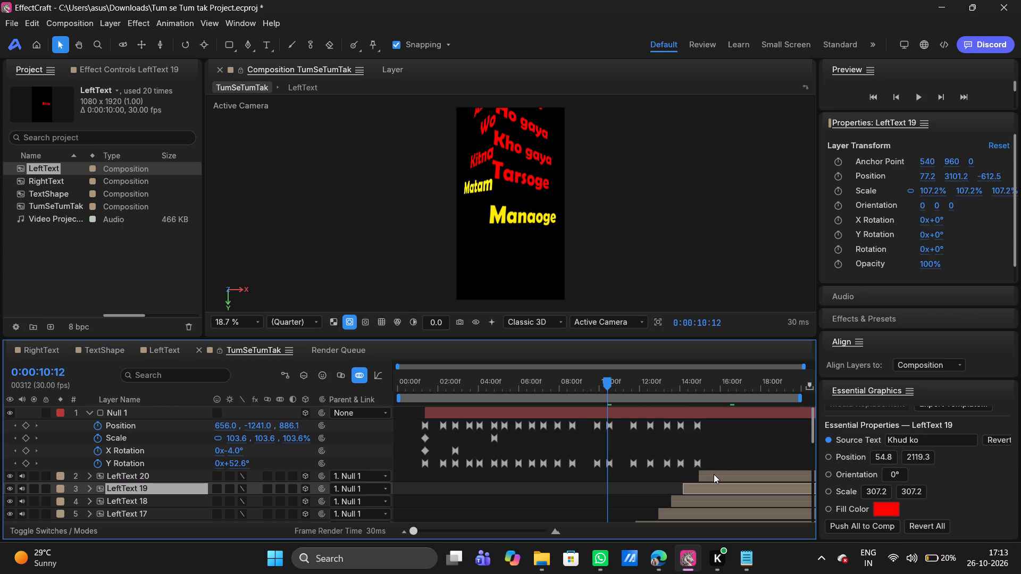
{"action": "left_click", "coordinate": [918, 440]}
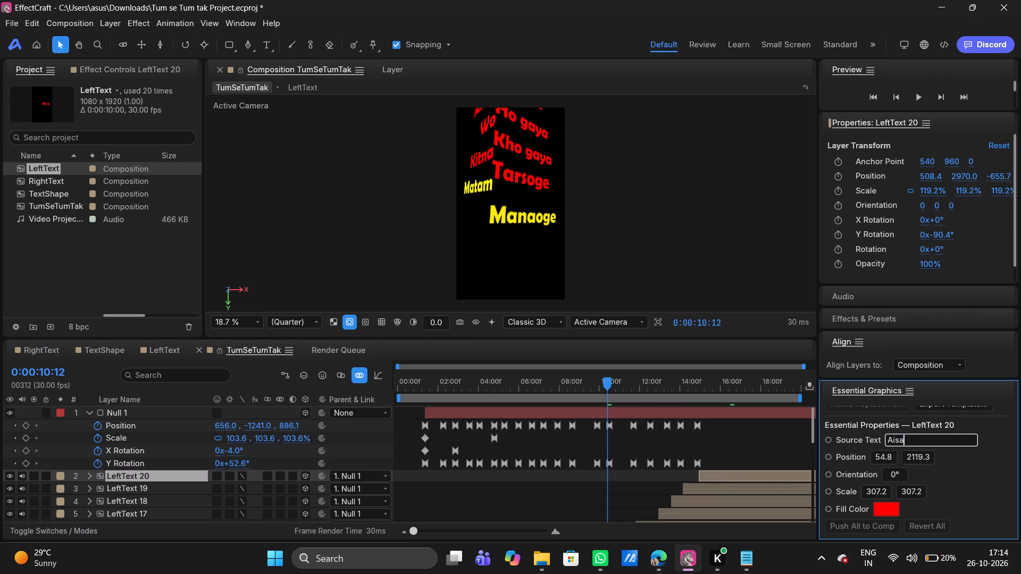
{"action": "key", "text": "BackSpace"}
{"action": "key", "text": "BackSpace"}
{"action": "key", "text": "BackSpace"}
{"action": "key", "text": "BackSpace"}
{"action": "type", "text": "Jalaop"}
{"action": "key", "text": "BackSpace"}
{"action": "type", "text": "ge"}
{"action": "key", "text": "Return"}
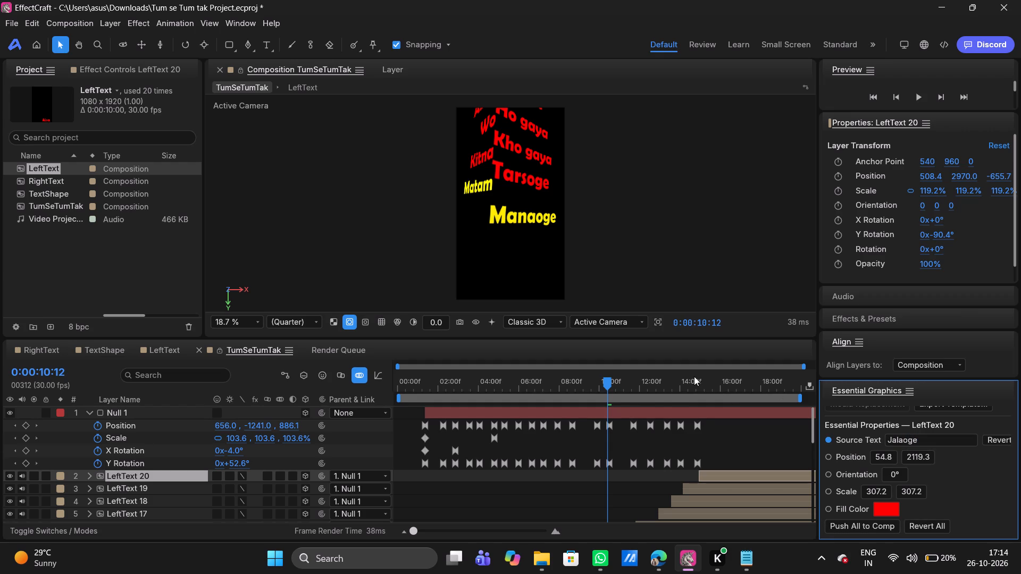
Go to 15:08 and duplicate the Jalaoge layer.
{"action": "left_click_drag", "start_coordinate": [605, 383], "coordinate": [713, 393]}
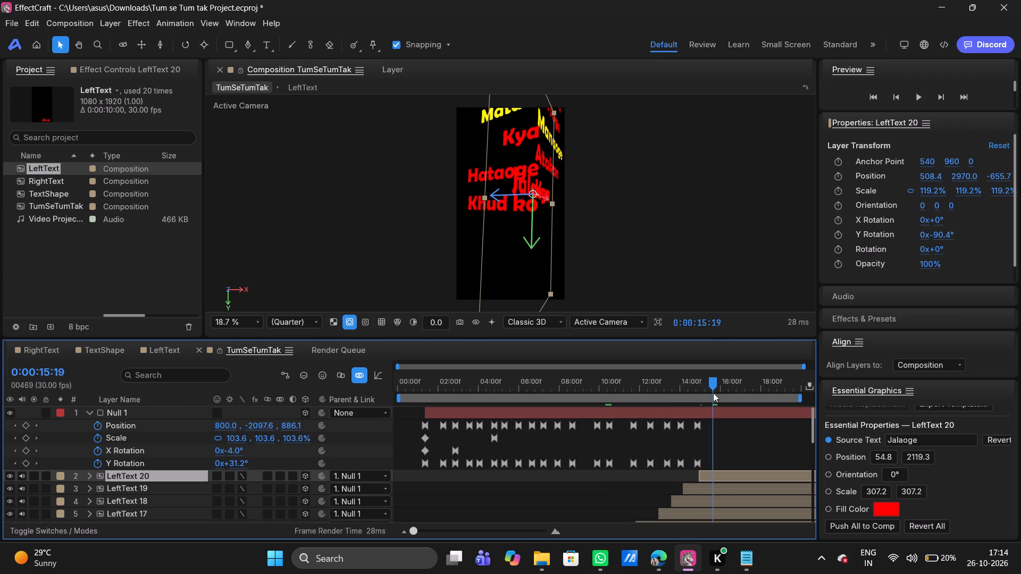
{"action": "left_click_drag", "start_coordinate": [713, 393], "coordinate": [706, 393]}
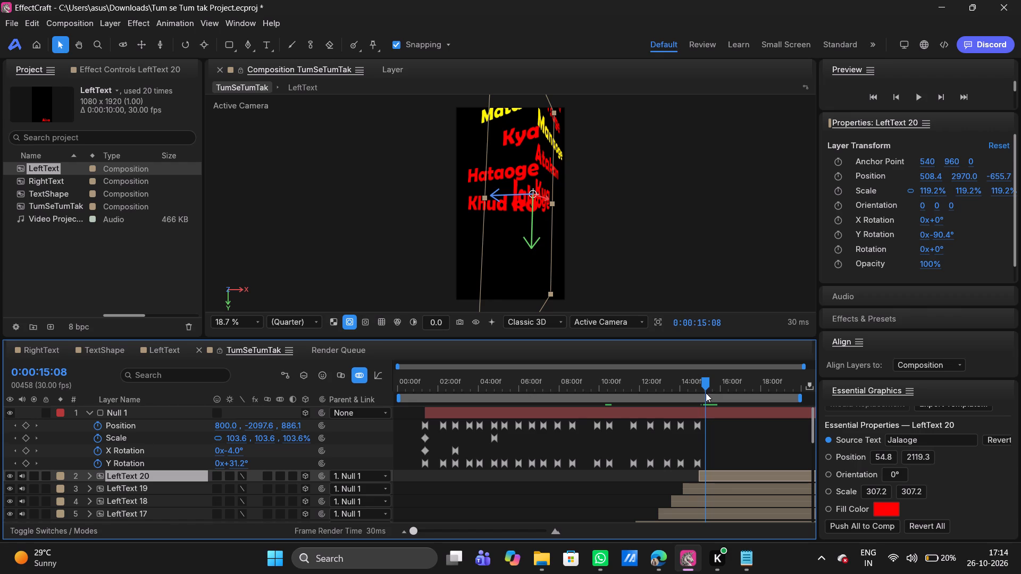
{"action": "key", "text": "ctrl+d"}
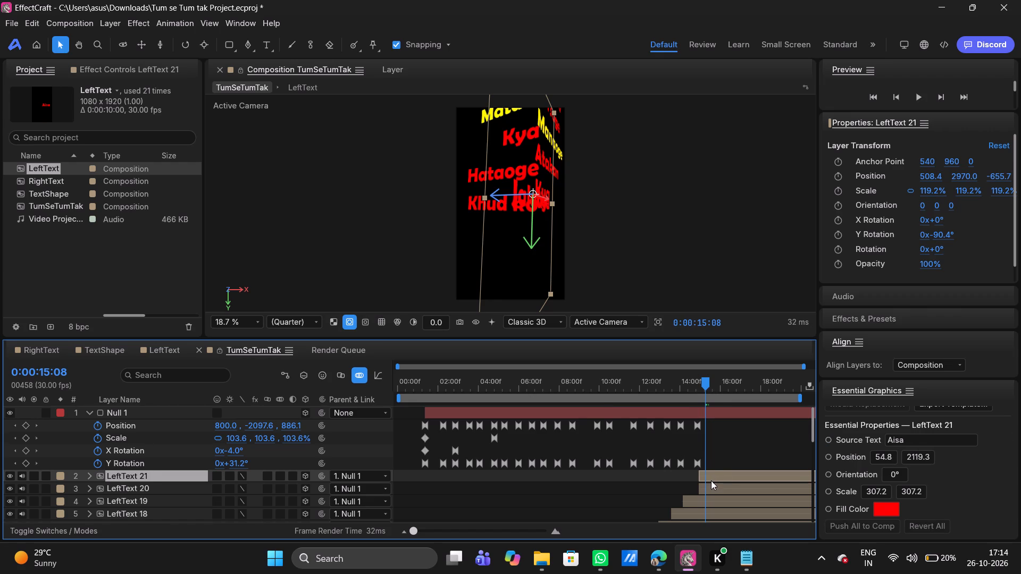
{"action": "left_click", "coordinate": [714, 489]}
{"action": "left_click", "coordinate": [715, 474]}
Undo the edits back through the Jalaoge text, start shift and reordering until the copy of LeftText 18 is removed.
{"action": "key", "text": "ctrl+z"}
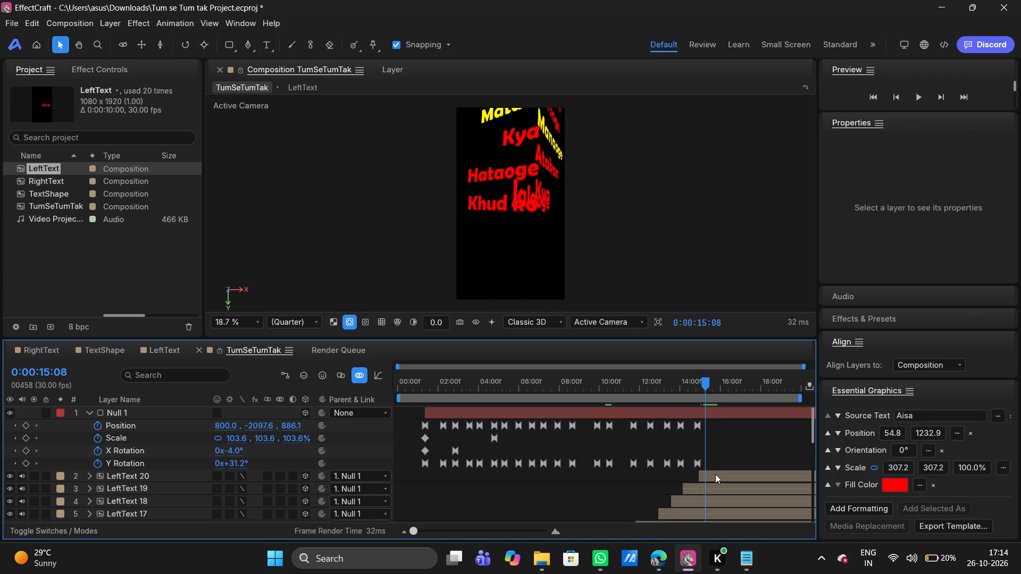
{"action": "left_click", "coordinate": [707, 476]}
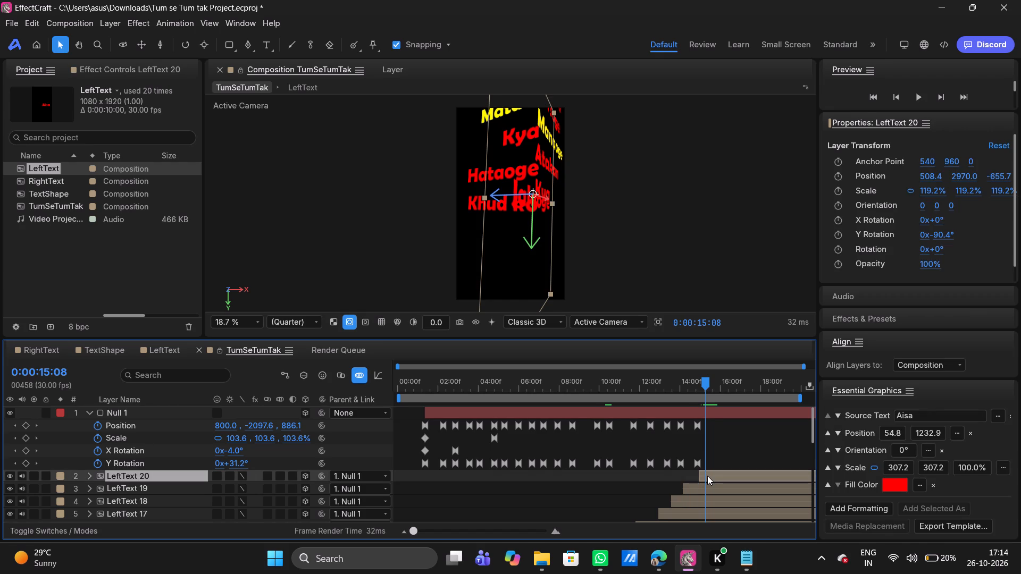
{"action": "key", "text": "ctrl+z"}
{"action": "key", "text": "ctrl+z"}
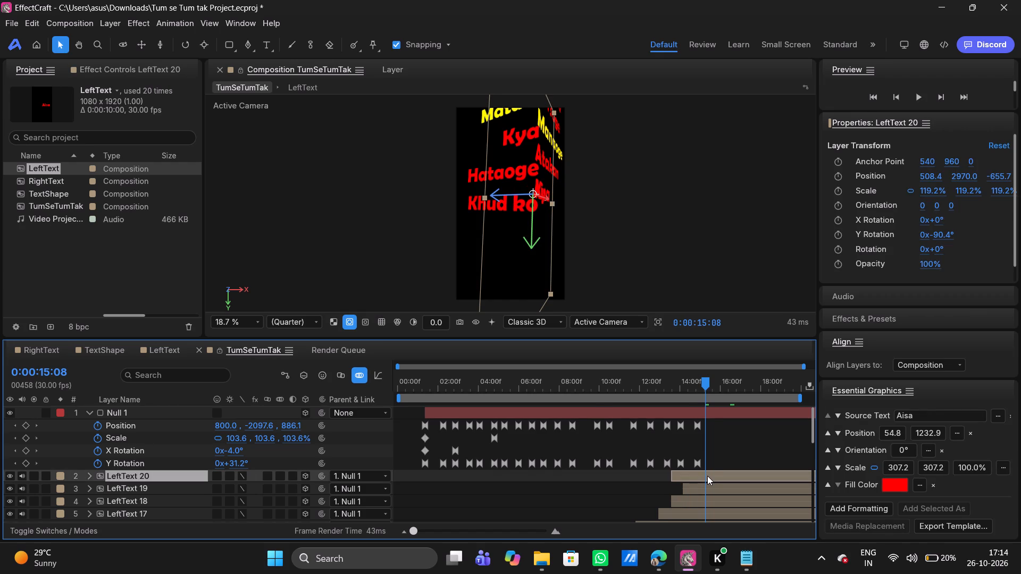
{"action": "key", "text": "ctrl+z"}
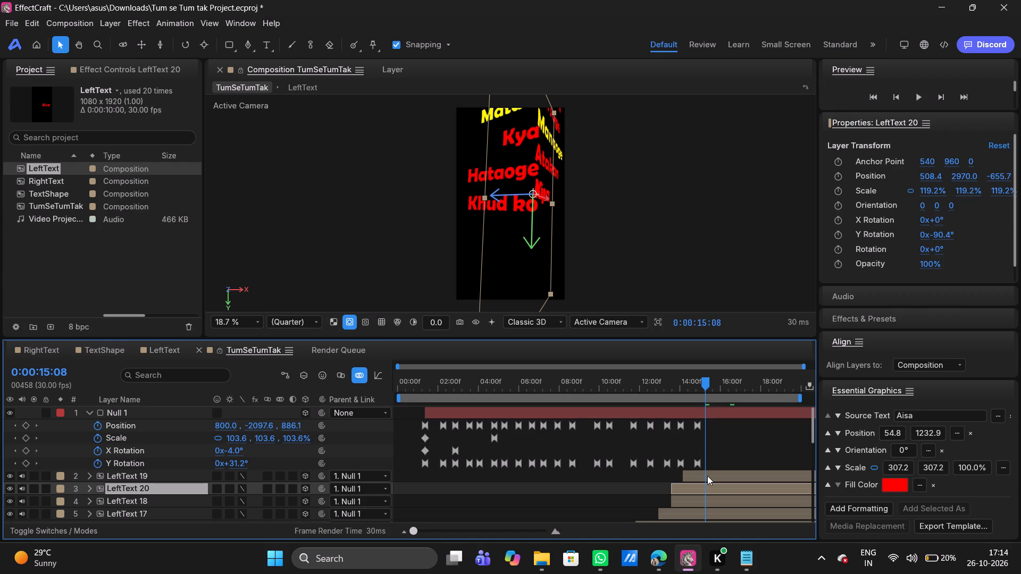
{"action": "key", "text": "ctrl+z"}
Duplicate the LeftText 19 layer (Khud ko) and shift the copy later so it starts at about 14:14.
{"action": "left_click", "coordinate": [698, 478]}
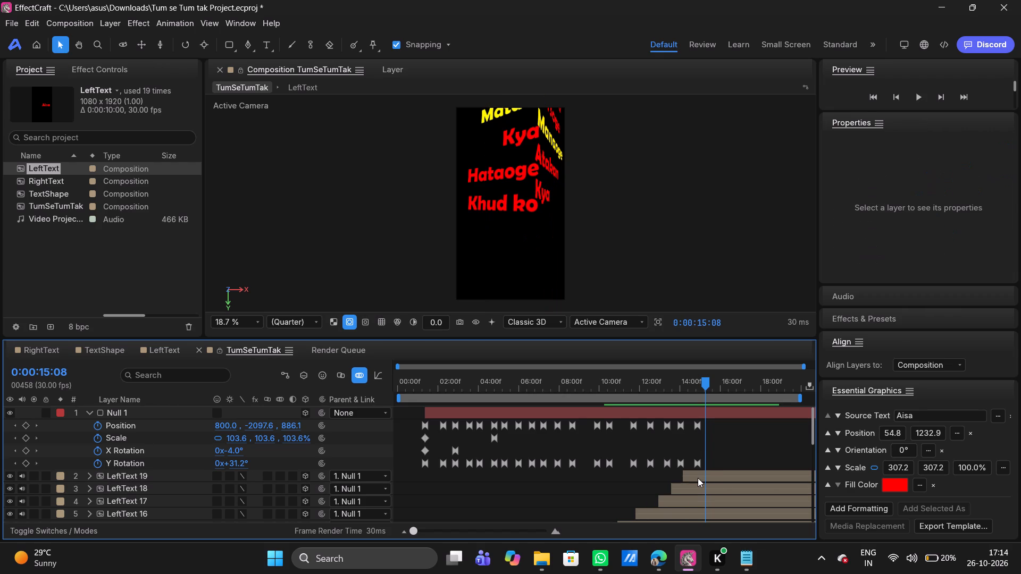
{"action": "key", "text": "ctrl+d"}
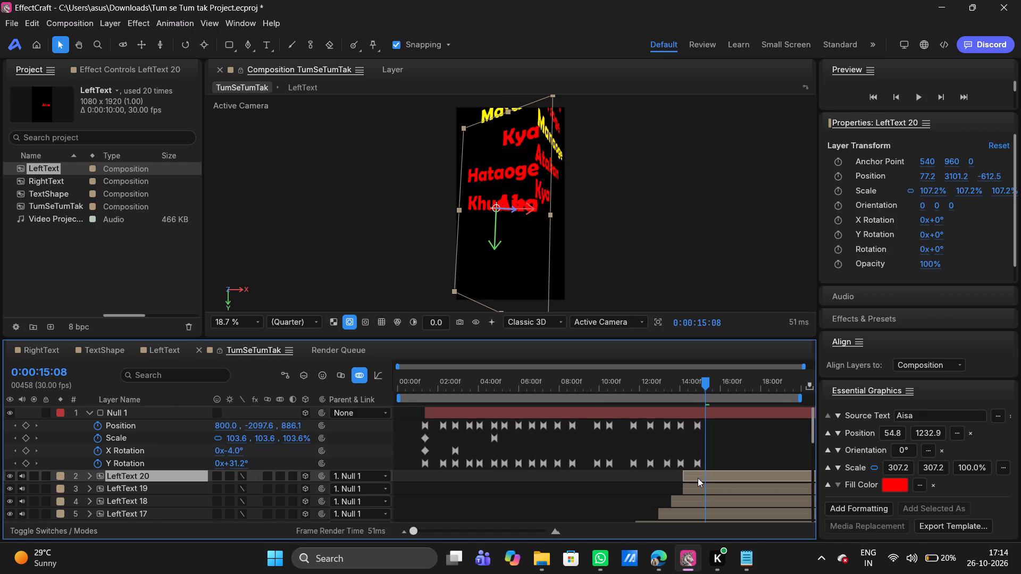
{"action": "left_click_drag", "start_coordinate": [698, 478], "coordinate": [708, 477]}
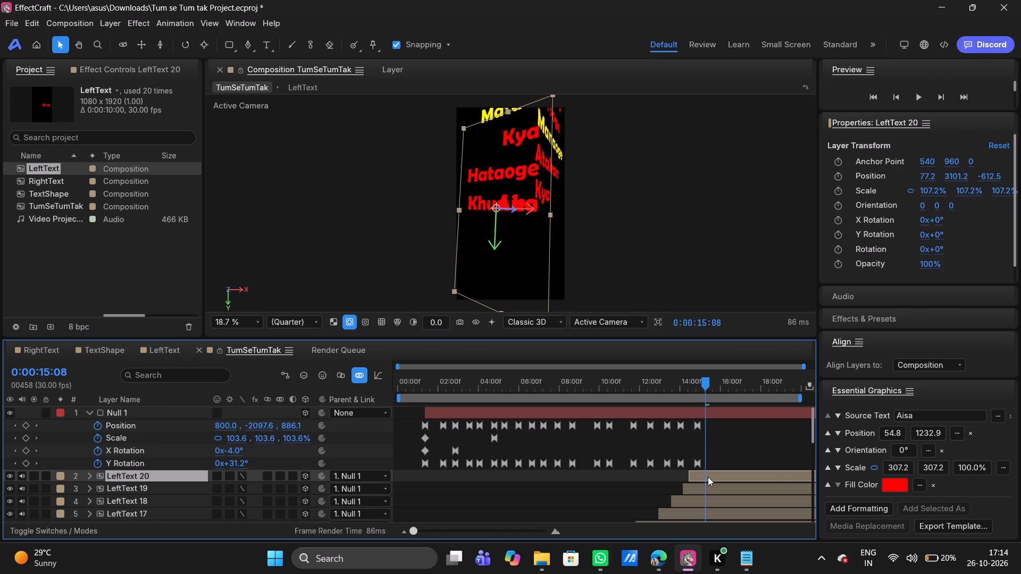
Set the source text of the duplicated Khud ko layer to Jalaoge.
{"action": "scroll", "coordinate": [872, 480], "scroll_direction": "down", "scroll_amount": 7}
{"action": "scroll", "coordinate": [872, 480], "scroll_direction": "down", "scroll_amount": 18}
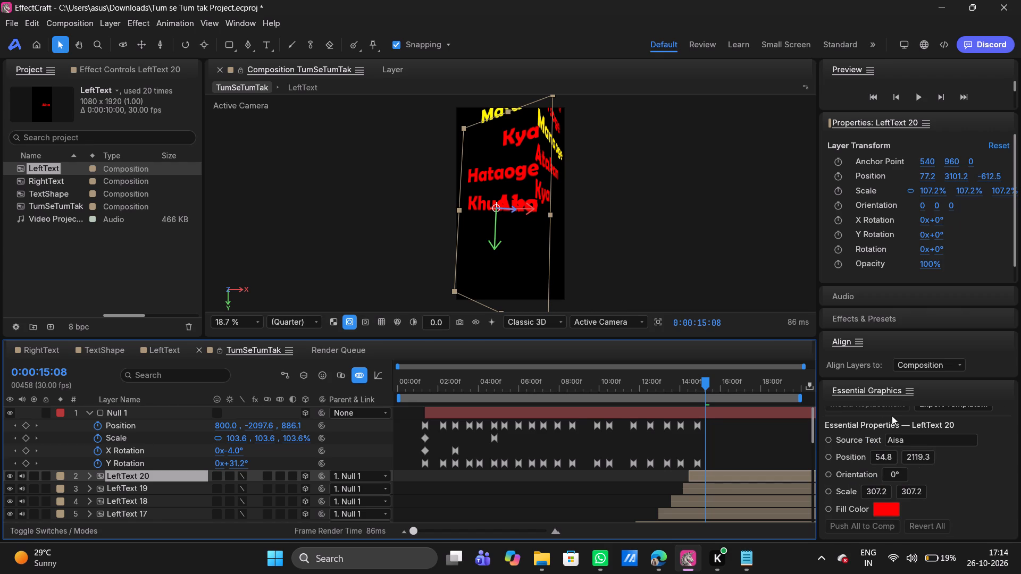
{"action": "left_click", "coordinate": [911, 440]}
{"action": "key", "text": "BackSpace"}
{"action": "key", "text": "BackSpace"}
{"action": "key", "text": "BackSpace"}
{"action": "key", "text": "BackSpace"}
{"action": "key", "text": "BackSpace"}
{"action": "type", "text": "Jalaoge"}
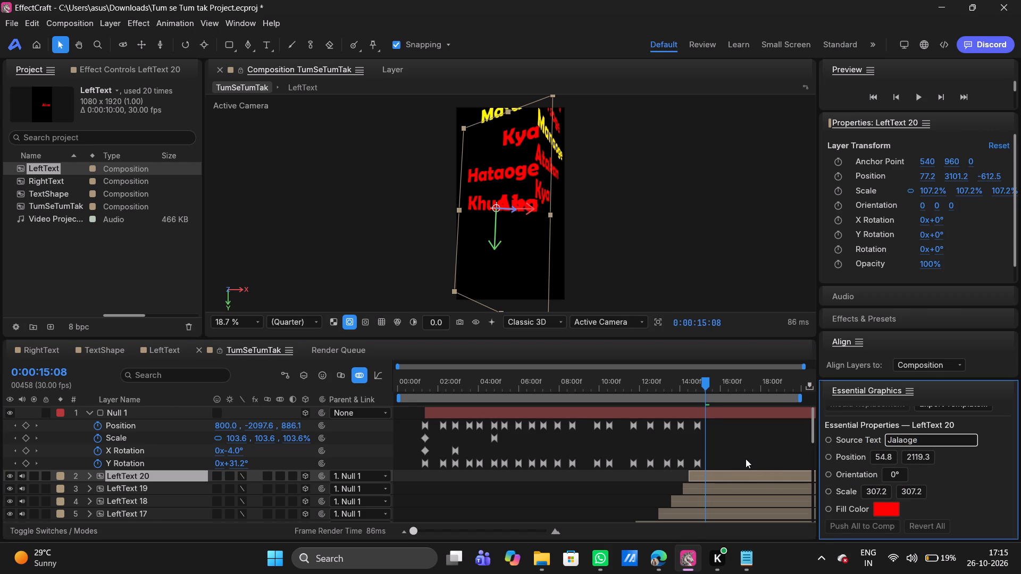
{"action": "key", "text": "Return"}
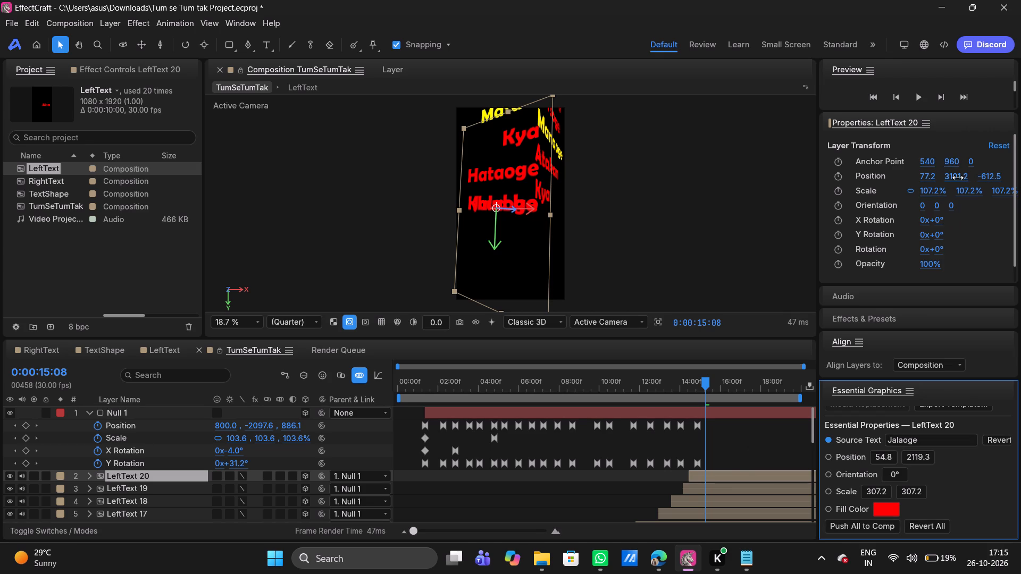
Move the Jalaoge layer down below Khud ko by setting its Y position to 3301.2.
{"action": "left_click_drag", "start_coordinate": [959, 176], "coordinate": [58, 171]}
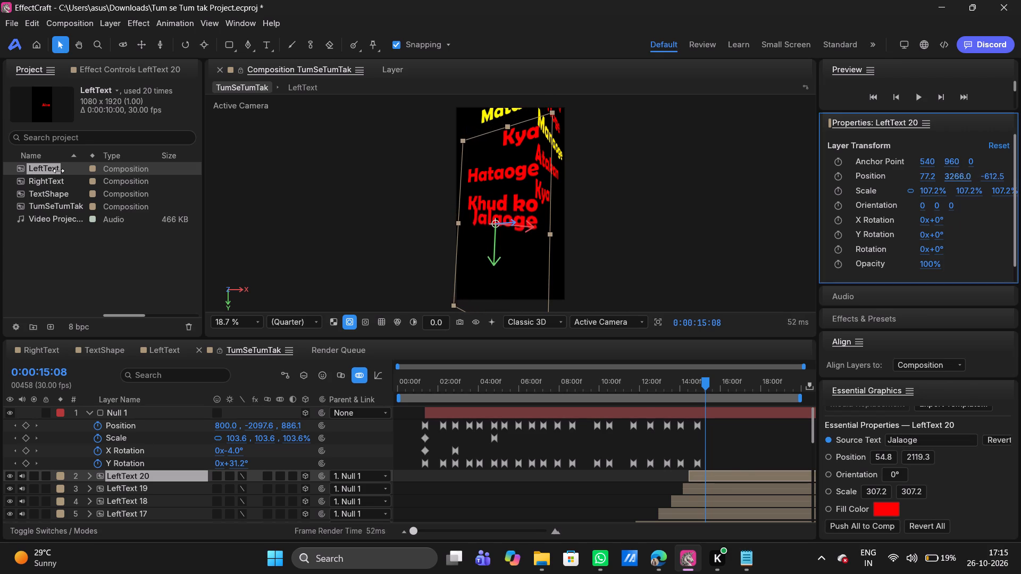
{"action": "left_click_drag", "start_coordinate": [58, 171], "coordinate": [79, 169]}
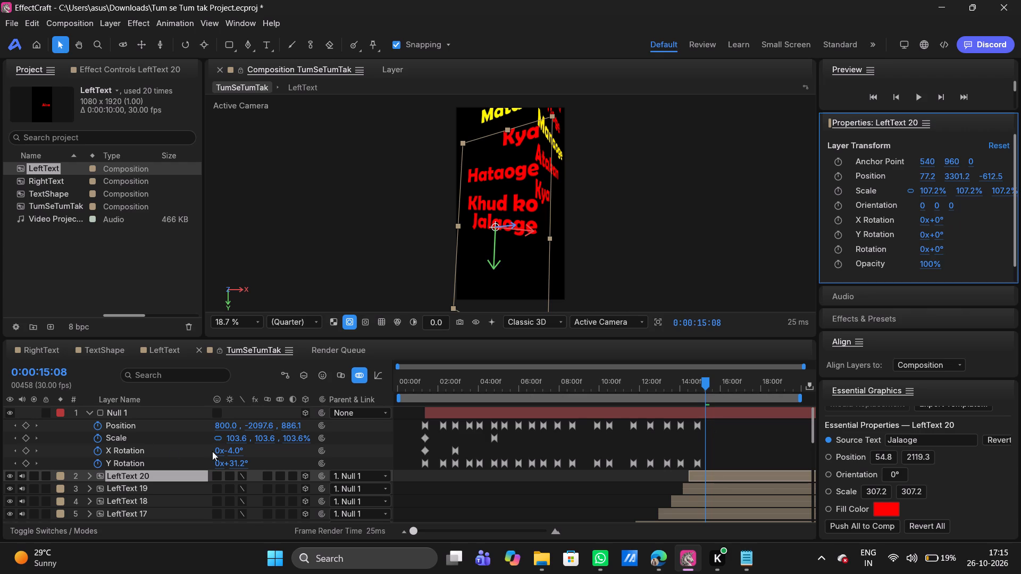
{"action": "scroll", "coordinate": [148, 457], "scroll_direction": "up", "scroll_amount": 3}
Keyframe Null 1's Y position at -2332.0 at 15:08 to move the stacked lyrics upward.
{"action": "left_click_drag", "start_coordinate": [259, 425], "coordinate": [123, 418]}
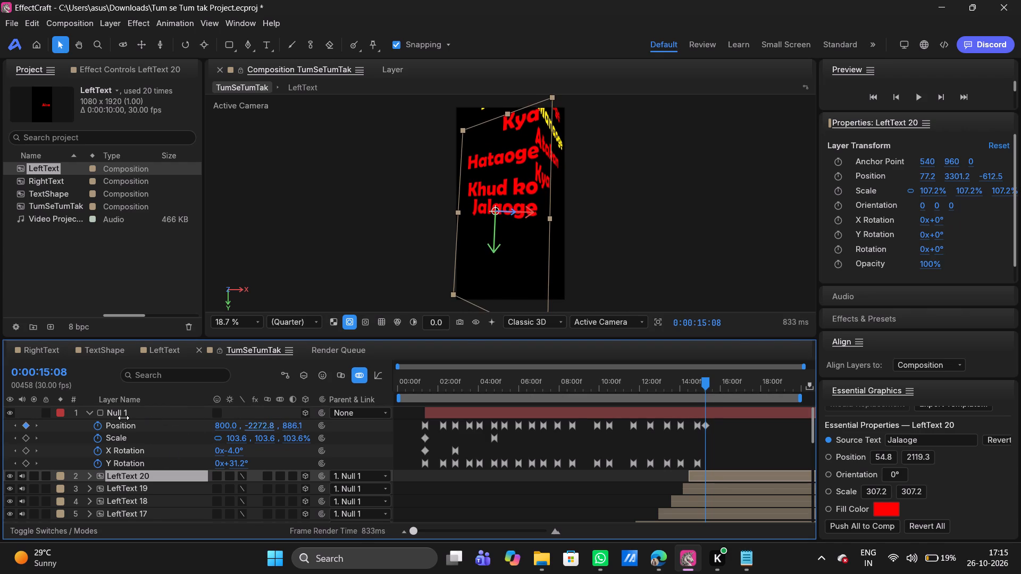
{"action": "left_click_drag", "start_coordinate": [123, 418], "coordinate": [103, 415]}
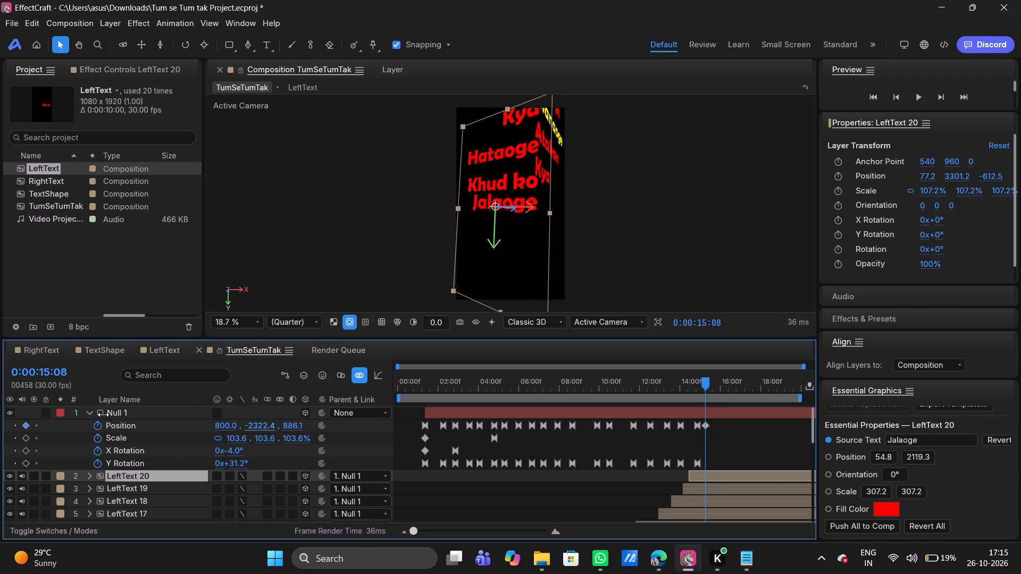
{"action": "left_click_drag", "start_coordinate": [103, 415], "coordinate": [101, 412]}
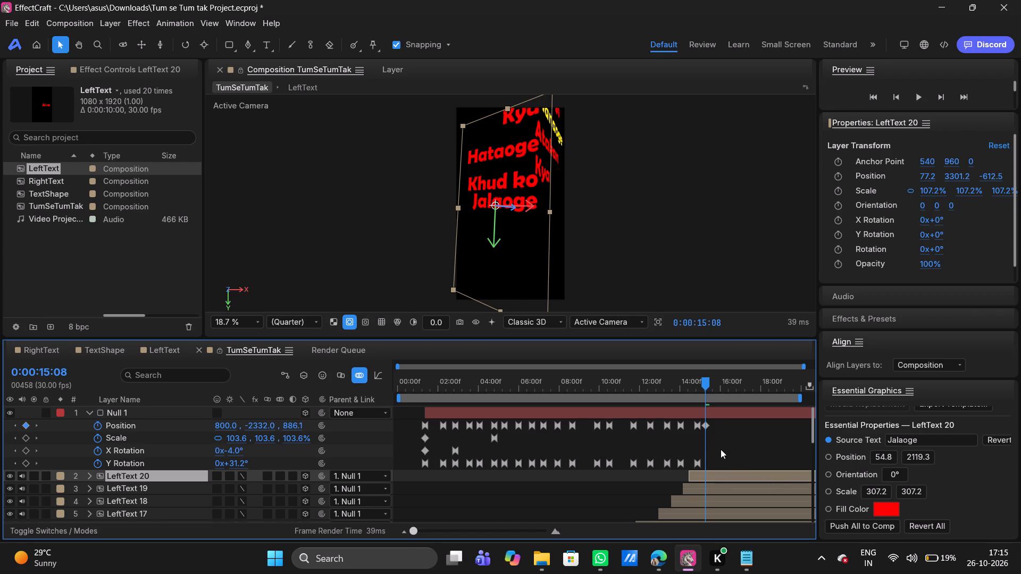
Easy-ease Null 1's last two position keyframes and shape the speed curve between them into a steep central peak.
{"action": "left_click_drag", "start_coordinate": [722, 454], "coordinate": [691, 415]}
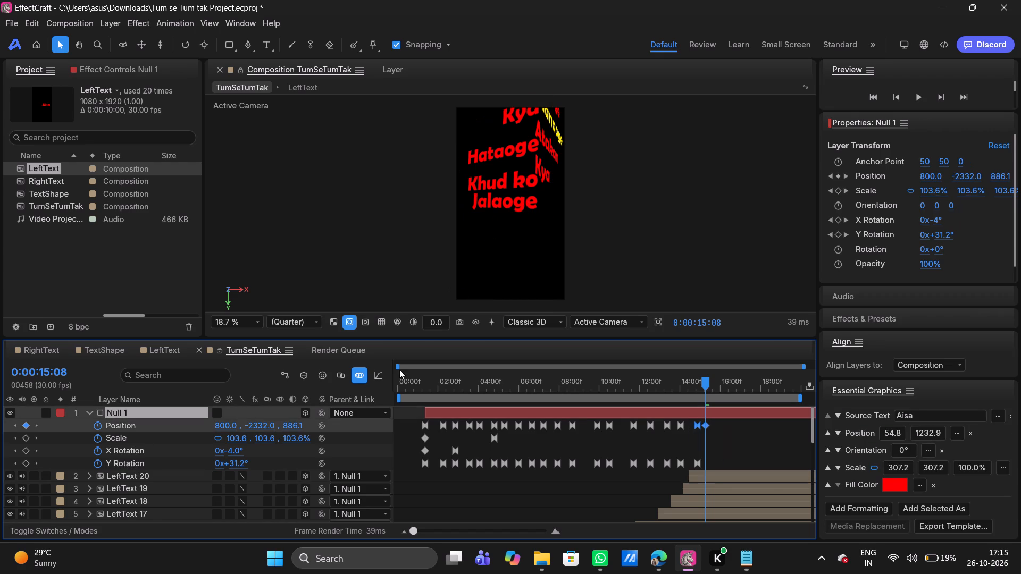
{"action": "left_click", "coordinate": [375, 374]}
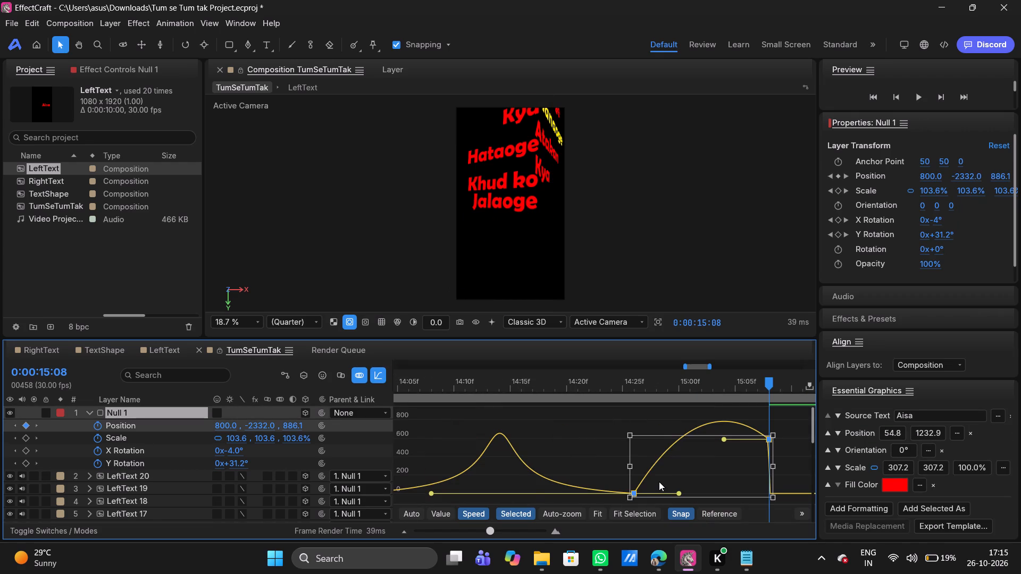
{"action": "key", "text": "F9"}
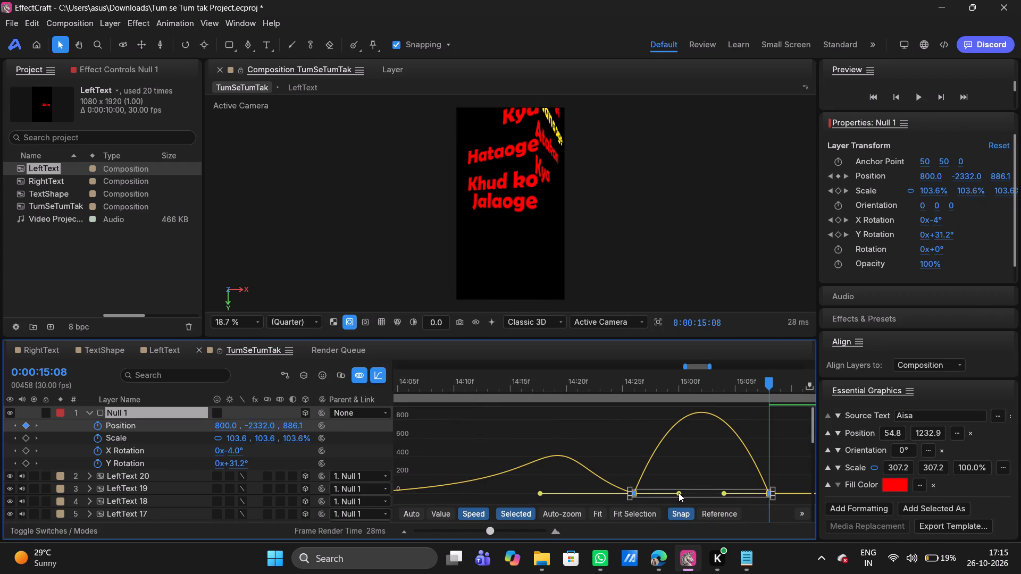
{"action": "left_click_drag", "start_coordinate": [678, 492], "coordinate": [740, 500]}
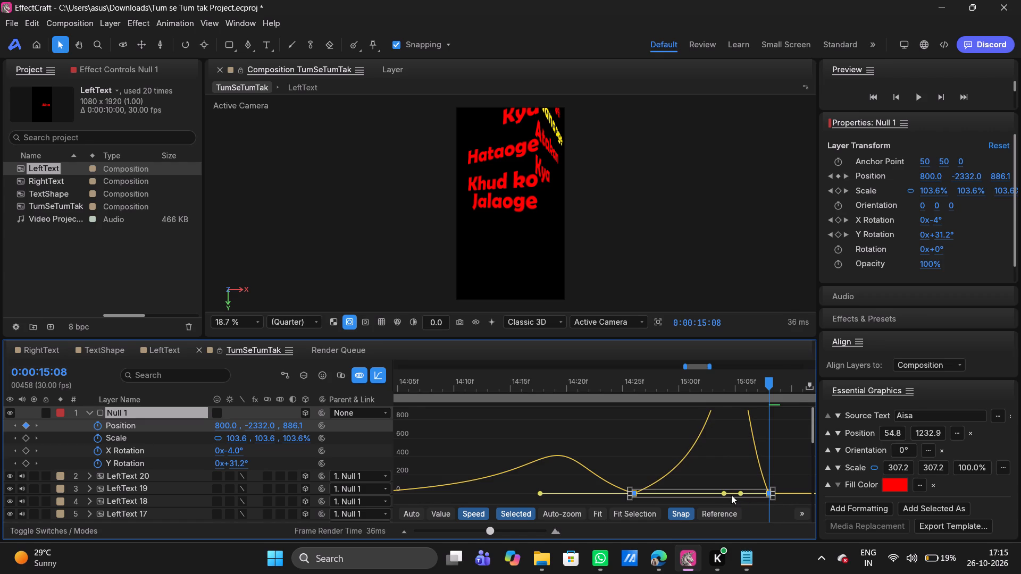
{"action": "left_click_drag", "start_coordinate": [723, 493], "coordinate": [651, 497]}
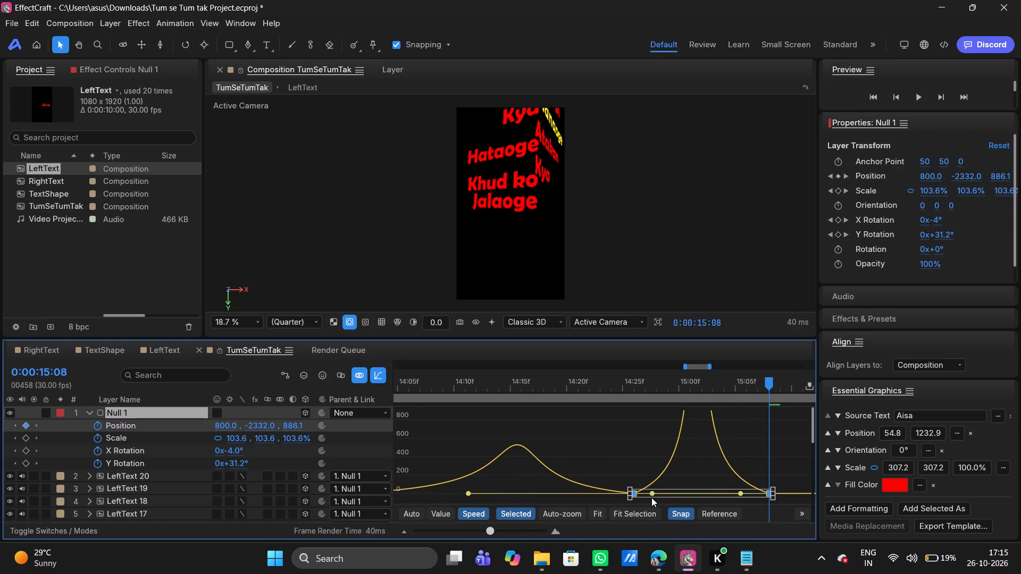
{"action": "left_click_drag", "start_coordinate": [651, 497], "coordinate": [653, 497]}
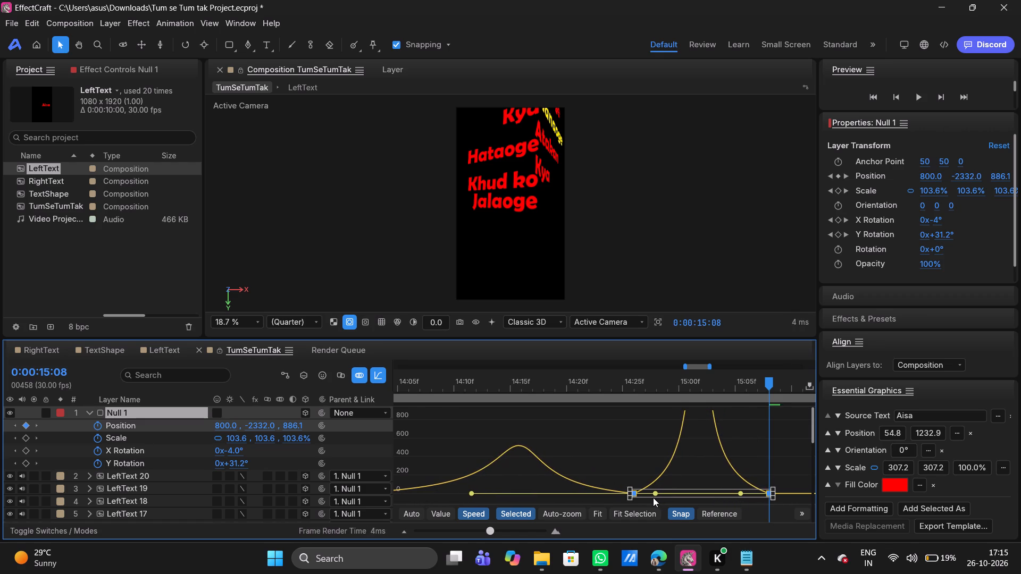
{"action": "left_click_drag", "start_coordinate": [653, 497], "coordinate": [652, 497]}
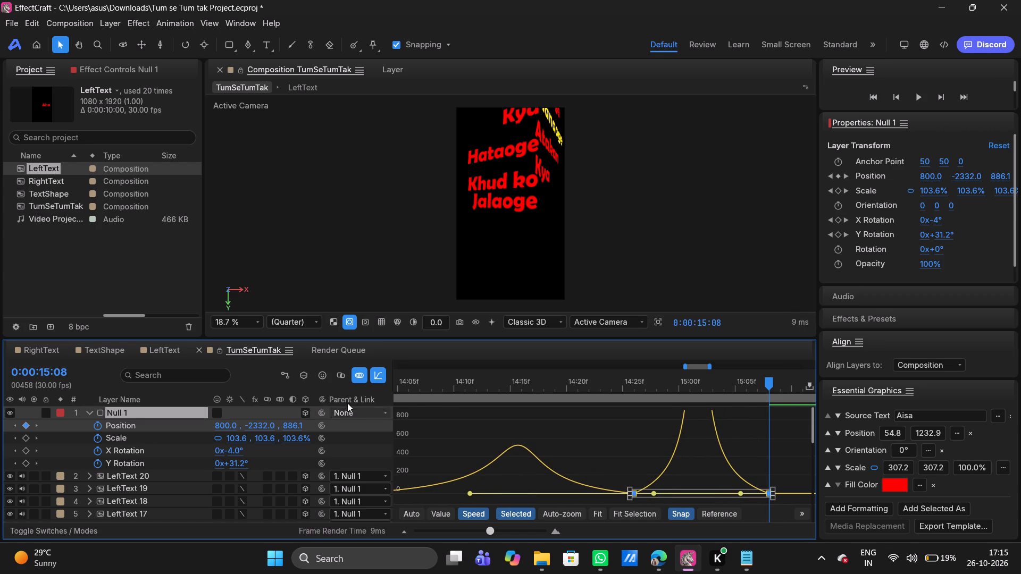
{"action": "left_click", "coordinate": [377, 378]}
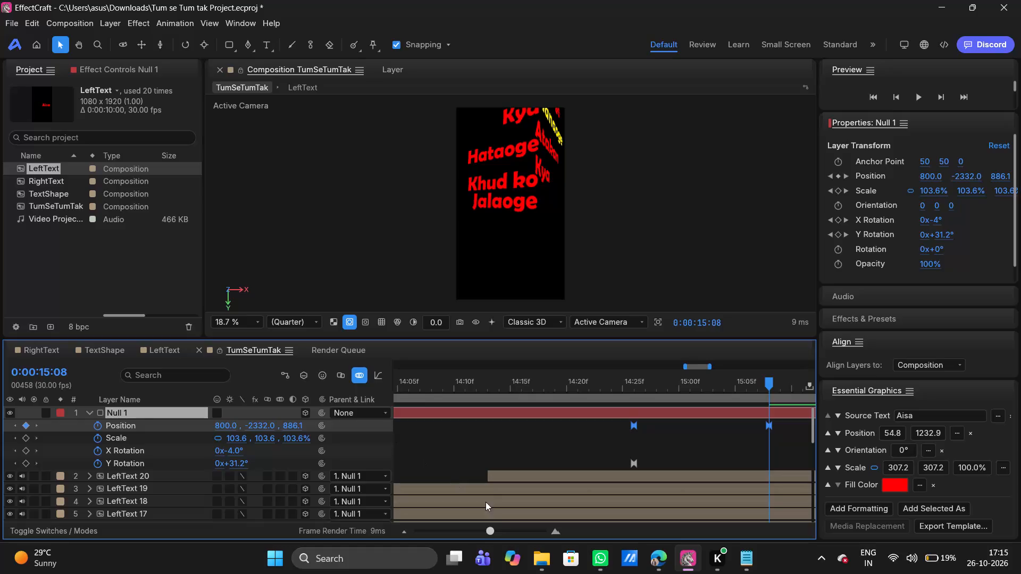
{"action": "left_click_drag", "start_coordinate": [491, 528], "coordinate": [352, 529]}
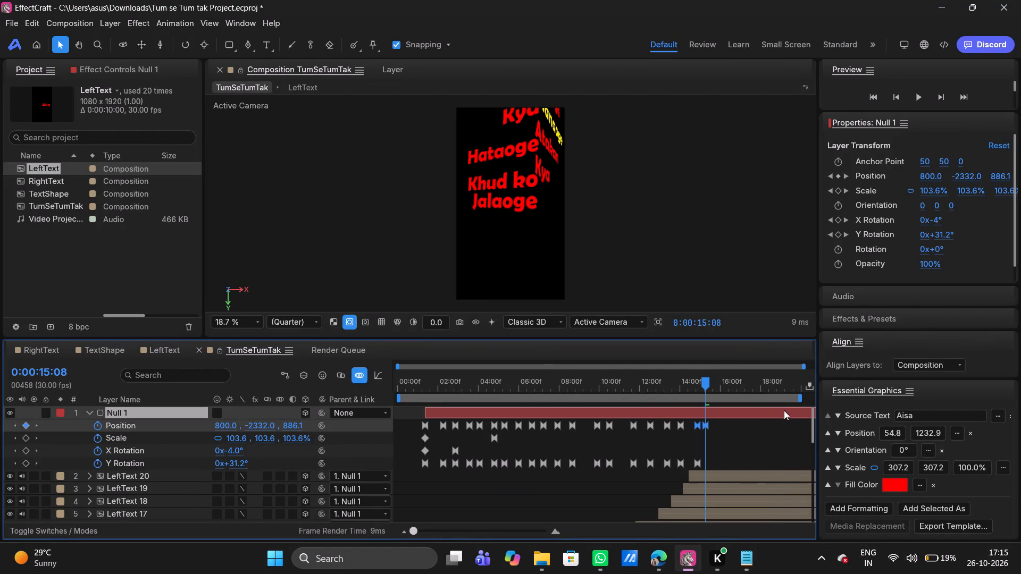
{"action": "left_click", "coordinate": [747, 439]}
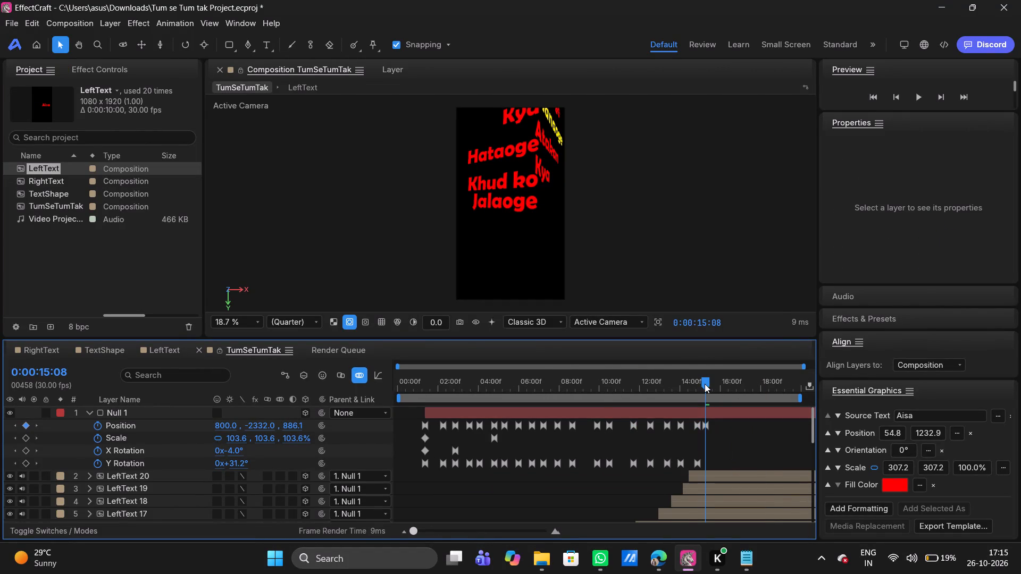
Play back and scrub the section leading into Jalaoge to check the null's last move against the song.
{"action": "left_click_drag", "start_coordinate": [705, 384], "coordinate": [592, 395]}
{"action": "key", "text": "space"}
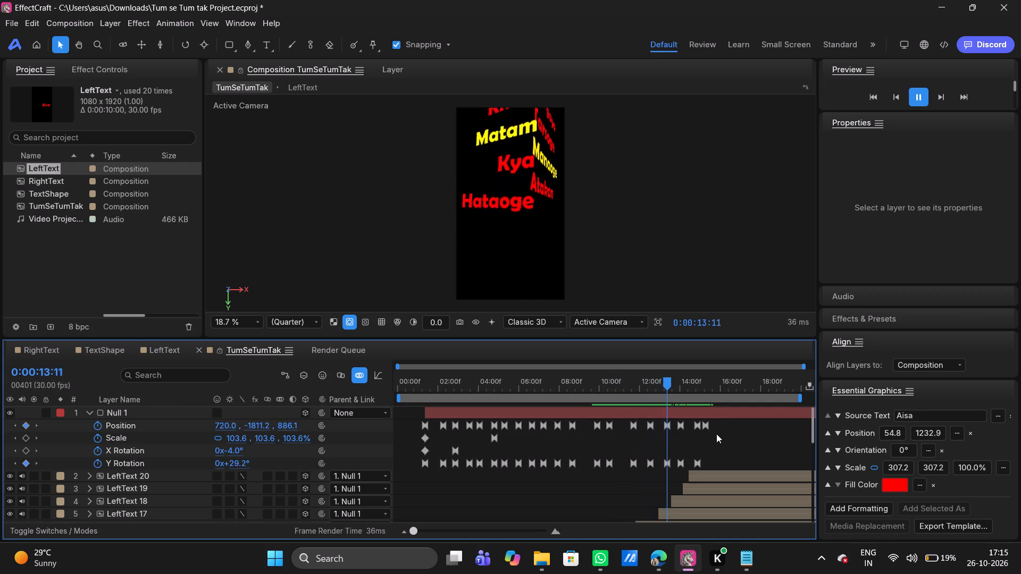
{"action": "left_click_drag", "start_coordinate": [698, 384], "coordinate": [649, 390]}
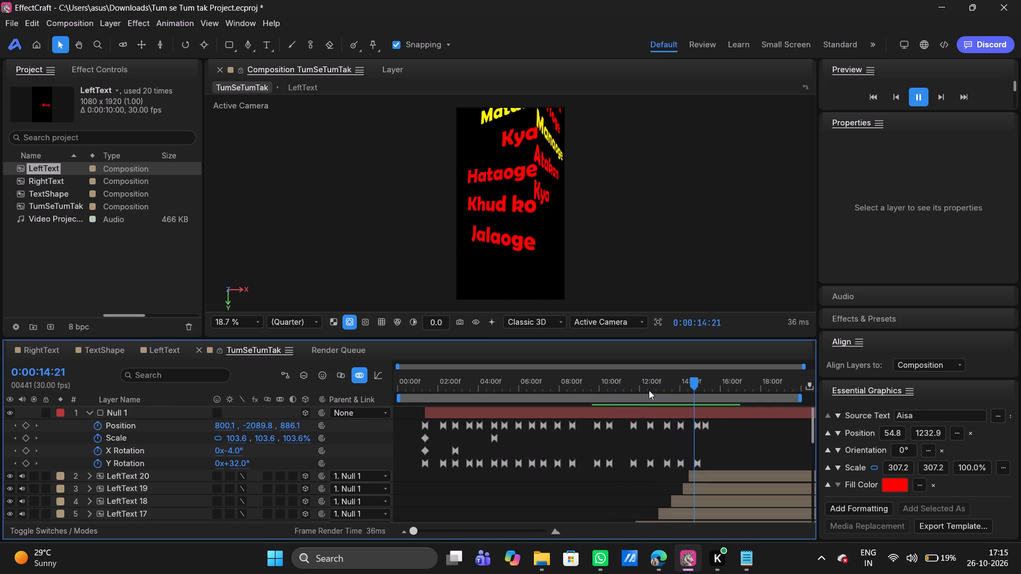
{"action": "left_click_drag", "start_coordinate": [649, 390], "coordinate": [622, 391]}
{"action": "left_click", "coordinate": [622, 391]}
{"action": "key", "text": "space"}
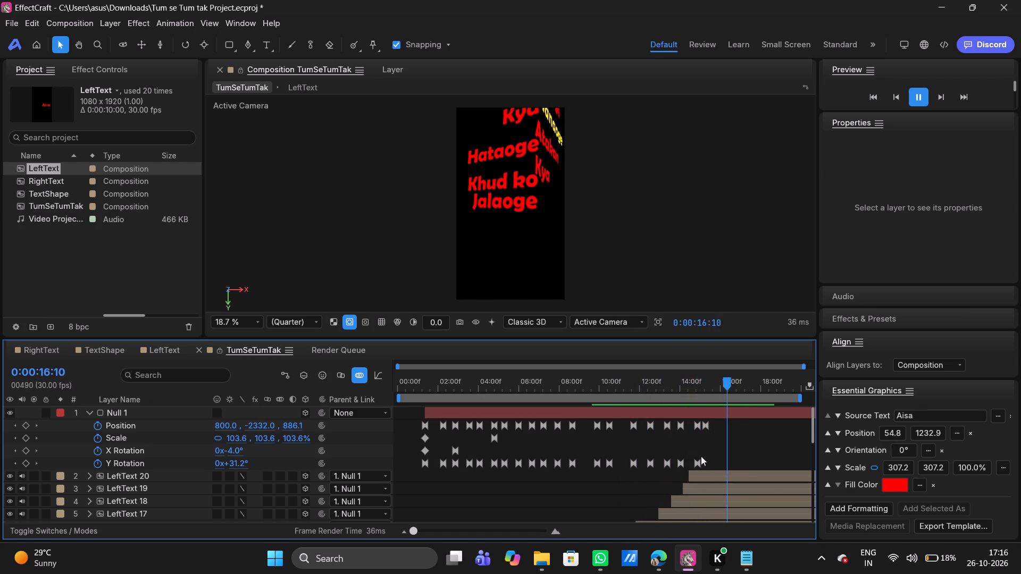
{"action": "left_click_drag", "start_coordinate": [701, 376], "coordinate": [650, 386]}
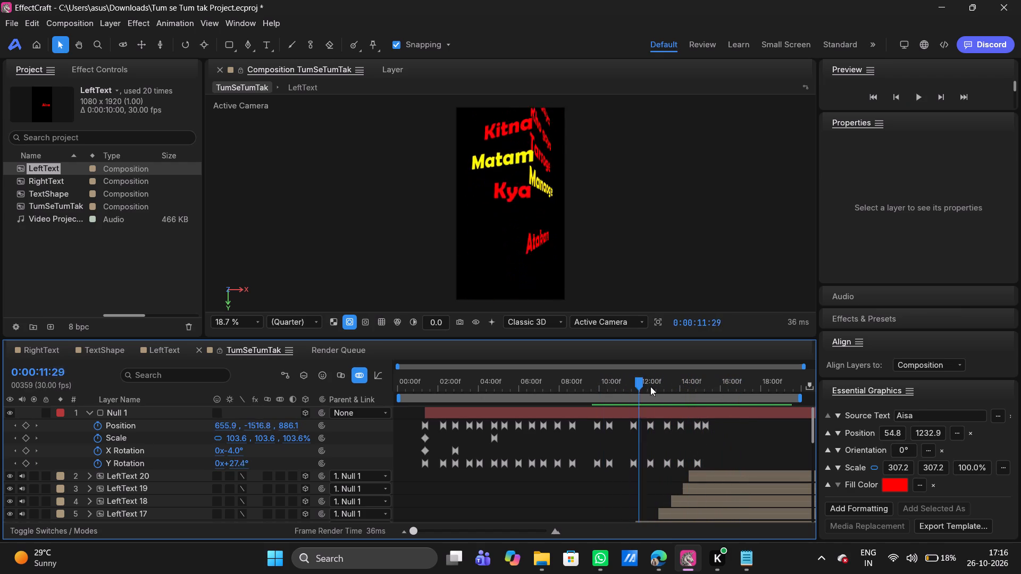
{"action": "left_click_drag", "start_coordinate": [650, 386], "coordinate": [697, 385]}
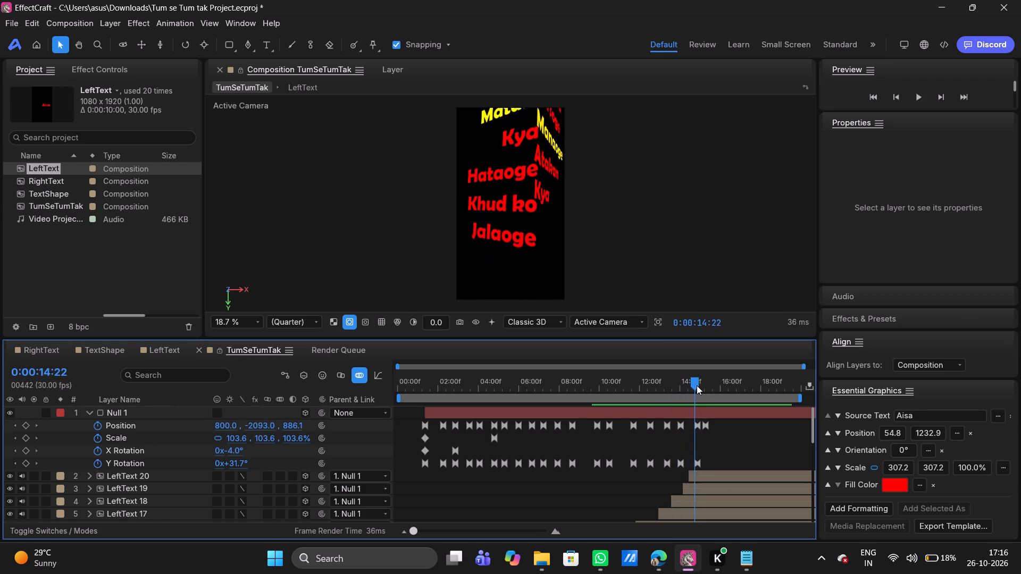
{"action": "left_click_drag", "start_coordinate": [697, 385], "coordinate": [692, 384]}
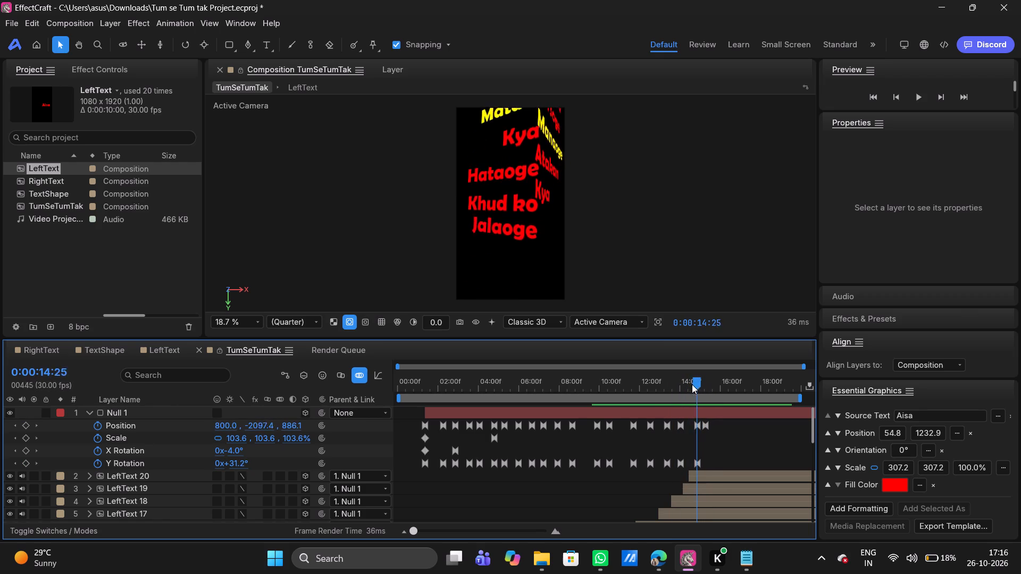
{"action": "left_click_drag", "start_coordinate": [692, 384], "coordinate": [696, 386]}
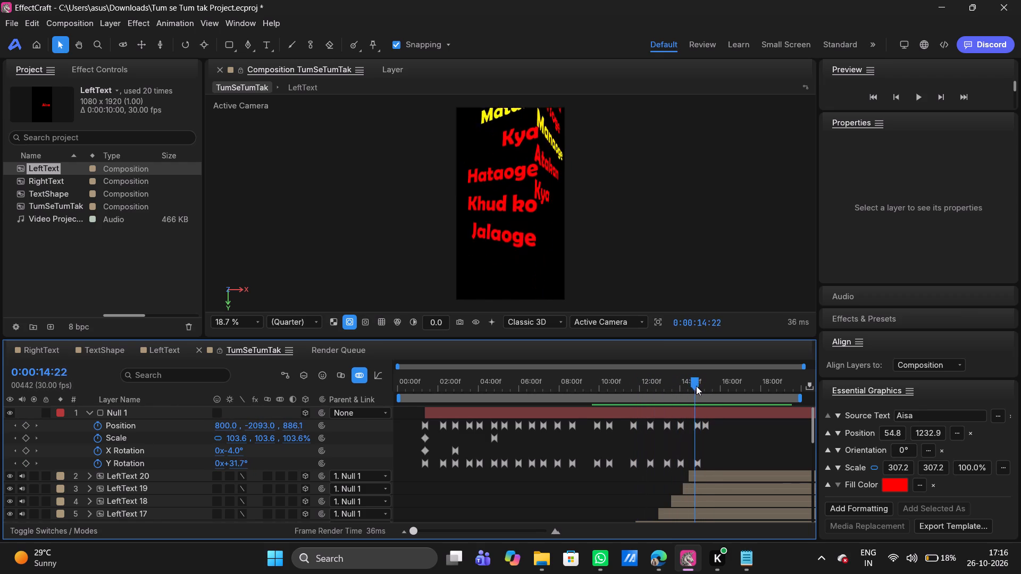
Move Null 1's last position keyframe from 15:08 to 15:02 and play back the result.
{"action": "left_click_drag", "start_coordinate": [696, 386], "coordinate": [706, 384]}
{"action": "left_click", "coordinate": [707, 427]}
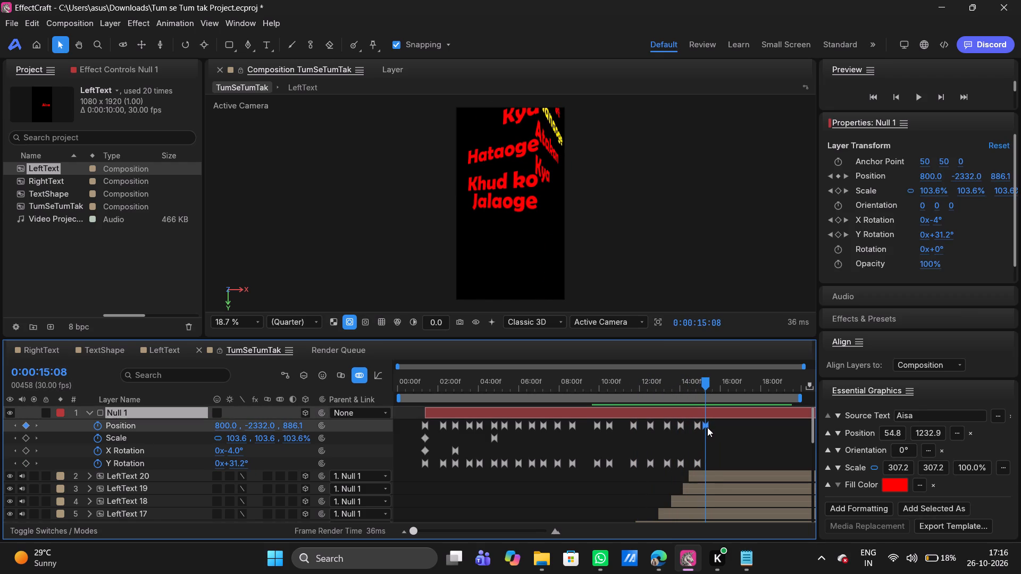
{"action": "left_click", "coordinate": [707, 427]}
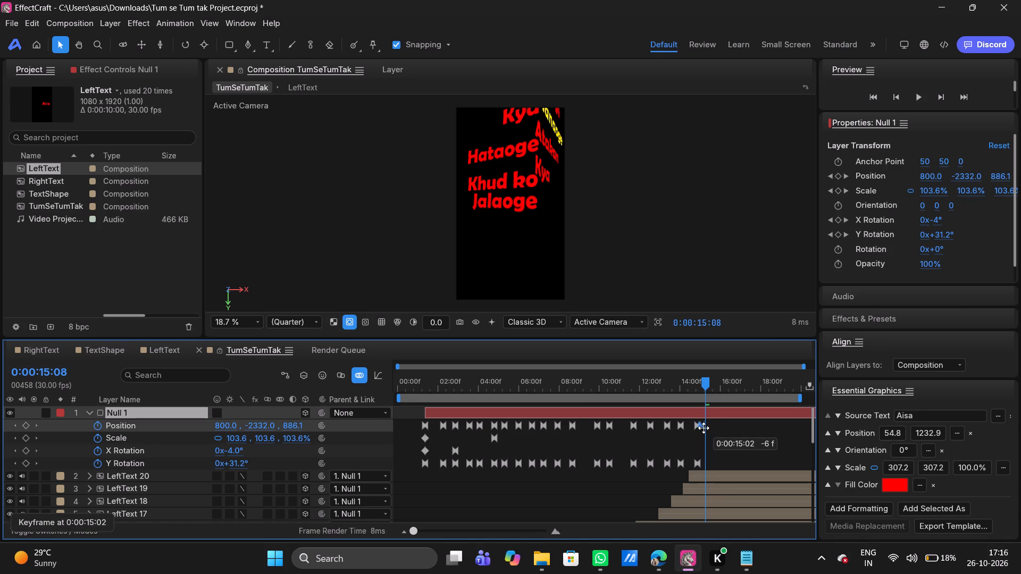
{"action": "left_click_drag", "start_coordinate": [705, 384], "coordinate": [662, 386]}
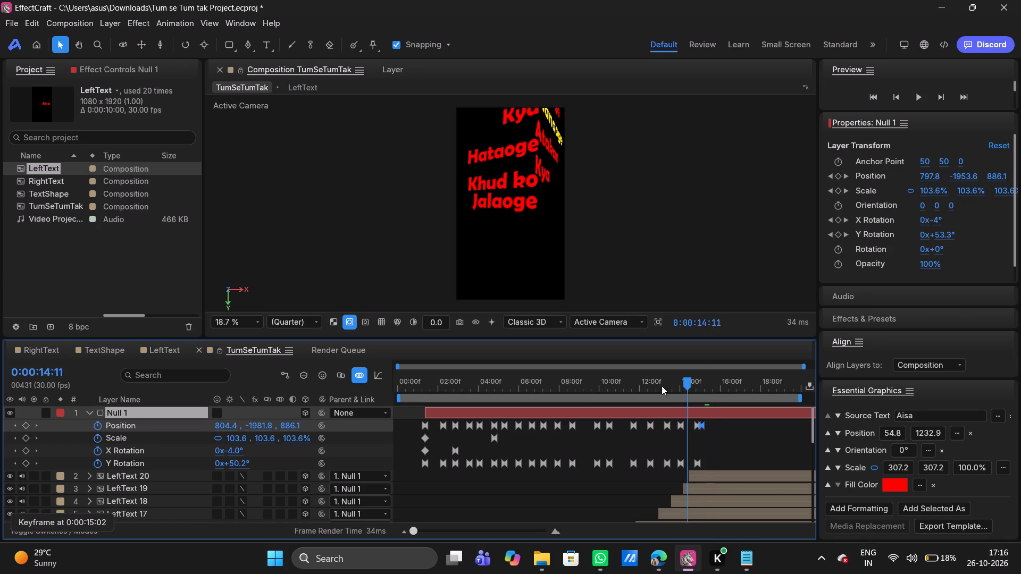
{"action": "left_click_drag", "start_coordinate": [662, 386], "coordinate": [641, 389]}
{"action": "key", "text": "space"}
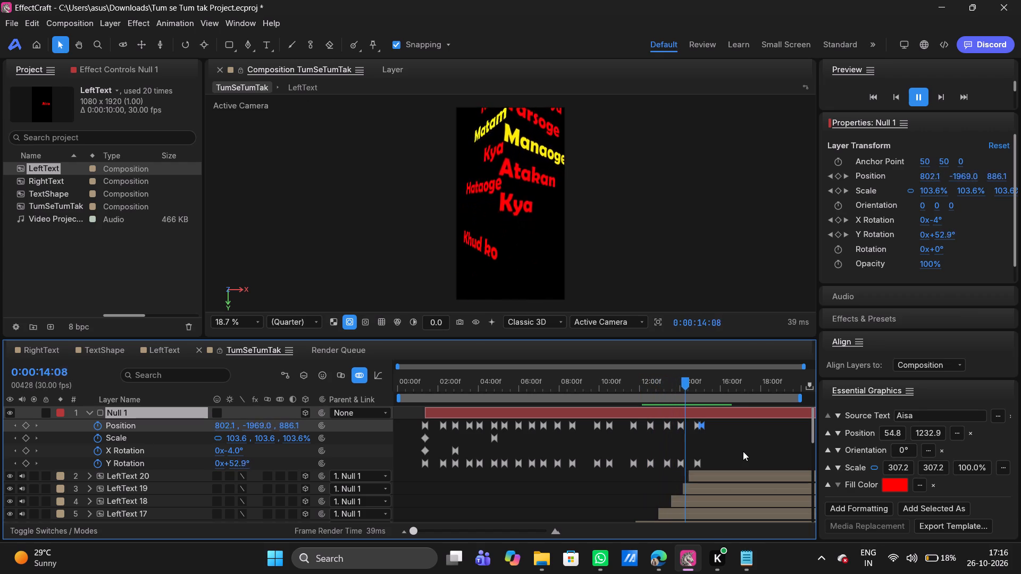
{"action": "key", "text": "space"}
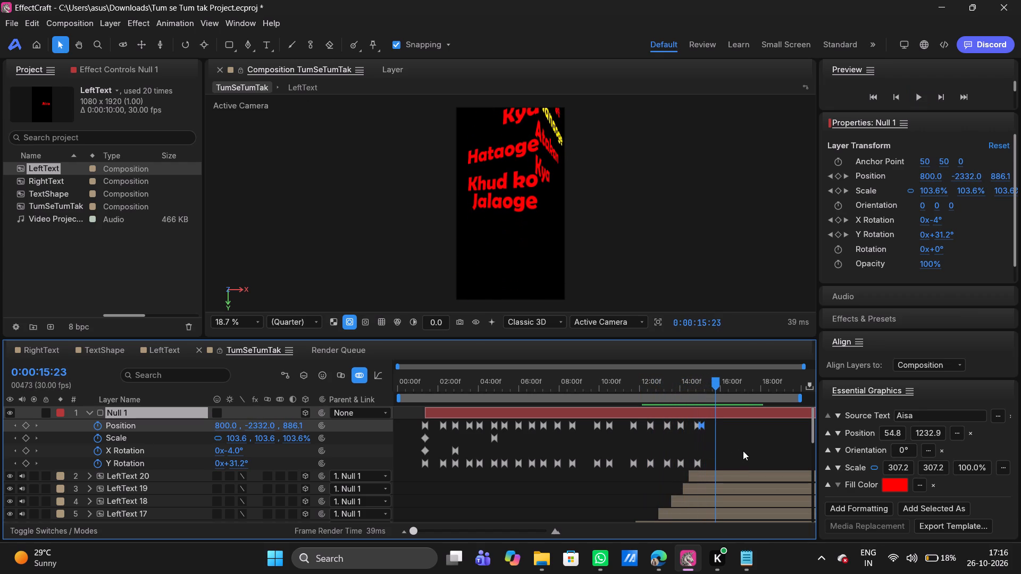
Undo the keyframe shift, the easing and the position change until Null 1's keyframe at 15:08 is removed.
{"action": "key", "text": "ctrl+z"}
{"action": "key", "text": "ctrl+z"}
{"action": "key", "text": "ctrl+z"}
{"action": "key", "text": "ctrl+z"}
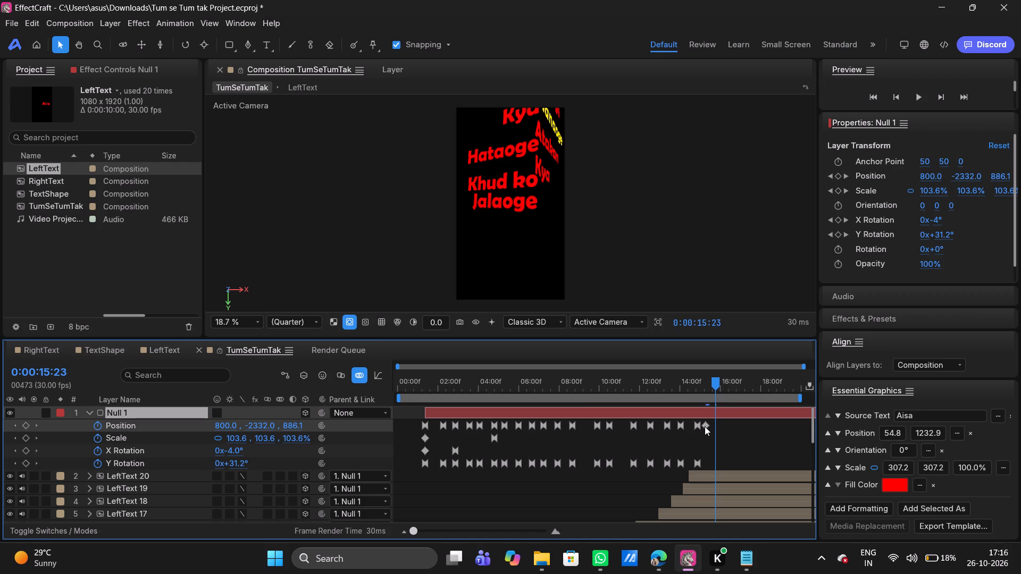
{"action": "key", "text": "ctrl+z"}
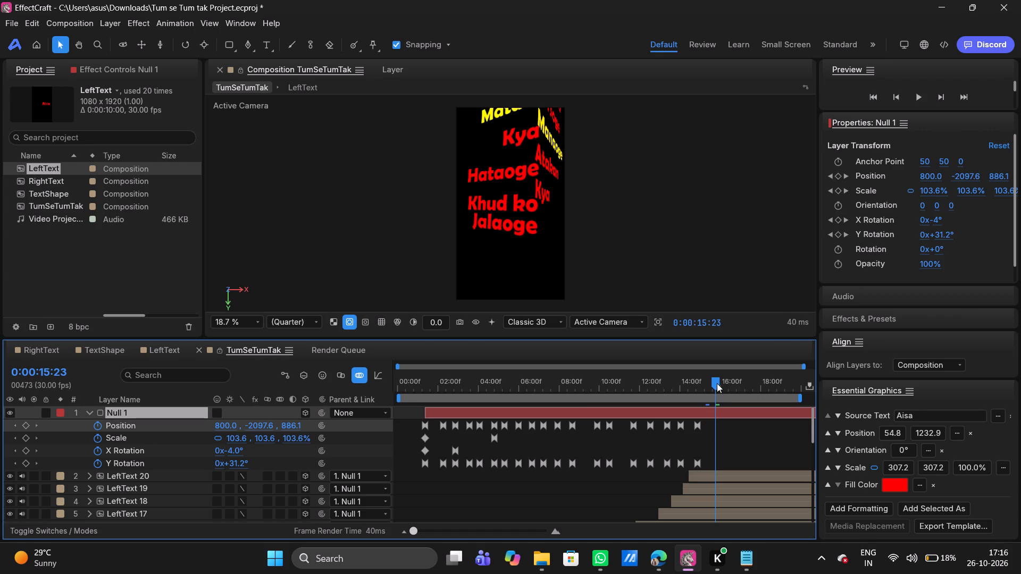
Play back the lyrics from about 10:12 and again from about 12:16 through Jalaoge to check the timing.
{"action": "left_click_drag", "start_coordinate": [717, 383], "coordinate": [607, 381]}
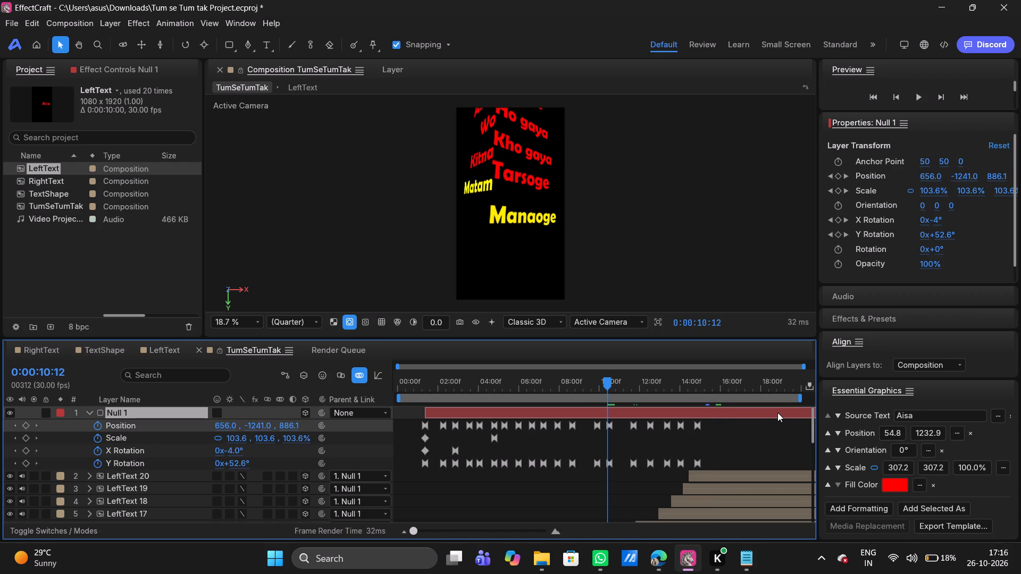
{"action": "key", "text": "space"}
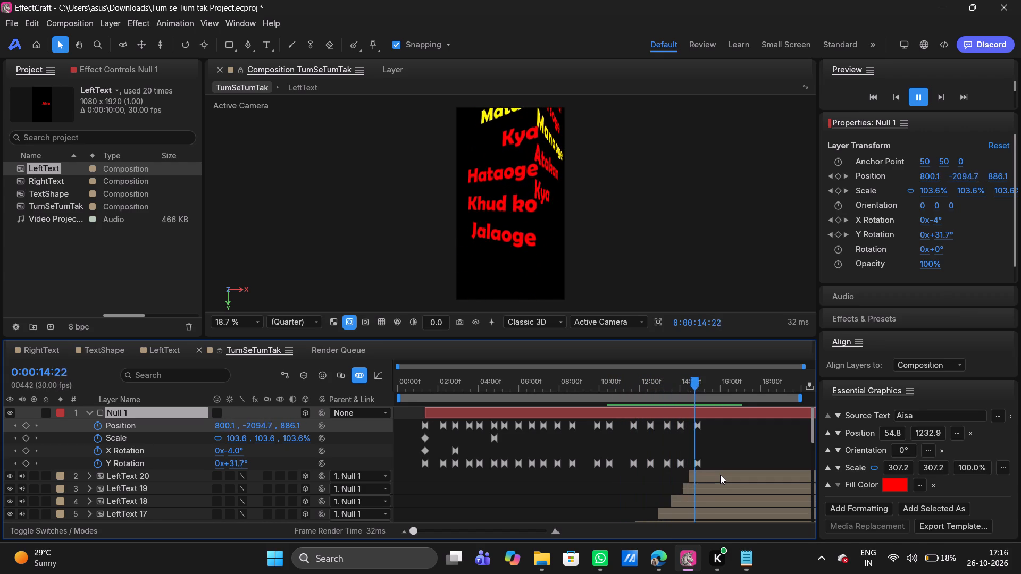
{"action": "key", "text": "space"}
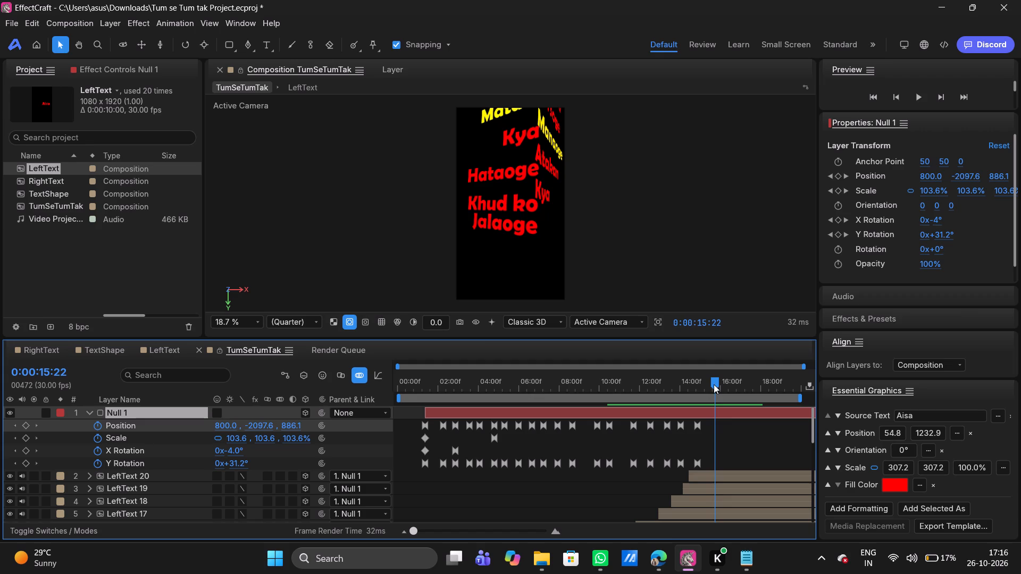
{"action": "left_click_drag", "start_coordinate": [714, 384], "coordinate": [713, 381]}
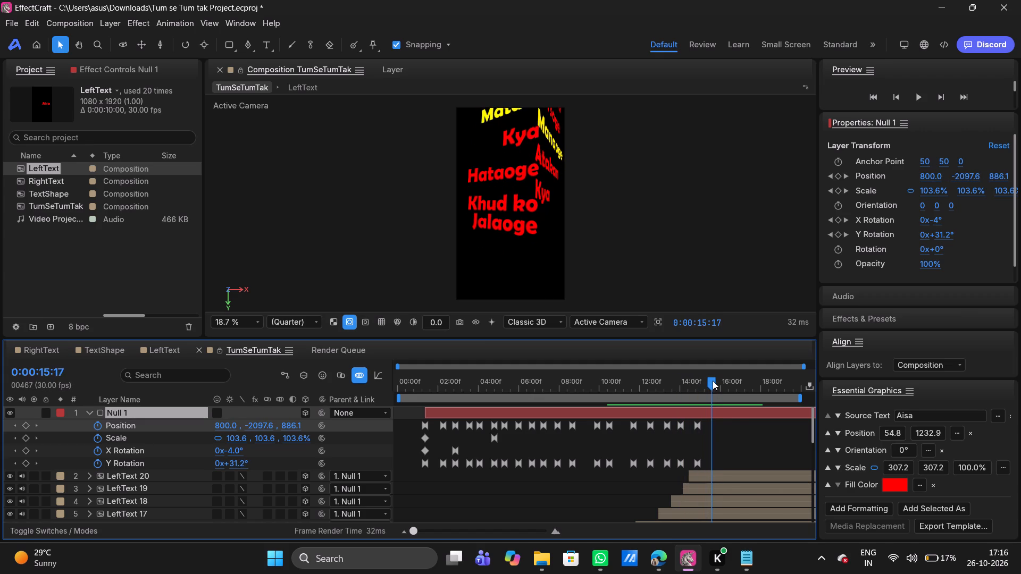
{"action": "left_click_drag", "start_coordinate": [713, 381], "coordinate": [650, 381]}
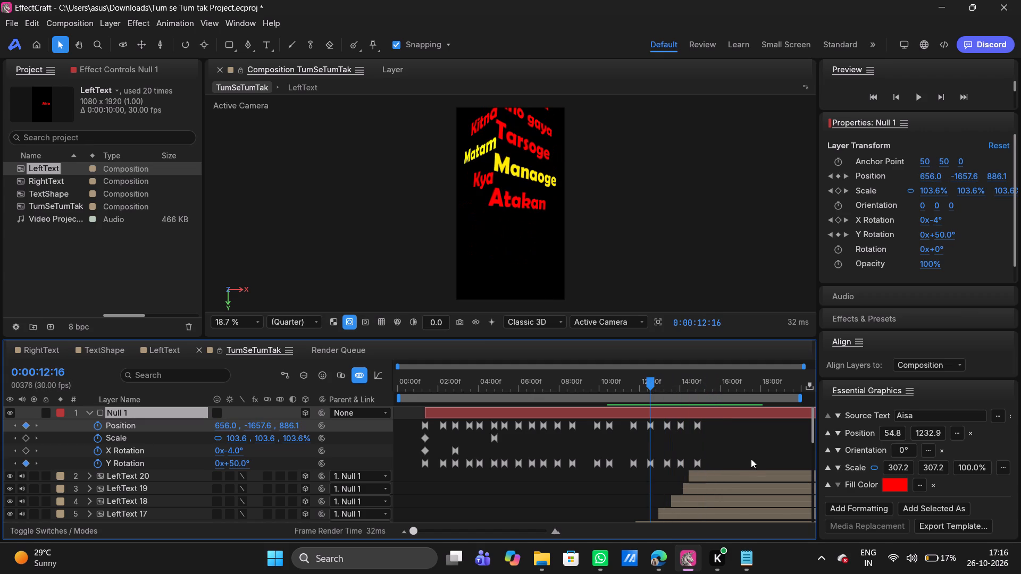
{"action": "key", "text": "space"}
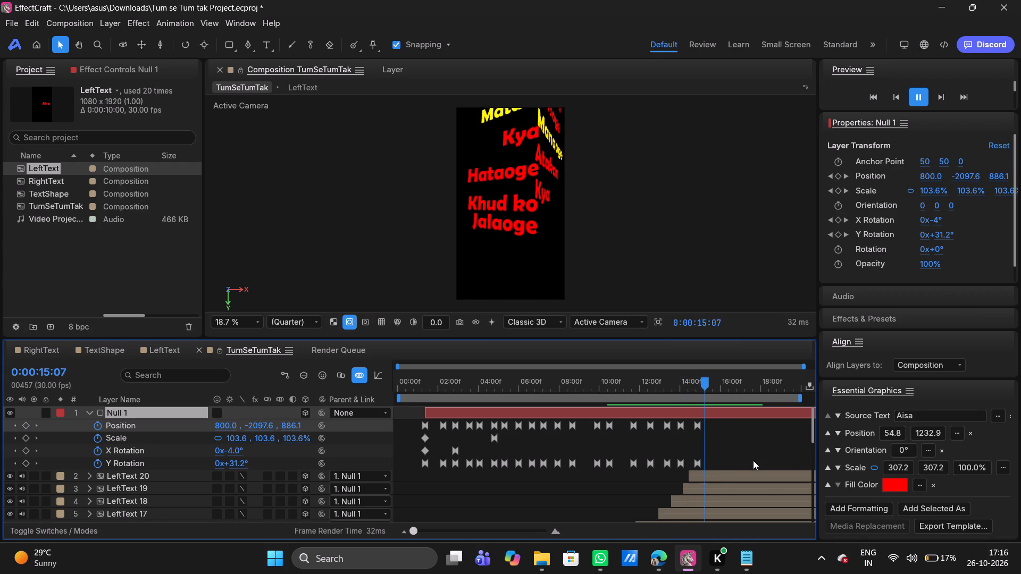
{"action": "key", "text": "space"}
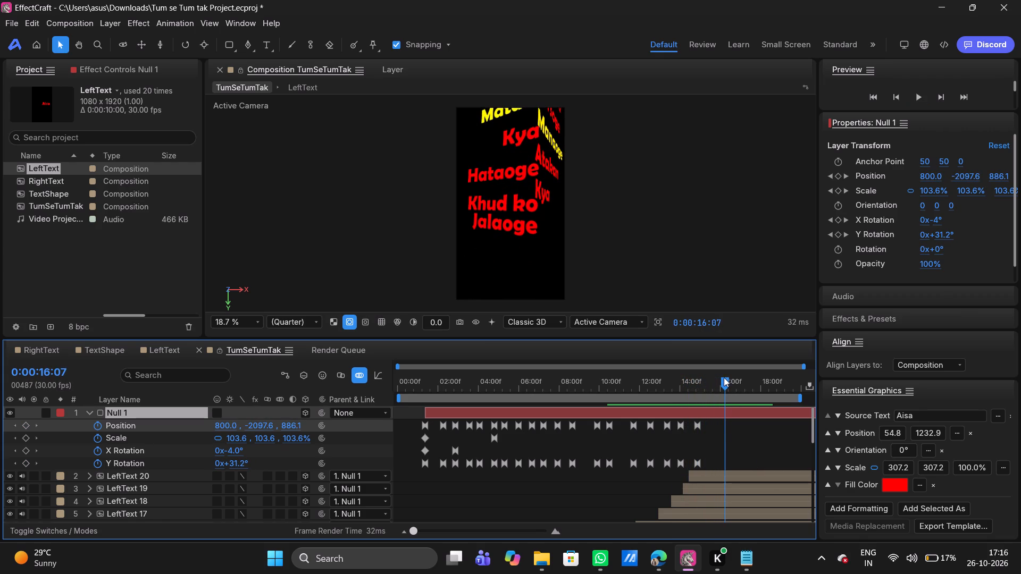
Create a new composition named TextAppear with the default HDTV 1080 29.97 settings.
{"action": "left_click_drag", "start_coordinate": [725, 377], "coordinate": [717, 377]}
{"action": "left_click", "coordinate": [743, 473]}
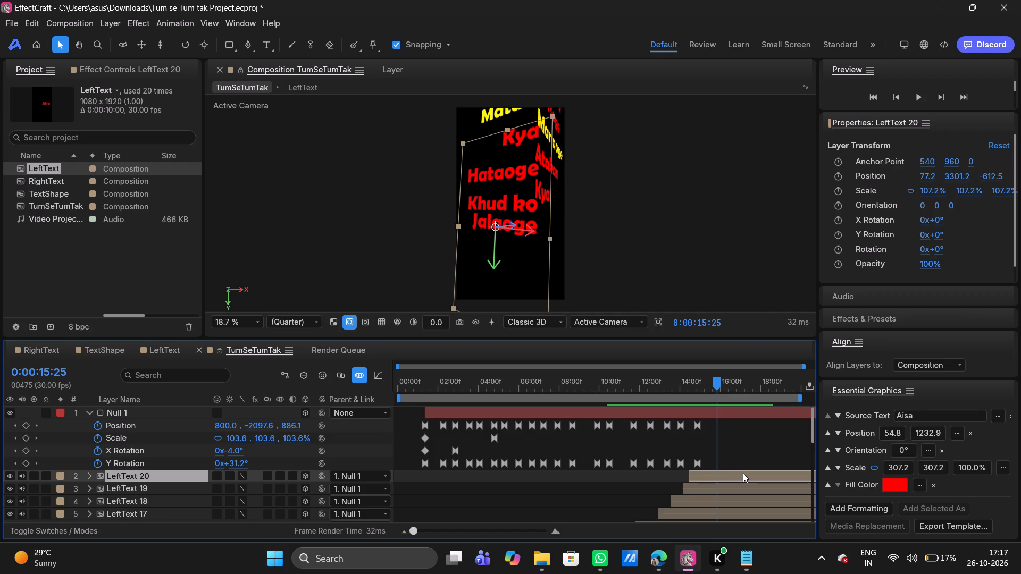
{"action": "left_click", "coordinate": [144, 263]}
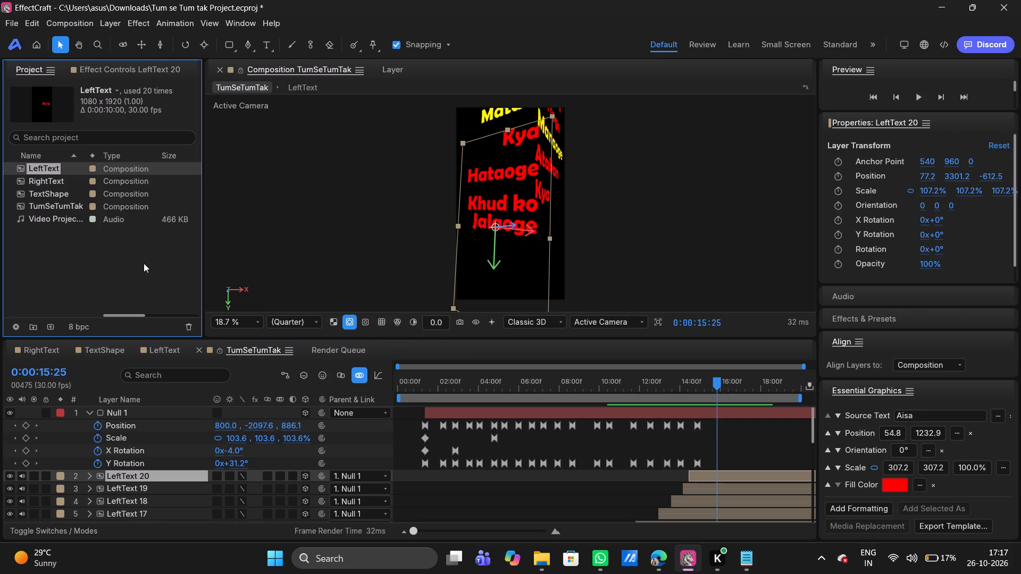
{"action": "right_click", "coordinate": [144, 263]}
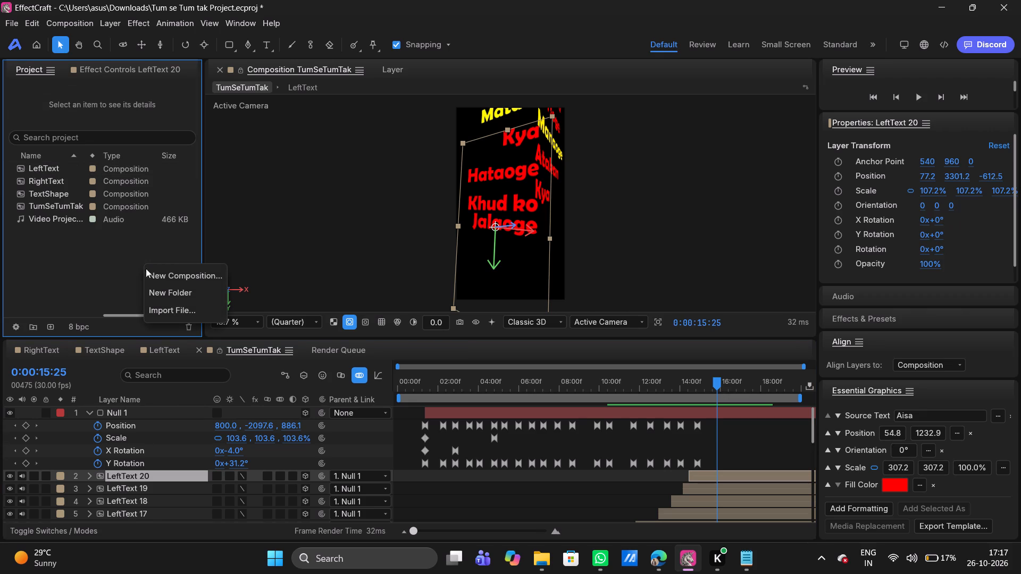
{"action": "left_click", "coordinate": [165, 277]}
{"action": "key", "text": "BackSpace"}
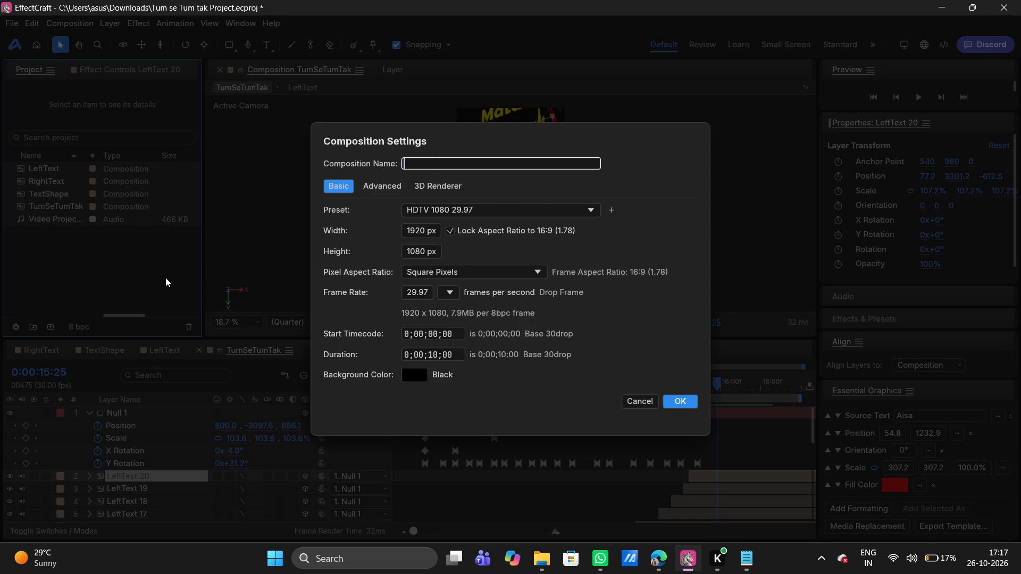
{"action": "type", "text": "TextAppear"}
{"action": "key", "text": "Return"}
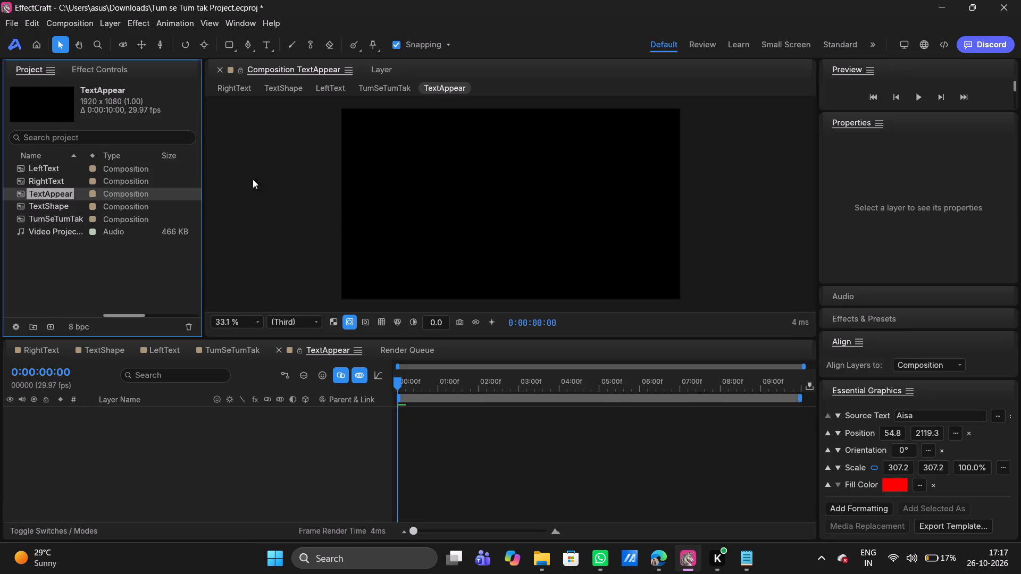
Copy the Aesa text layer from the LeftText composition and paste it into TextAppear.
{"action": "double_click", "coordinate": [43, 170]}
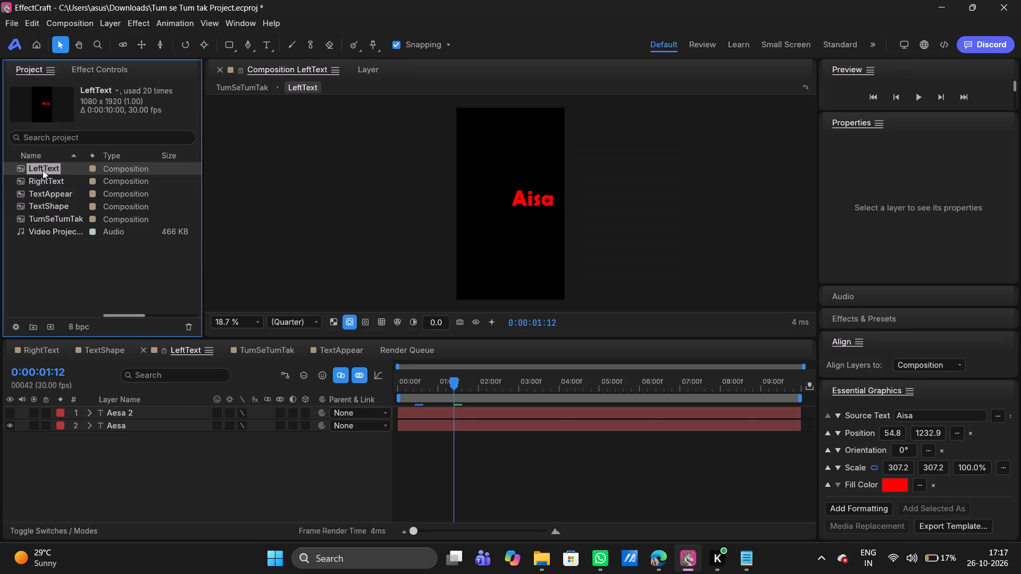
{"action": "left_click", "coordinate": [136, 424]}
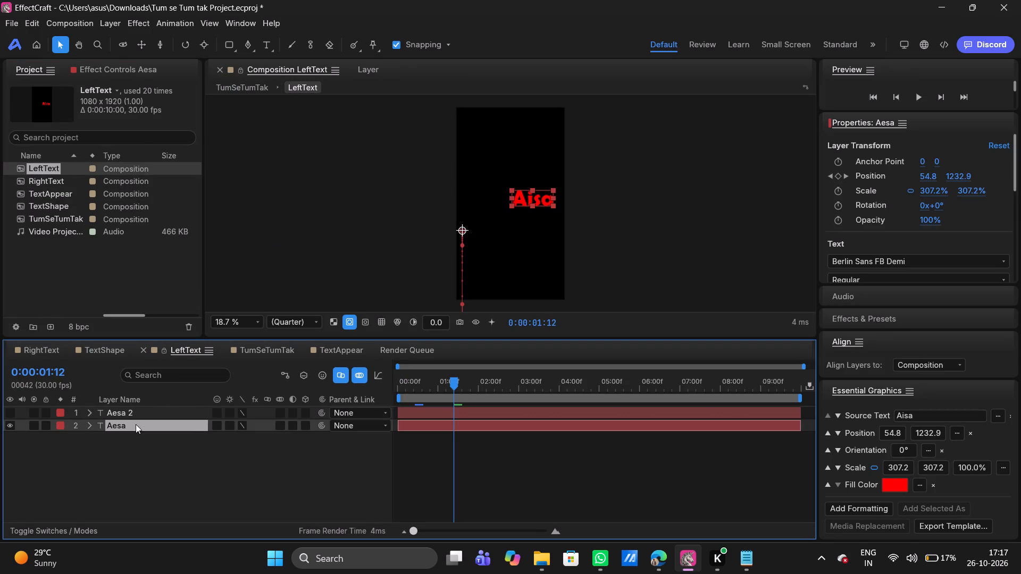
{"action": "key", "text": "ctrl+c"}
{"action": "double_click", "coordinate": [56, 217]}
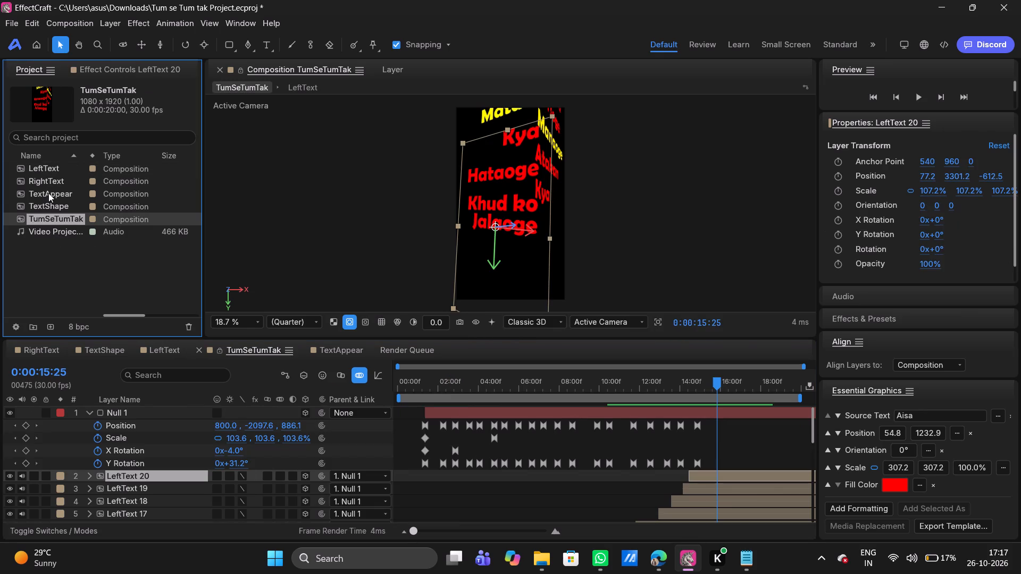
{"action": "double_click", "coordinate": [48, 193]}
{"action": "left_click", "coordinate": [256, 467]}
{"action": "key", "text": "ctrl+v"}
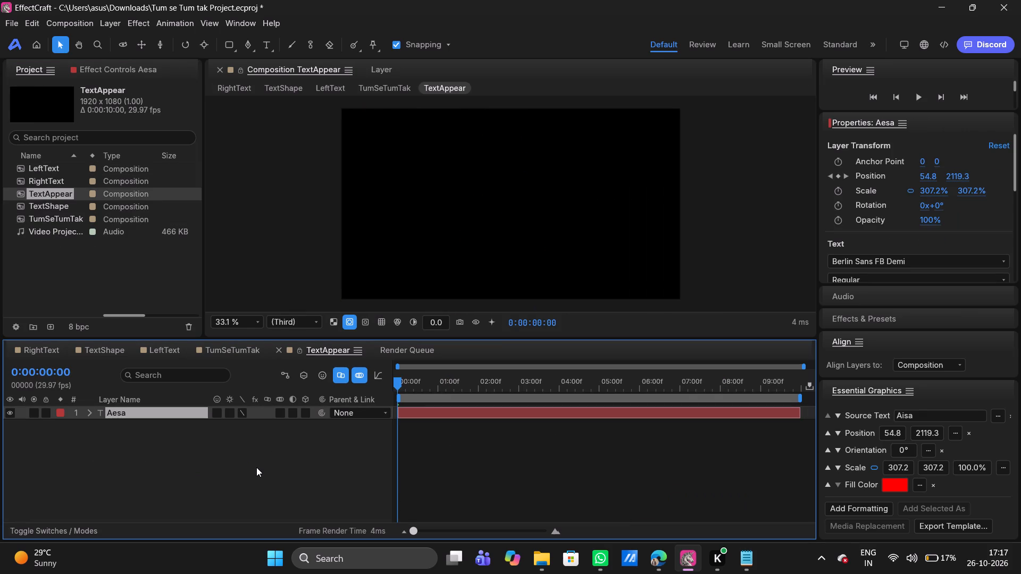
{"action": "left_click", "coordinate": [439, 412]}
Change TextAppear's composition preset to Social Media Portrait HD, 1080x1920, 30 fps, and scrub through the first second.
{"action": "left_click", "coordinate": [354, 352]}
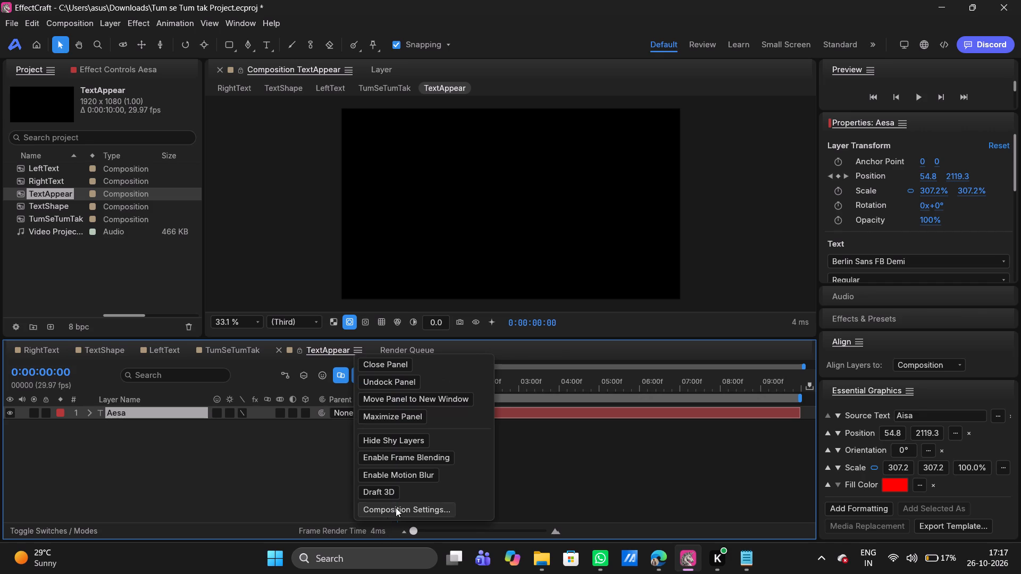
{"action": "left_click", "coordinate": [396, 508]}
{"action": "left_click", "coordinate": [468, 212]}
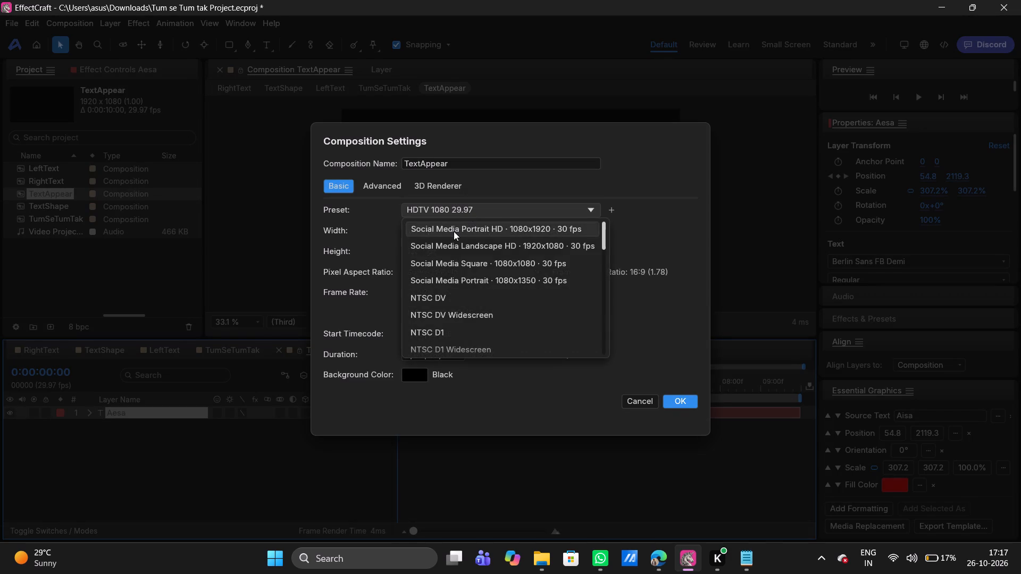
{"action": "left_click", "coordinate": [453, 231]}
{"action": "left_click", "coordinate": [682, 395]}
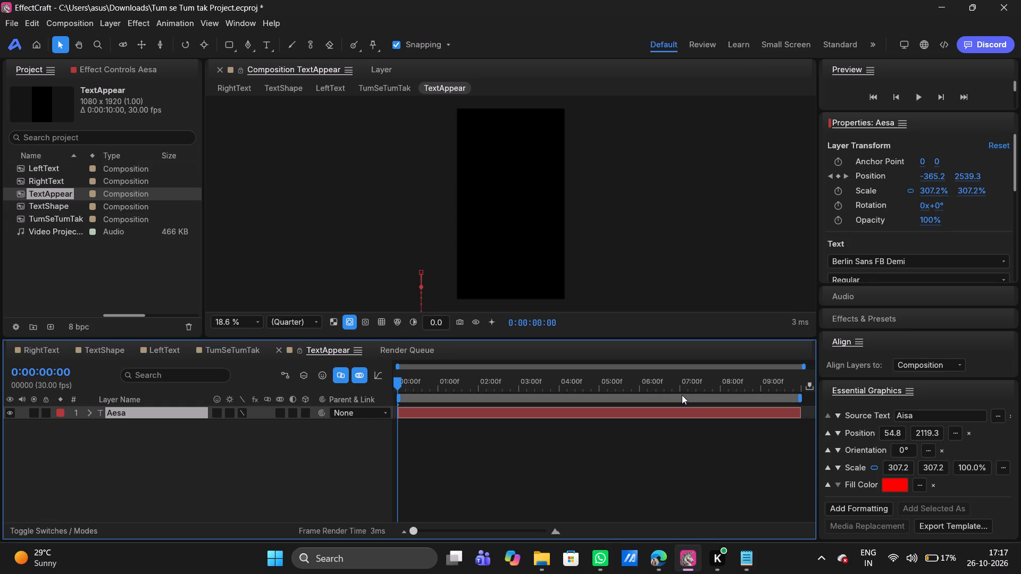
{"action": "left_click_drag", "start_coordinate": [397, 383], "coordinate": [440, 382]}
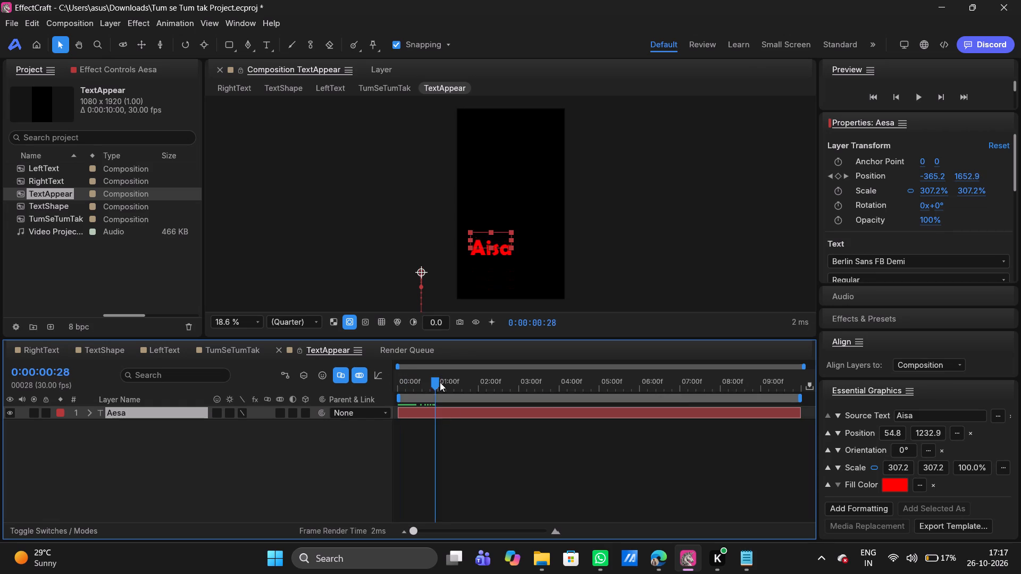
{"action": "left_click_drag", "start_coordinate": [440, 382], "coordinate": [379, 382]}
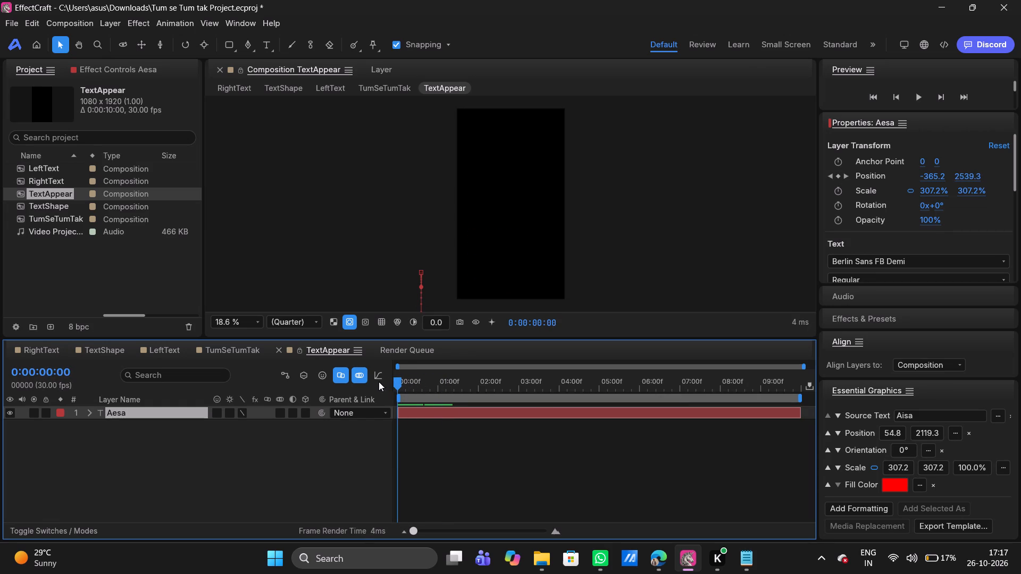
{"action": "left_click_drag", "start_coordinate": [379, 382], "coordinate": [374, 381]}
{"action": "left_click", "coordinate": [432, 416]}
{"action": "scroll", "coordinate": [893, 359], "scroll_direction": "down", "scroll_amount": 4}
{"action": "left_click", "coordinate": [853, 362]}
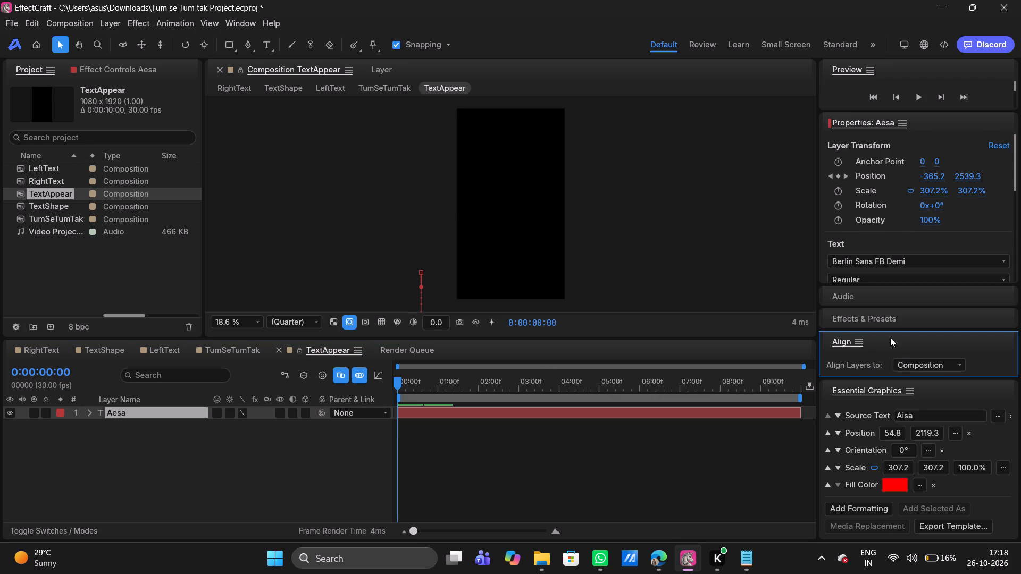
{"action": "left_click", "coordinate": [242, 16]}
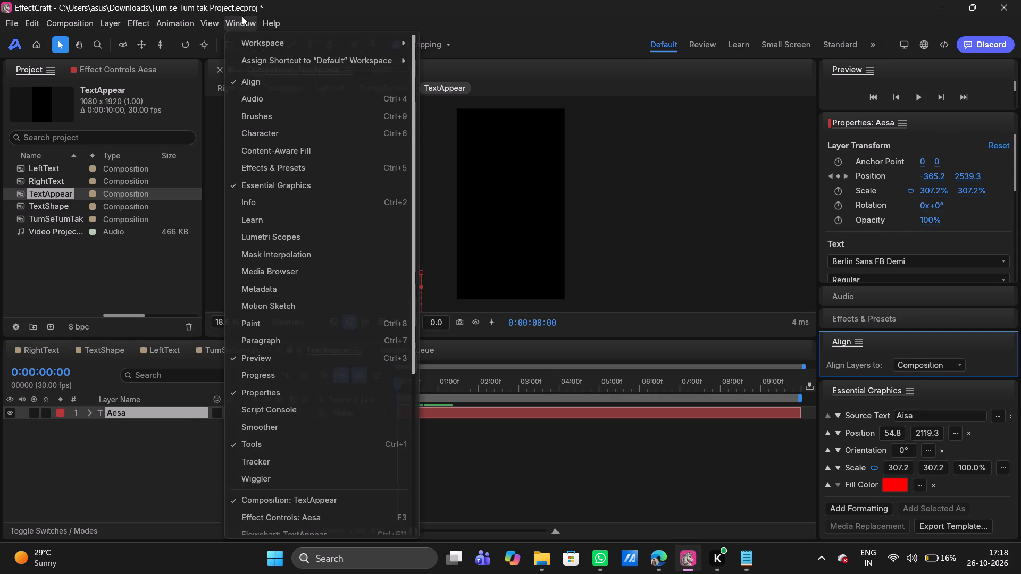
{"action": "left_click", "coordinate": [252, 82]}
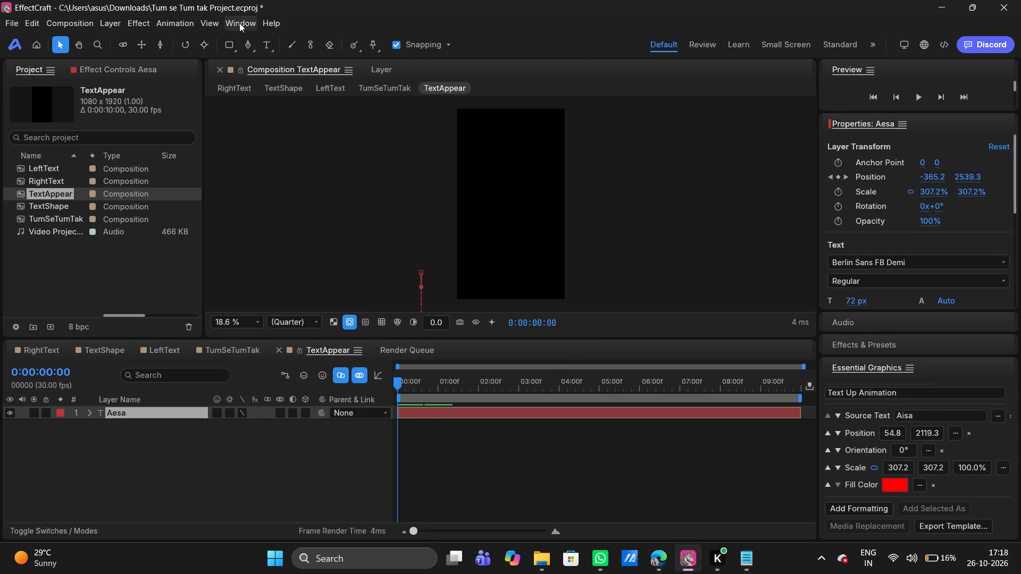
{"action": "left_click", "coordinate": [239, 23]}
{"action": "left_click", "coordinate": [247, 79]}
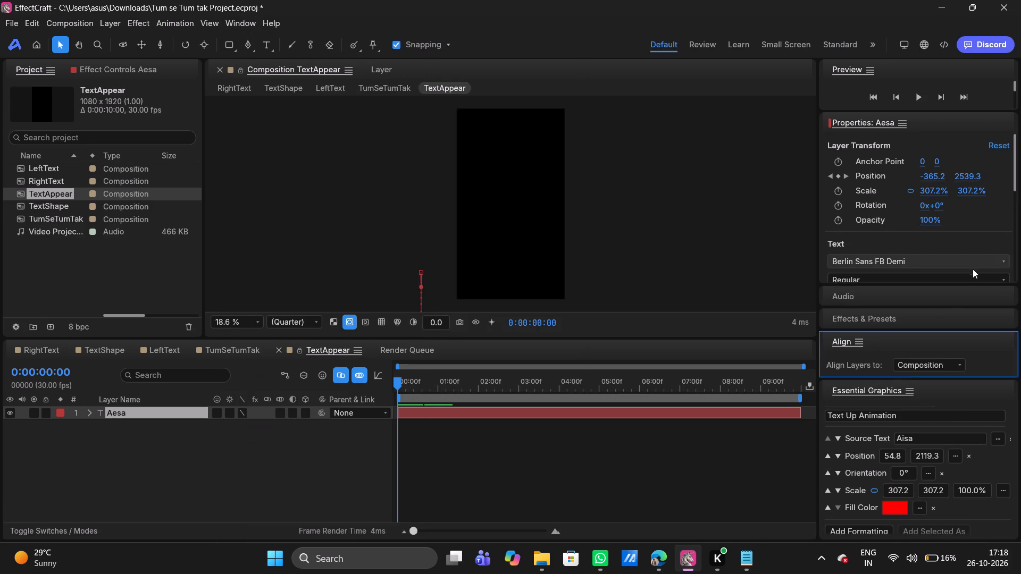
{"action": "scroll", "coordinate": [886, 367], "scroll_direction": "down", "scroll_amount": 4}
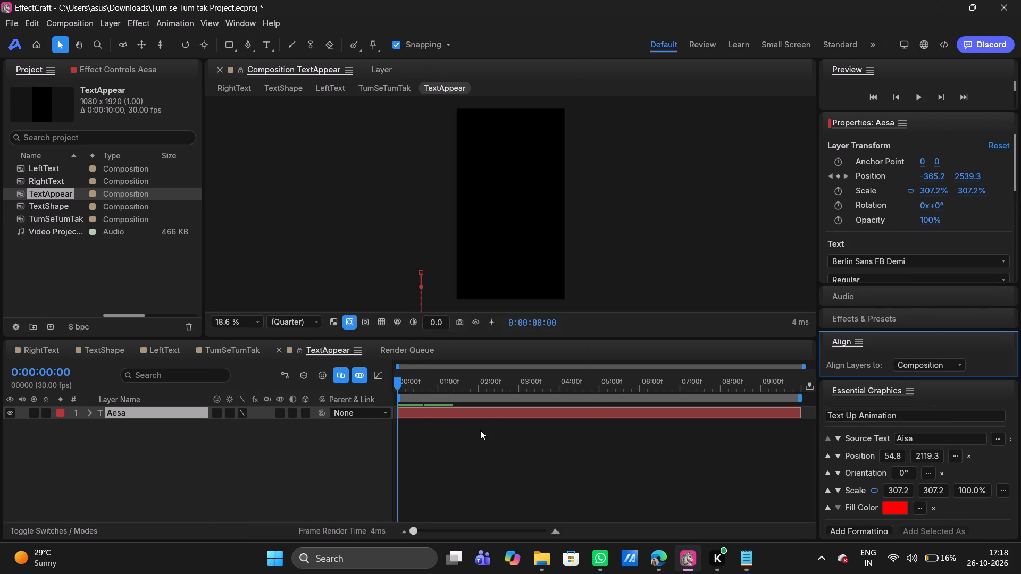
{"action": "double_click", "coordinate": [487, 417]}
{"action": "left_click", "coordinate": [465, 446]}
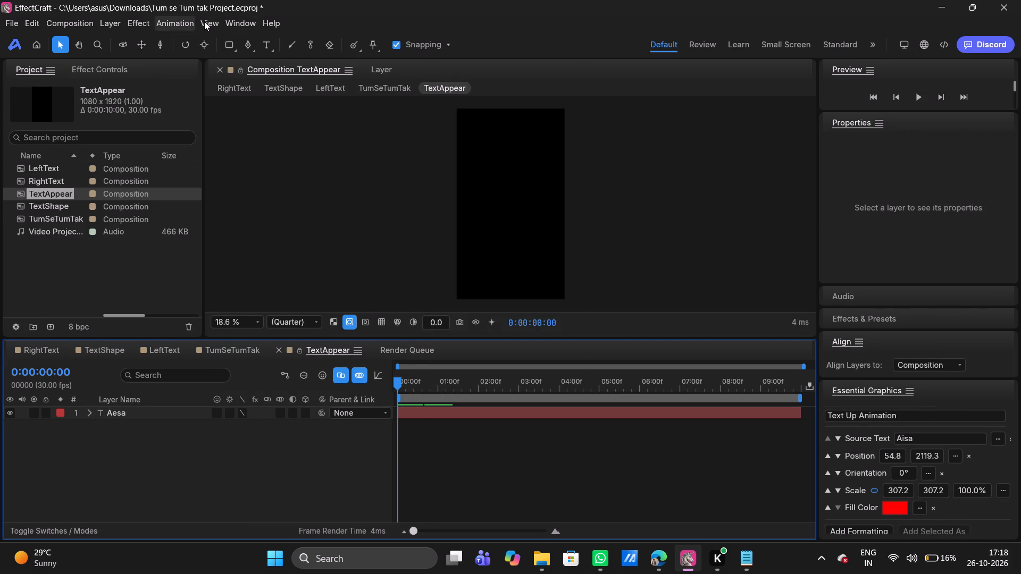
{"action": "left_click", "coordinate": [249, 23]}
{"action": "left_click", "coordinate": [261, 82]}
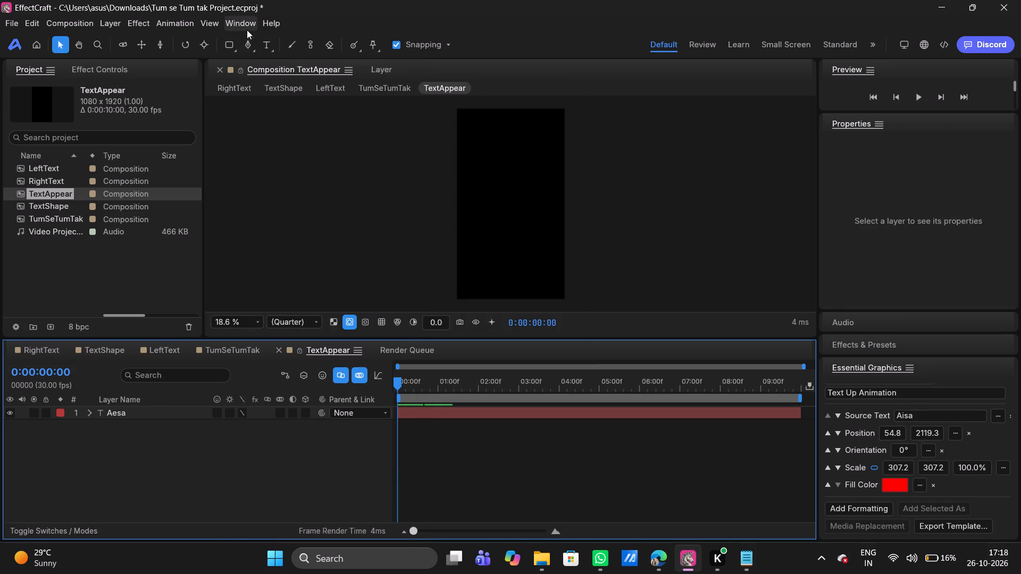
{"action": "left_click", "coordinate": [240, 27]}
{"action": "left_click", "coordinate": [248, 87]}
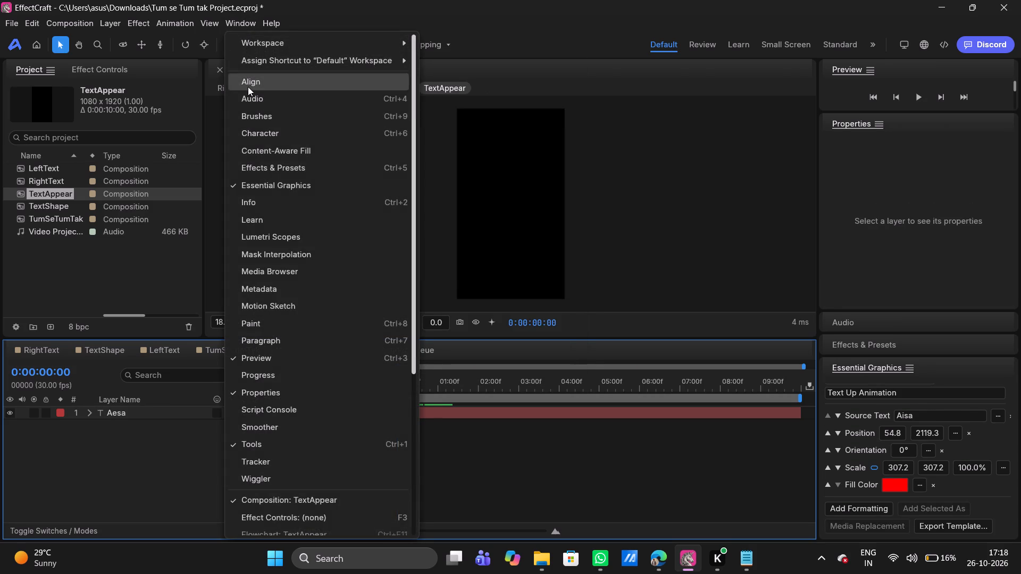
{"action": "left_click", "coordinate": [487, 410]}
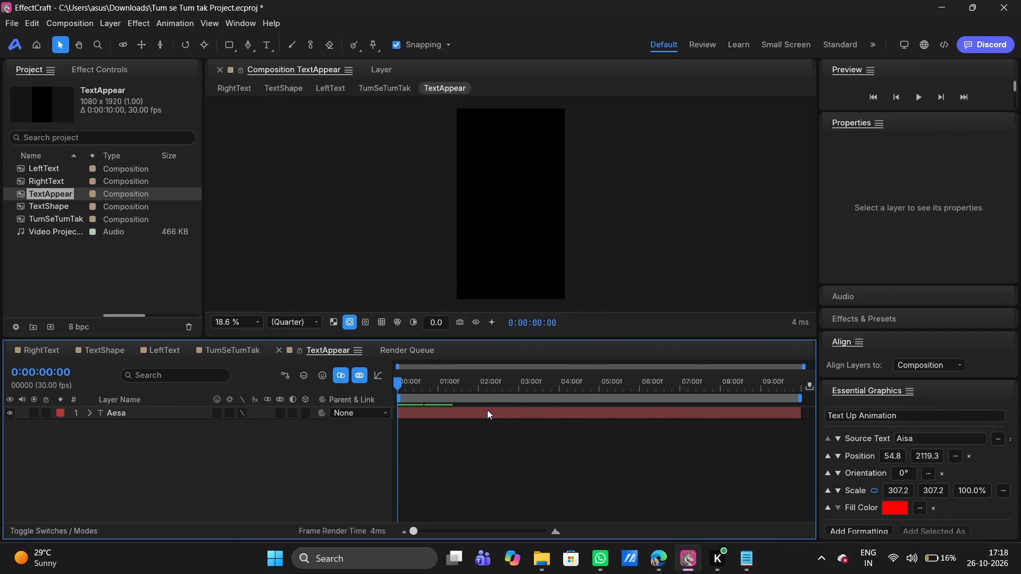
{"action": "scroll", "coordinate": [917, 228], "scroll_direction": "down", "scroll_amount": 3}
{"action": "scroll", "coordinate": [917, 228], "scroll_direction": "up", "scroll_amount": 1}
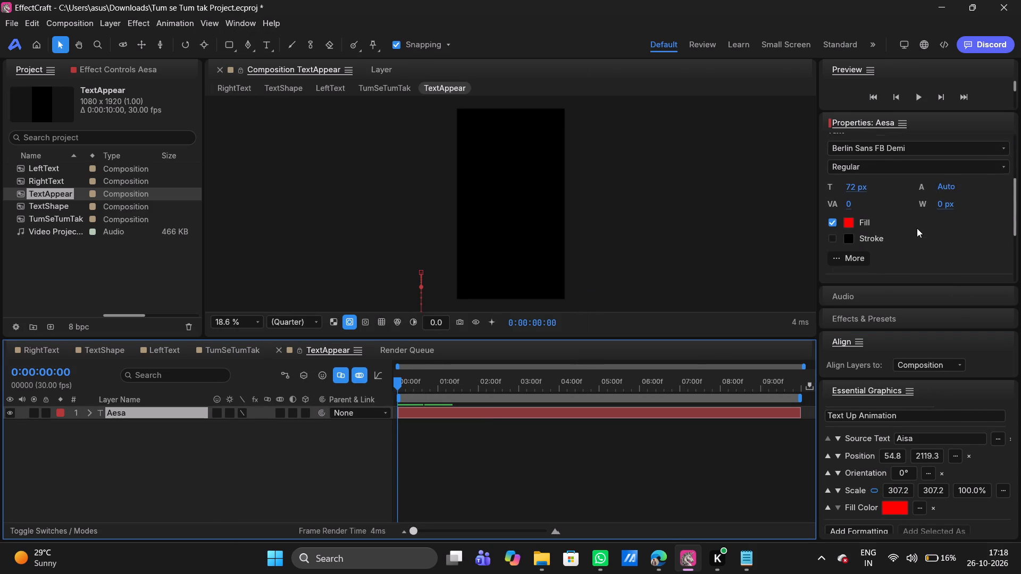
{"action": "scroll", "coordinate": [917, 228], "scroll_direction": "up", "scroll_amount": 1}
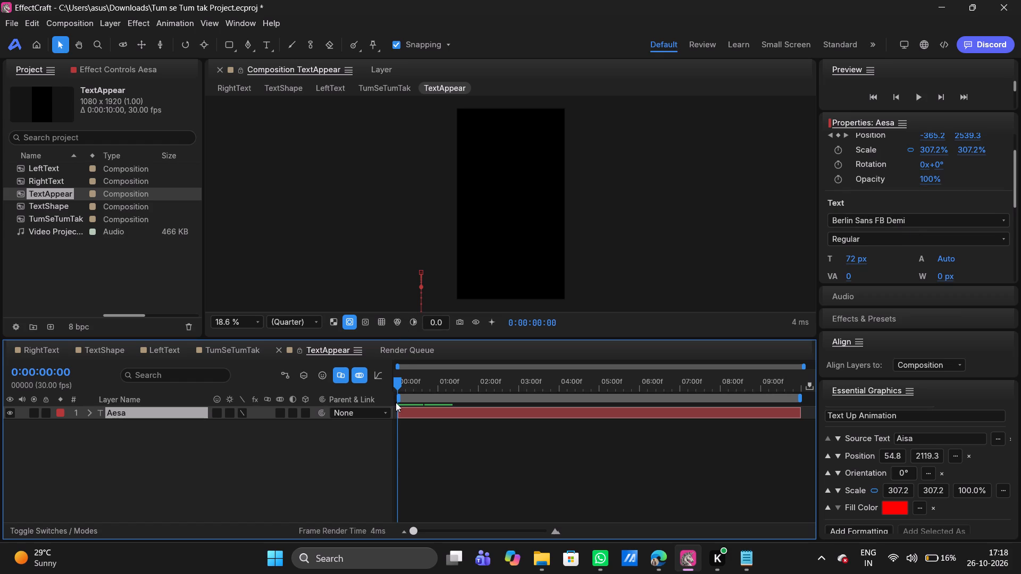
Delete both position keyframes from the Aesa layer in TextAppear, with the playhead at 0:23 so the text stays in frame.
{"action": "left_click_drag", "start_coordinate": [397, 387], "coordinate": [424, 383]}
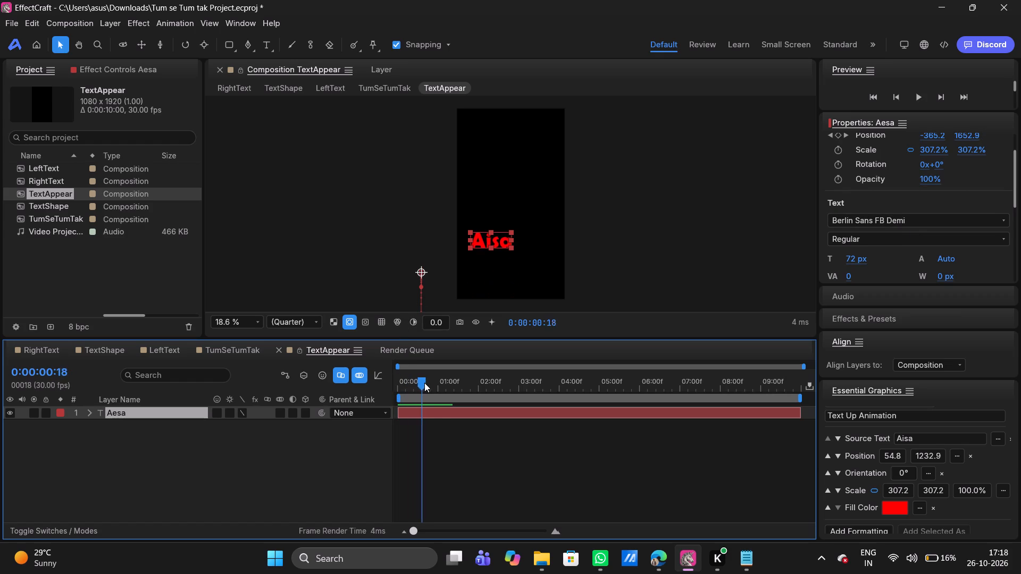
{"action": "left_click_drag", "start_coordinate": [424, 383], "coordinate": [454, 372]}
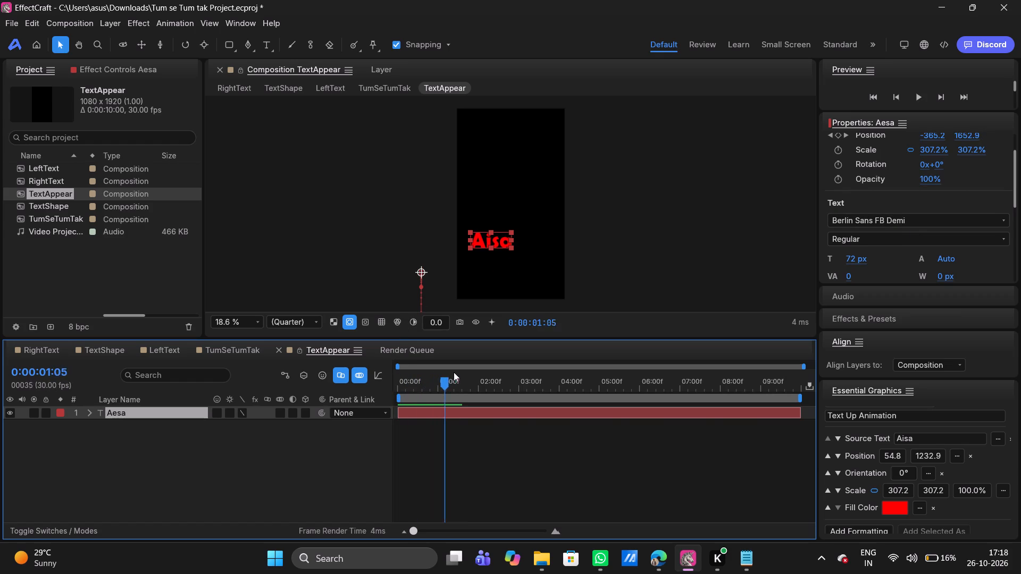
{"action": "left_click_drag", "start_coordinate": [454, 372], "coordinate": [428, 374]}
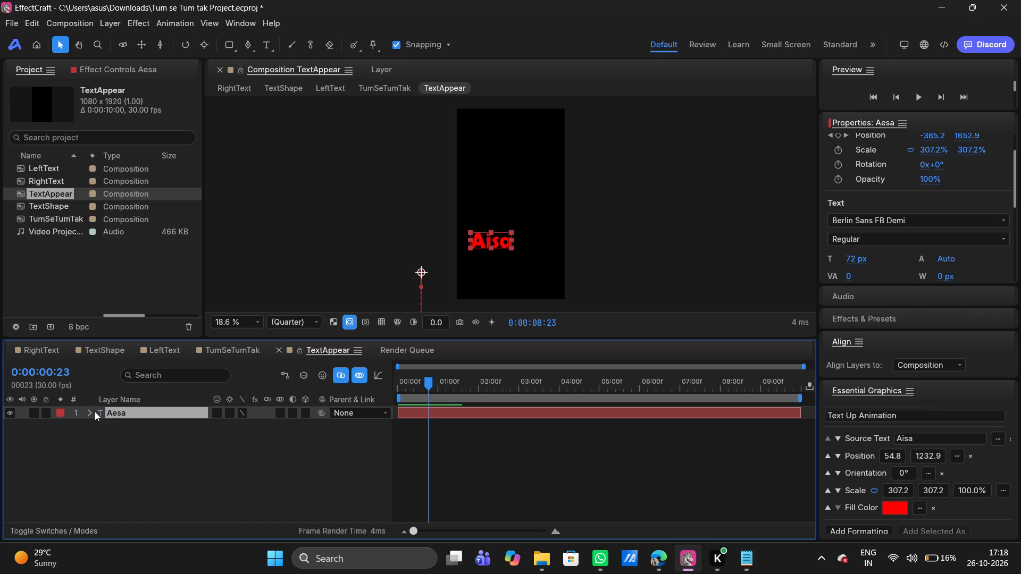
{"action": "key", "text": "p"}
{"action": "left_click_drag", "start_coordinate": [456, 448], "coordinate": [366, 413]}
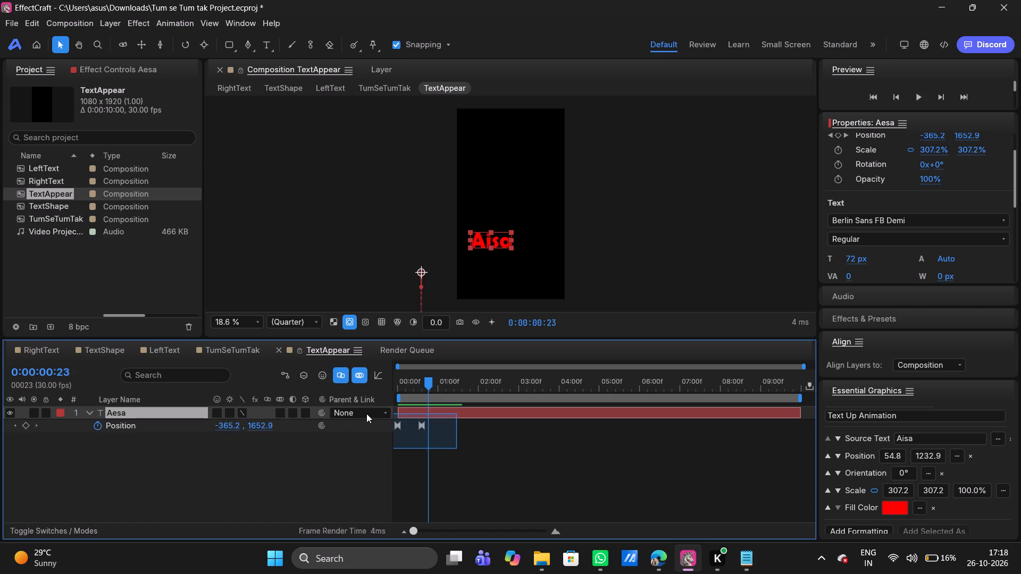
{"action": "left_click_drag", "start_coordinate": [366, 413], "coordinate": [366, 415]}
{"action": "key", "text": "Delete"}
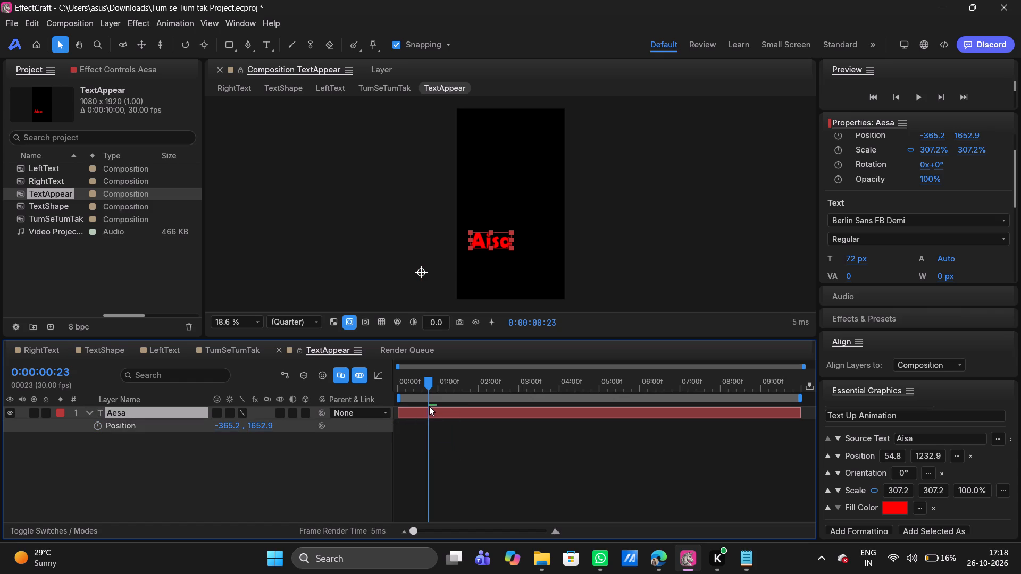
{"action": "scroll", "coordinate": [886, 262], "scroll_direction": "down", "scroll_amount": 2}
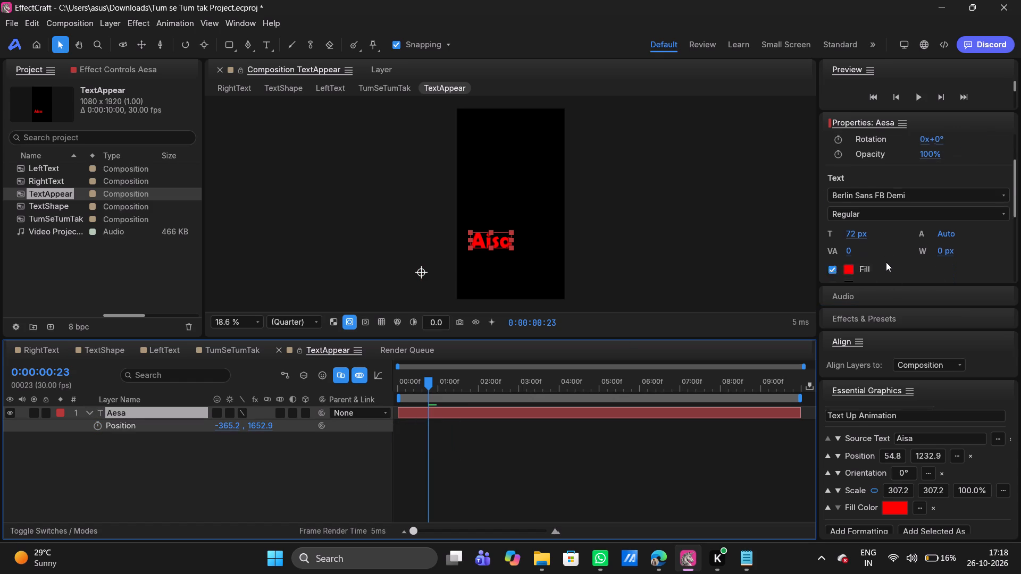
Set the Aesa text layer's paragraph alignment to centered.
{"action": "scroll", "coordinate": [886, 262], "scroll_direction": "down", "scroll_amount": 6}
{"action": "left_click", "coordinate": [836, 191]}
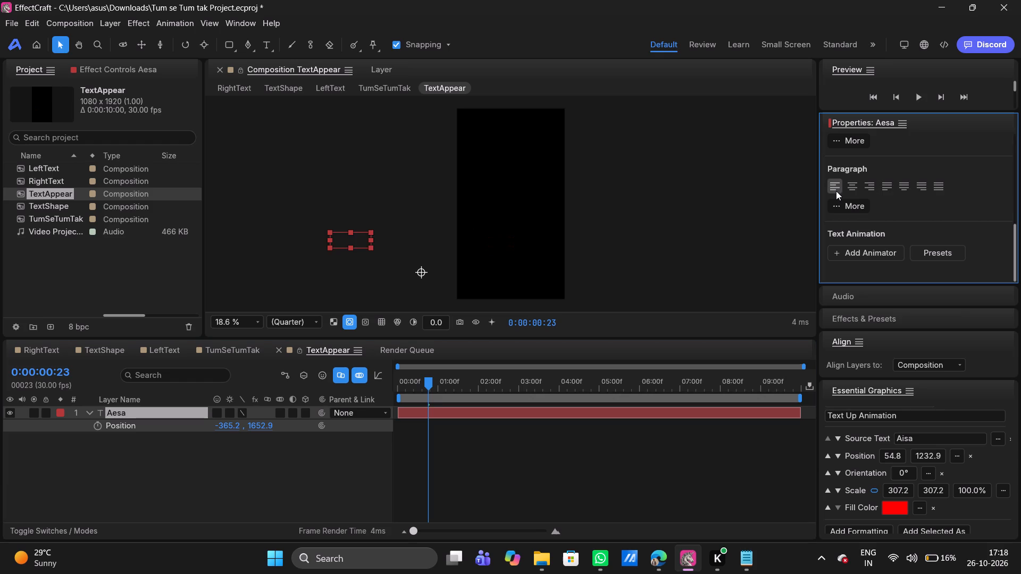
{"action": "left_click", "coordinate": [852, 189]}
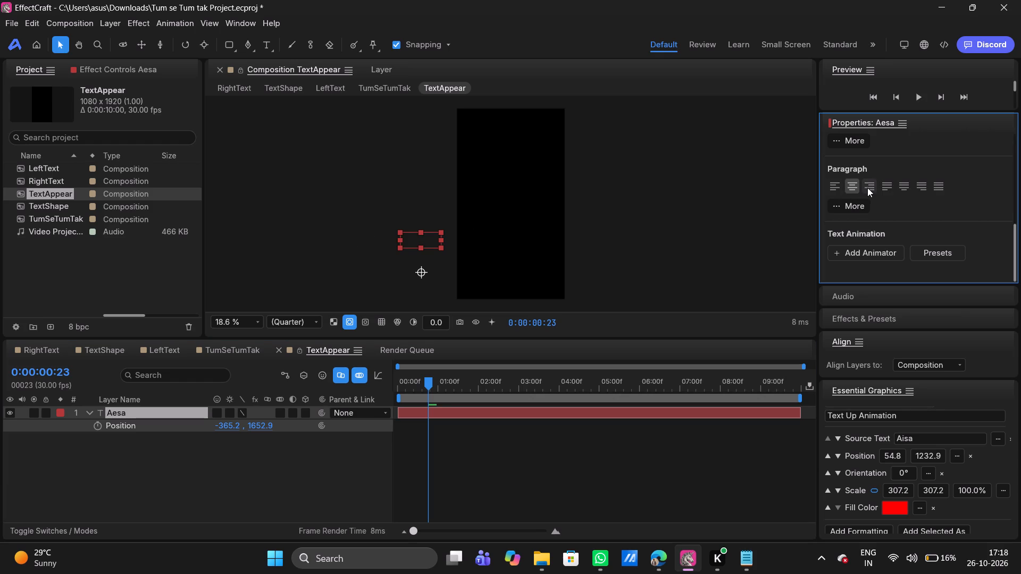
{"action": "left_click", "coordinate": [867, 188]}
{"action": "left_click", "coordinate": [853, 188]}
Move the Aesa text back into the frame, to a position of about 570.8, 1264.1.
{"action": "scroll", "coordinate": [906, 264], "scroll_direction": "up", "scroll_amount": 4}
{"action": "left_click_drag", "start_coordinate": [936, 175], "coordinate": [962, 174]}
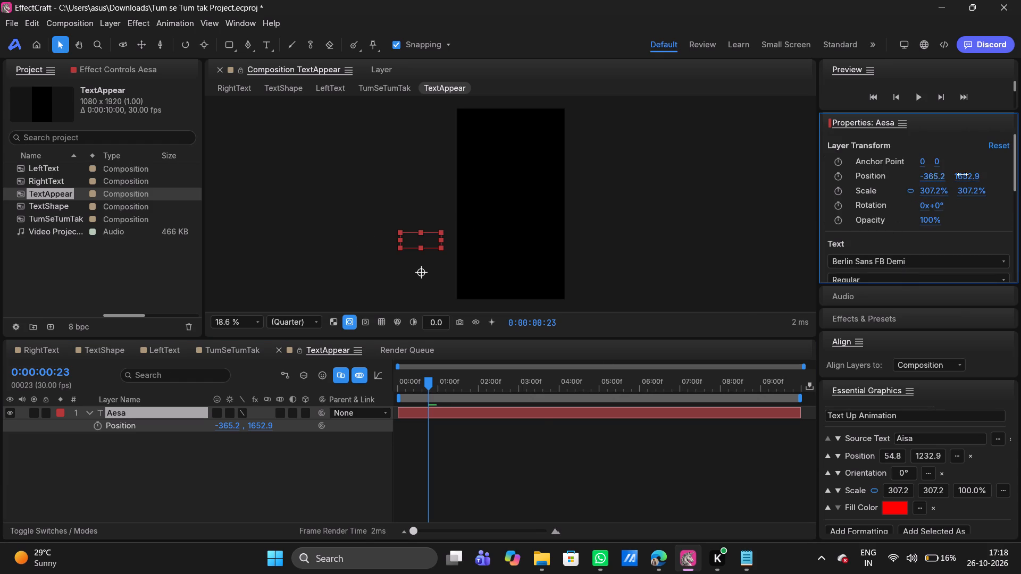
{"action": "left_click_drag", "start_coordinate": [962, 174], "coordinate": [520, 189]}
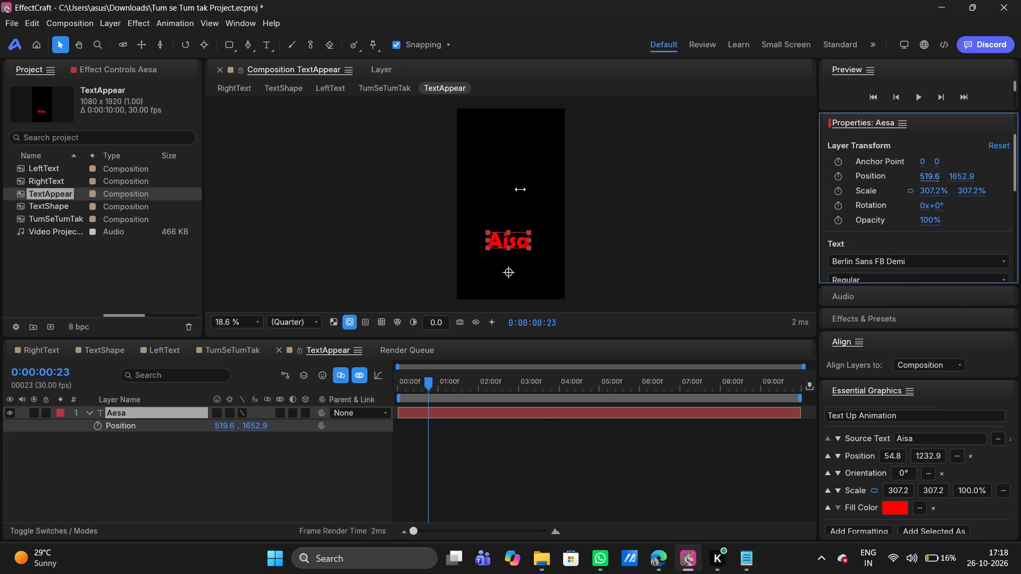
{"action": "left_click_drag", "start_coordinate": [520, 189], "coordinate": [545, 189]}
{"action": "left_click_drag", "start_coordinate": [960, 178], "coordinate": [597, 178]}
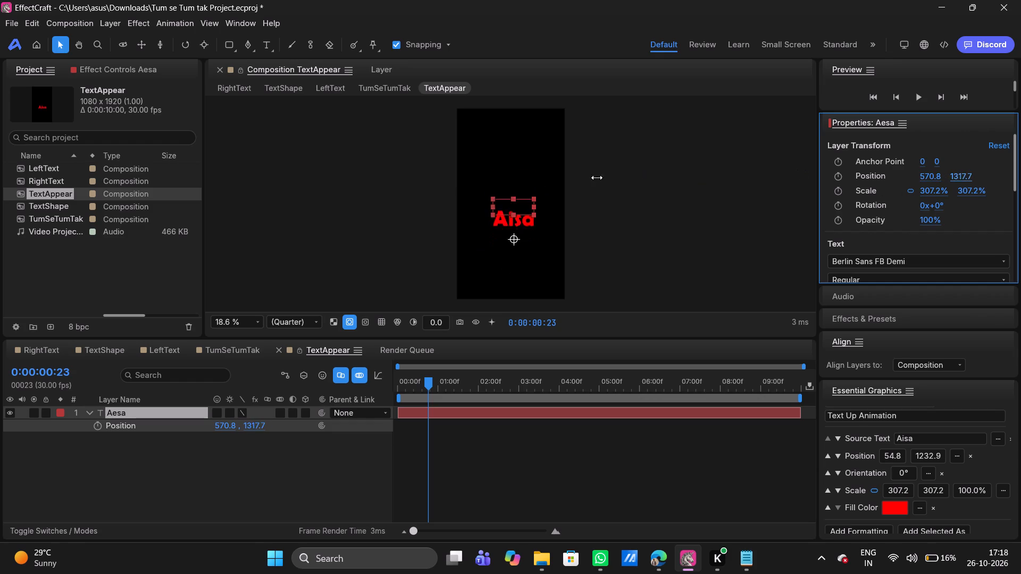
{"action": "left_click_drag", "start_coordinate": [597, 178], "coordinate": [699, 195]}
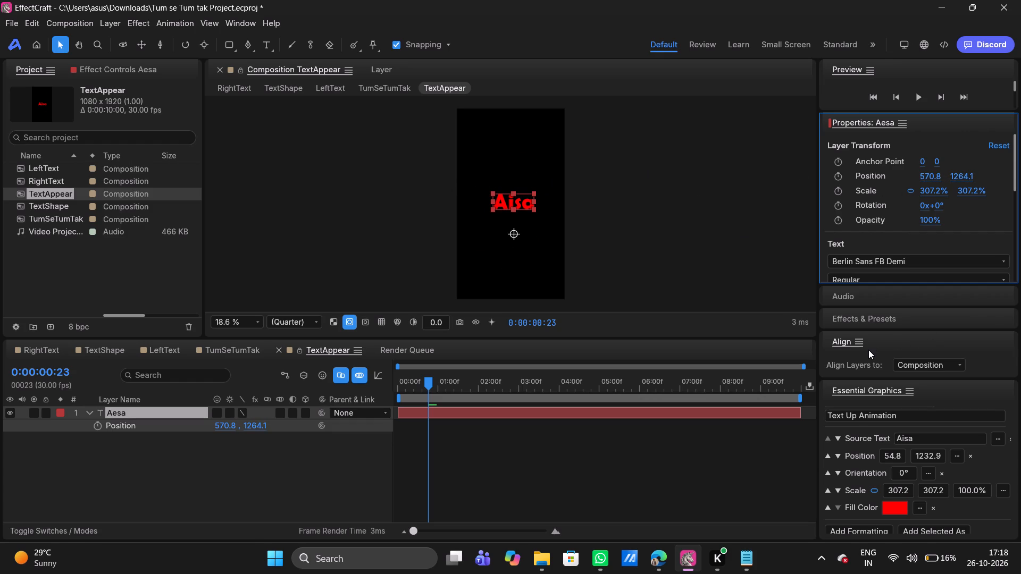
Undock the Align panel and center the Aesa layer horizontally and vertically in the composition.
{"action": "scroll", "coordinate": [868, 350], "scroll_direction": "down", "scroll_amount": 4}
{"action": "left_click", "coordinate": [849, 342]}
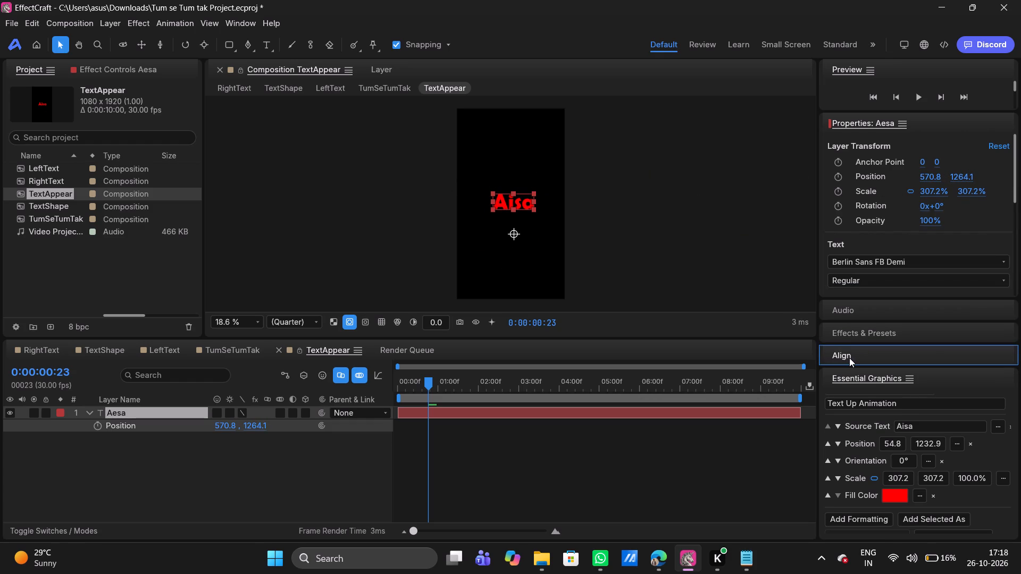
{"action": "left_click", "coordinate": [849, 358]}
{"action": "left_click", "coordinate": [856, 345]}
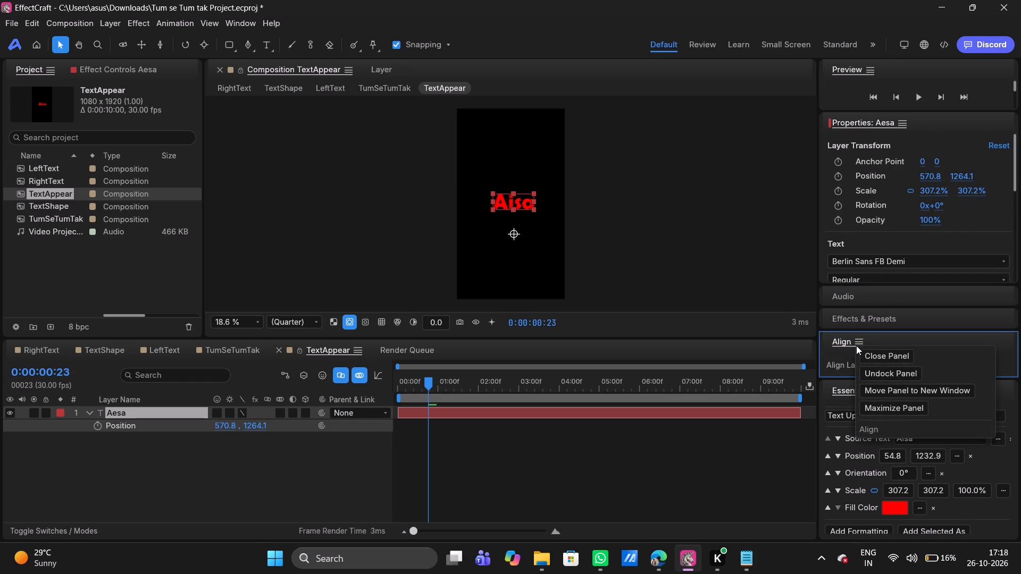
{"action": "left_click", "coordinate": [869, 373]}
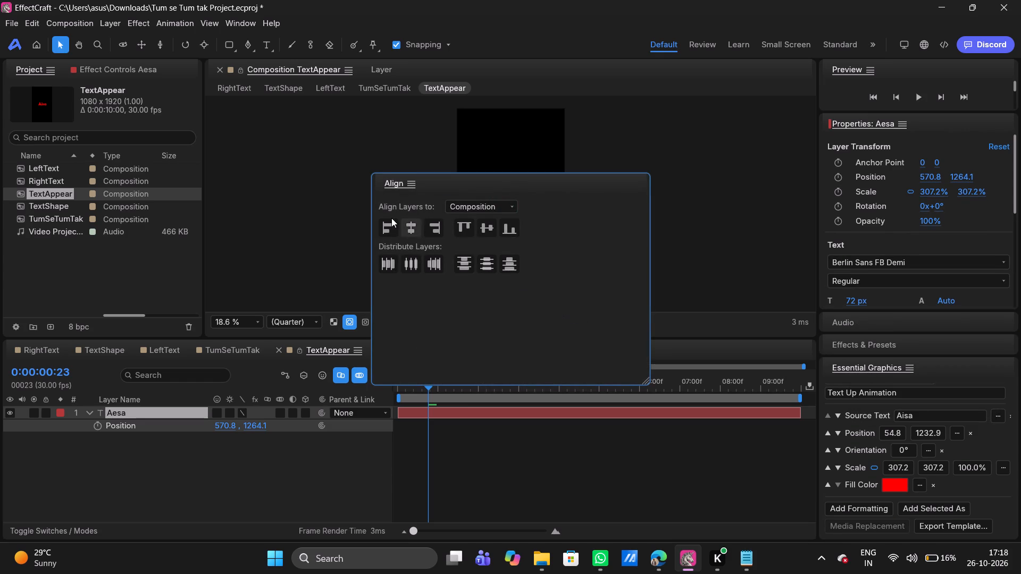
{"action": "left_click", "coordinate": [416, 226]}
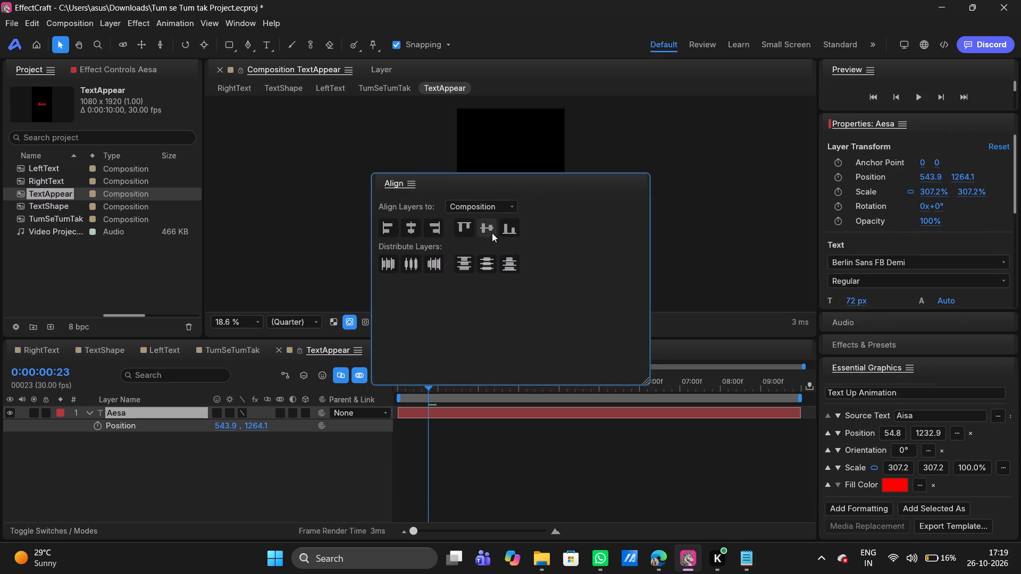
{"action": "left_click", "coordinate": [492, 233]}
Dock the floating Align panel back in the workspace, grouped with Effects & Presets.
{"action": "left_click", "coordinate": [412, 185]}
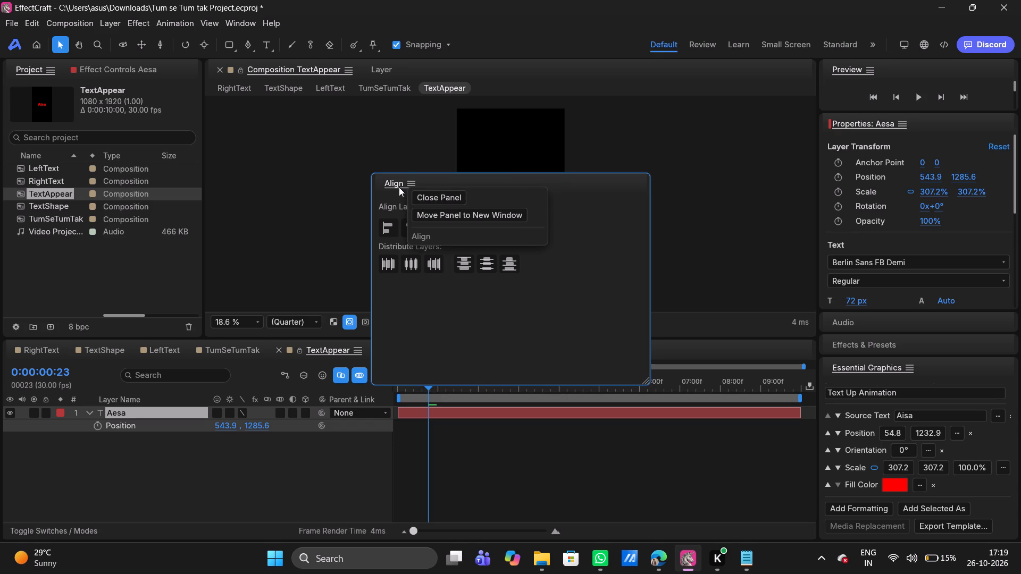
{"action": "left_click_drag", "start_coordinate": [410, 179], "coordinate": [857, 334]}
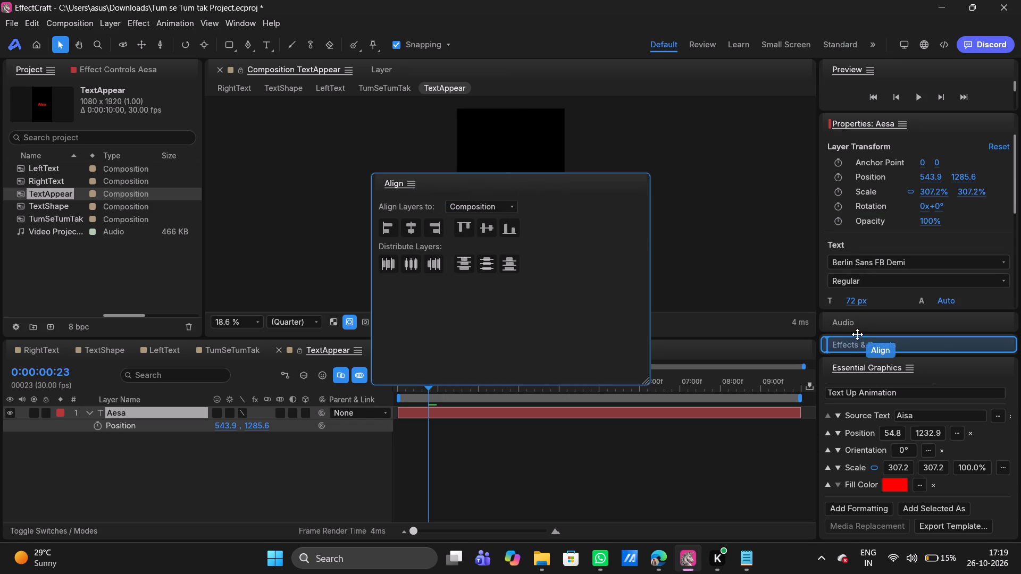
{"action": "left_click_drag", "start_coordinate": [857, 334], "coordinate": [844, 343]}
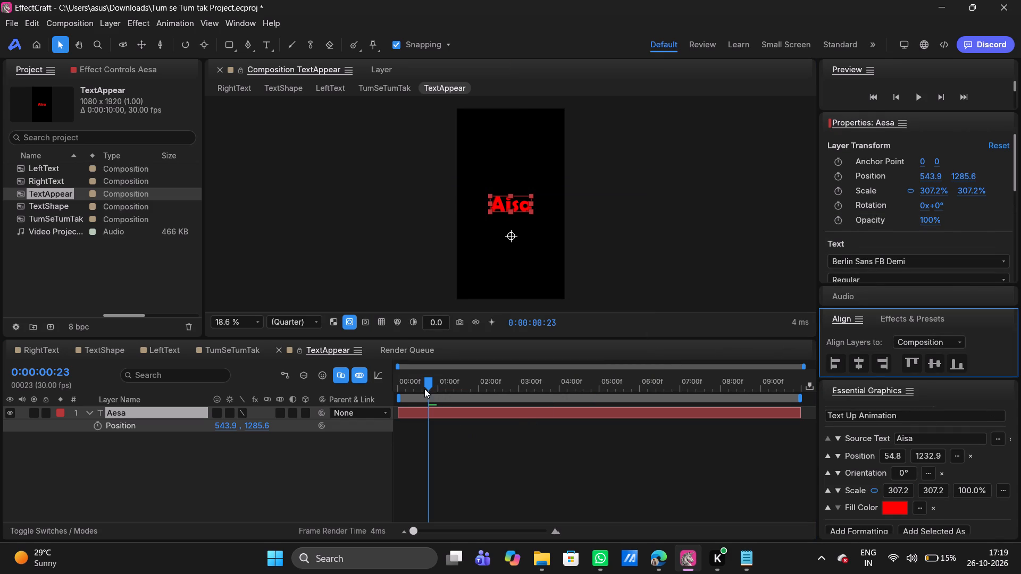
Scrub TextAppear from the start to 1:08 to check the text's static position, and return the playhead to 0:00.
{"action": "left_click_drag", "start_coordinate": [431, 382], "coordinate": [370, 375]}
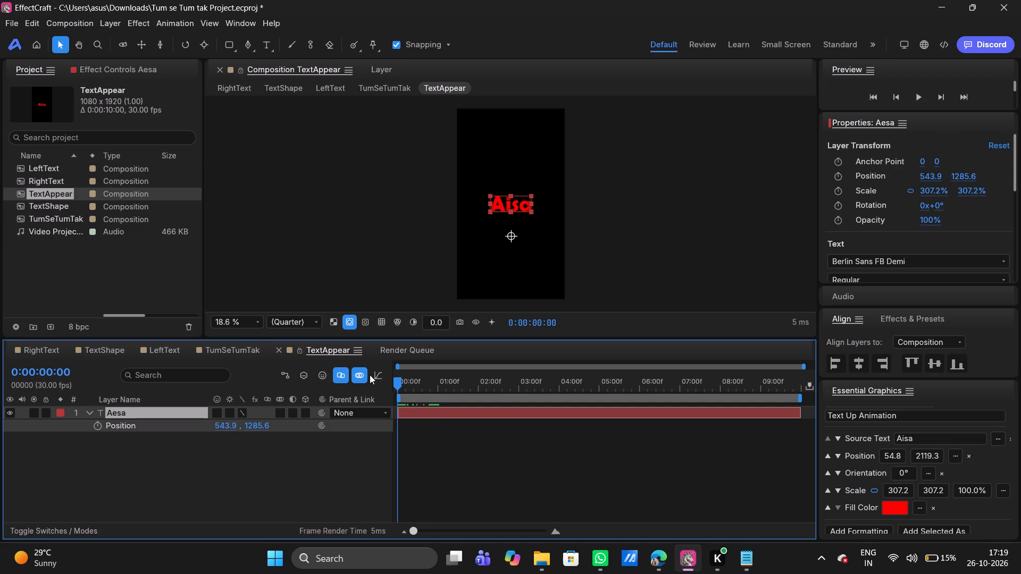
{"action": "left_click", "coordinate": [433, 413]}
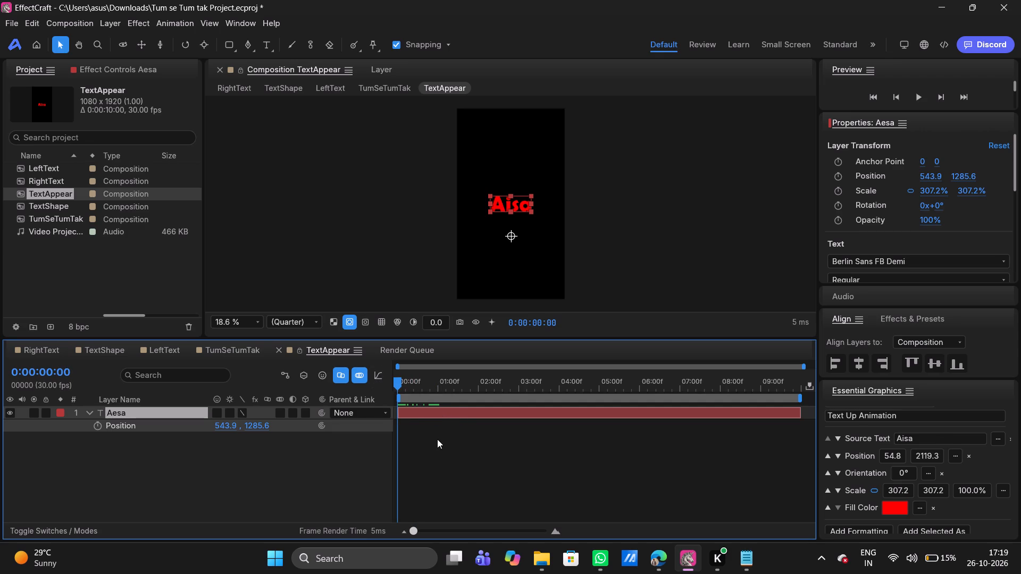
{"action": "left_click", "coordinate": [438, 440]}
{"action": "left_click", "coordinate": [420, 414]}
{"action": "left_click_drag", "start_coordinate": [399, 386], "coordinate": [441, 384]}
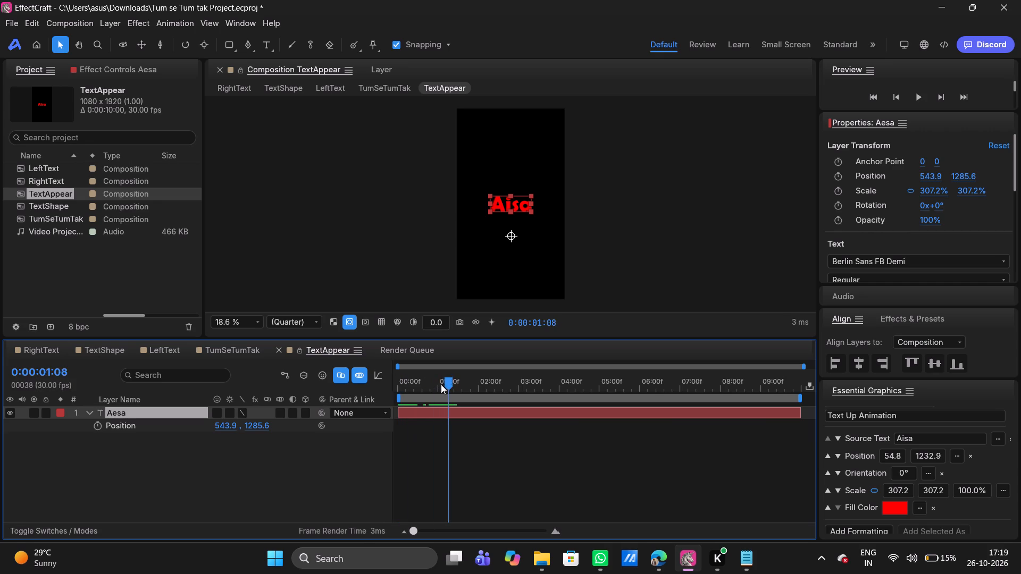
{"action": "left_click_drag", "start_coordinate": [441, 384], "coordinate": [361, 386]}
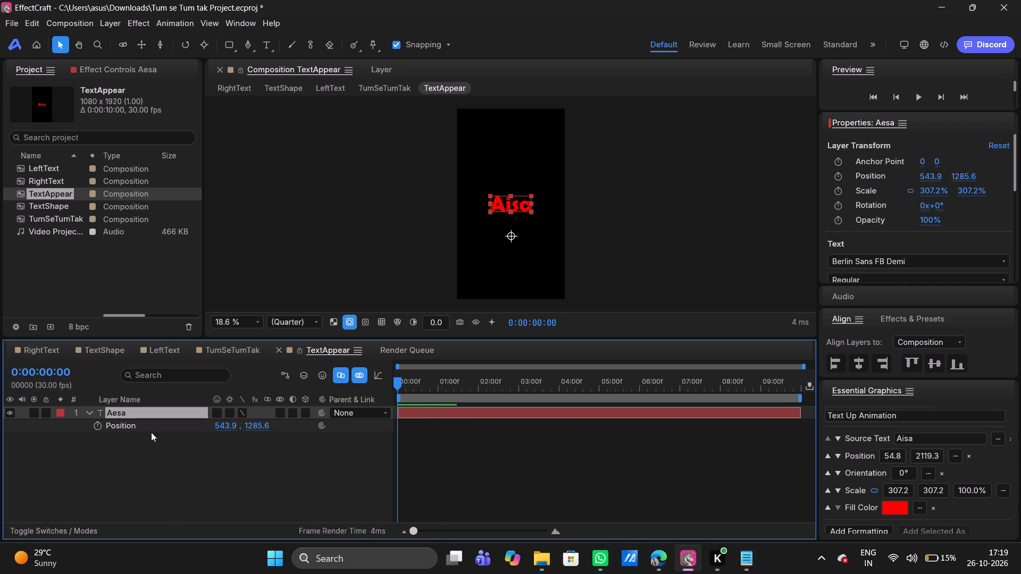
Collapse and deselect the Aesa layer, and draw a rectangle on a new shape layer around the Aisa text.
{"action": "left_click", "coordinate": [86, 415]}
{"action": "left_click", "coordinate": [148, 455]}
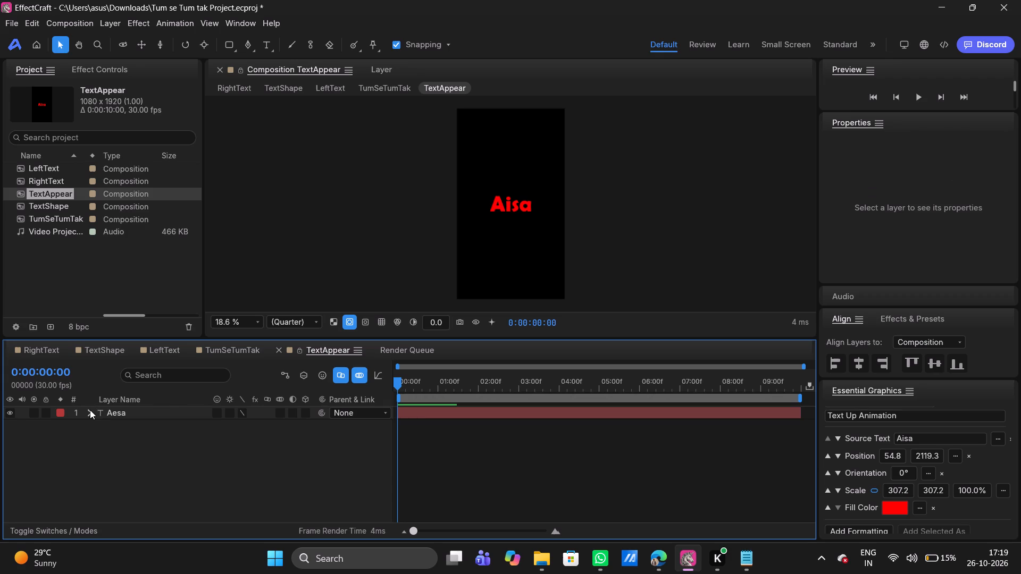
{"action": "right_click", "coordinate": [109, 441]}
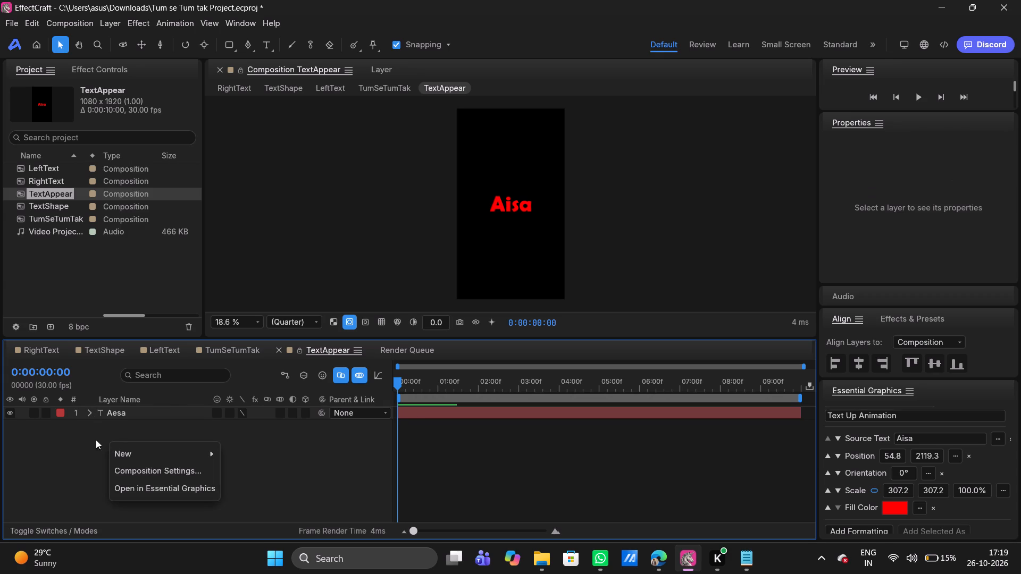
{"action": "left_click", "coordinate": [80, 432]}
{"action": "left_click", "coordinate": [227, 42]}
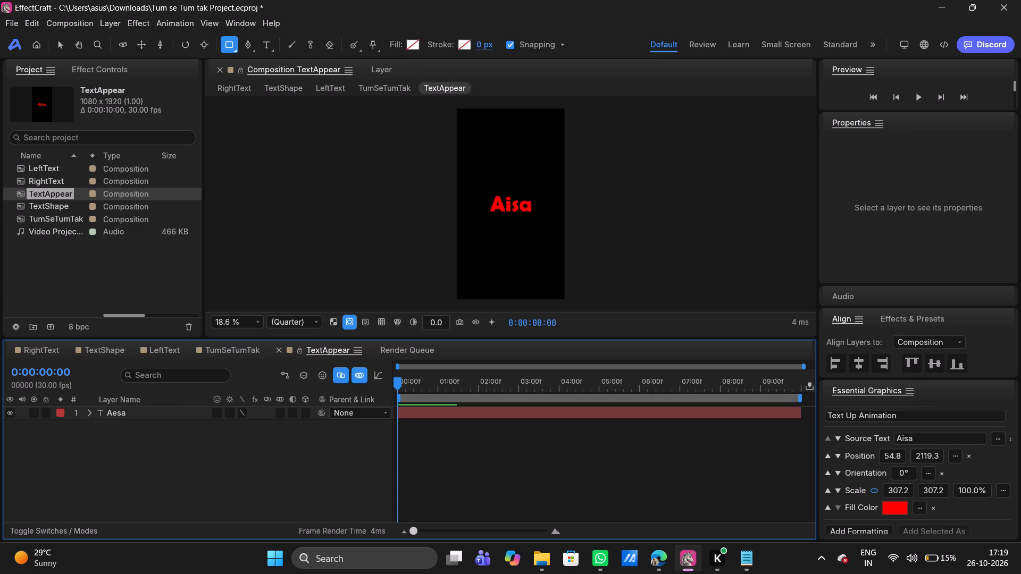
{"action": "left_click_drag", "start_coordinate": [487, 195], "coordinate": [535, 215]}
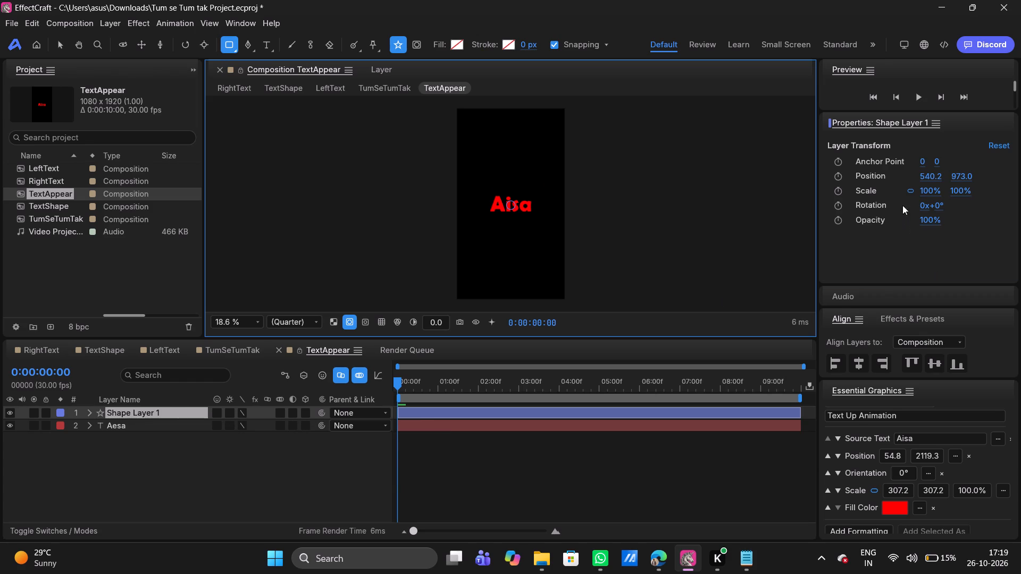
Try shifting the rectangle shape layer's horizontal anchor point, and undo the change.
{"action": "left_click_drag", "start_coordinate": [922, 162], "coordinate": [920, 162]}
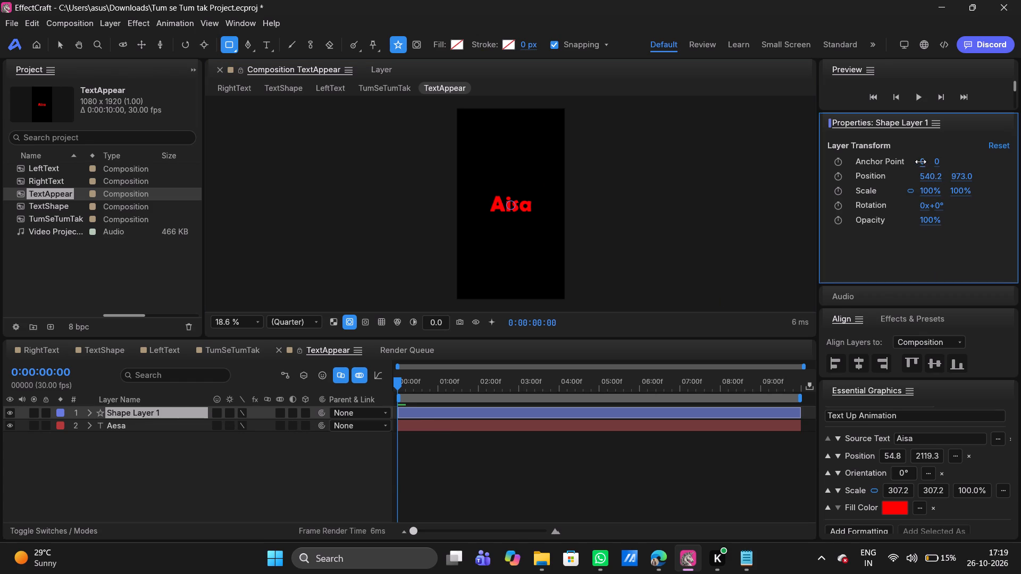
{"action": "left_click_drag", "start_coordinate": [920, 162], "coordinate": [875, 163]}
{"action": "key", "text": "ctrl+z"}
Expand the properties of the Aesa text layer and the rectangle shape layer in TextAppear.
{"action": "left_click", "coordinate": [426, 426]}
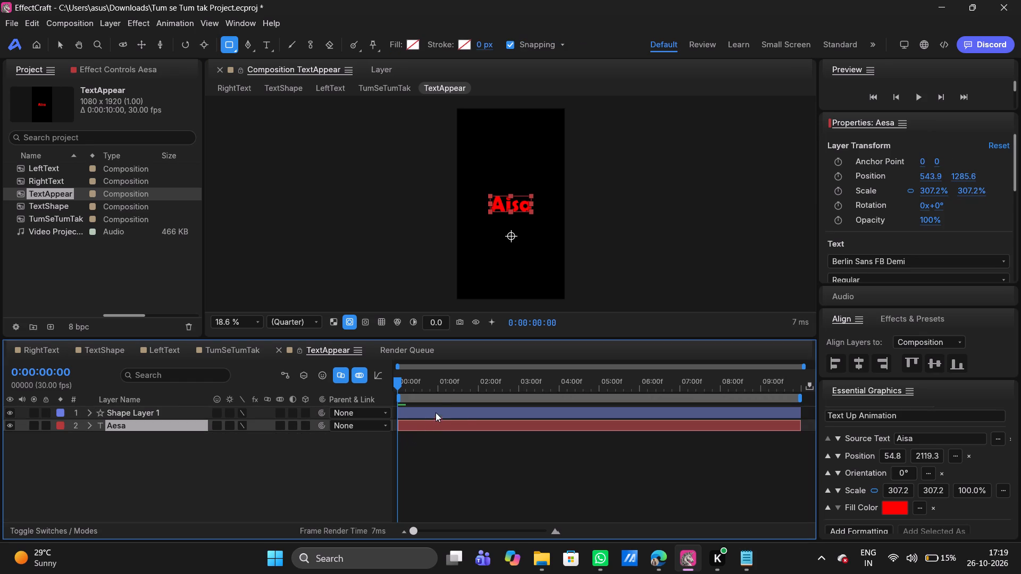
{"action": "left_click", "coordinate": [91, 424]}
{"action": "left_click", "coordinate": [88, 412]}
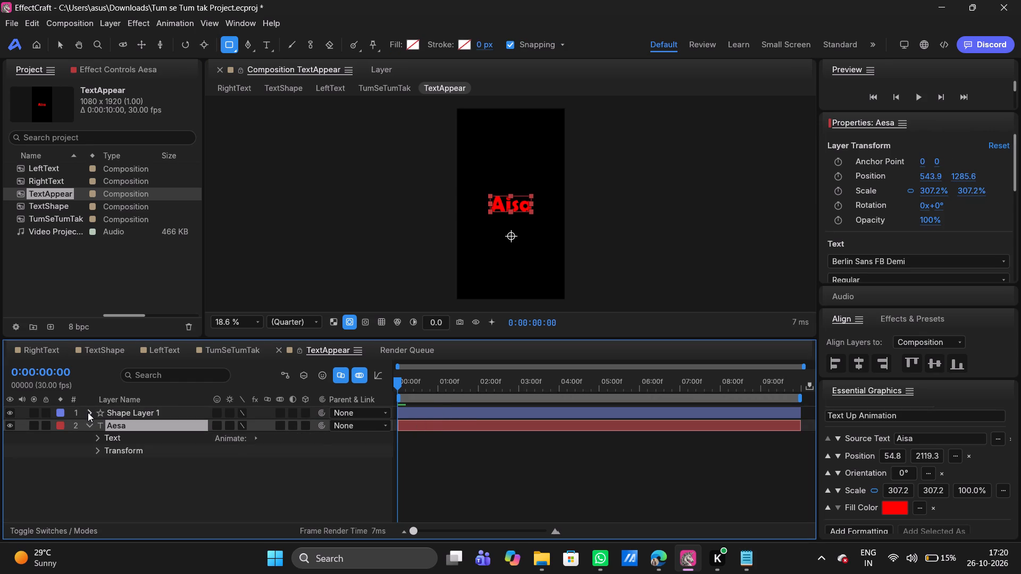
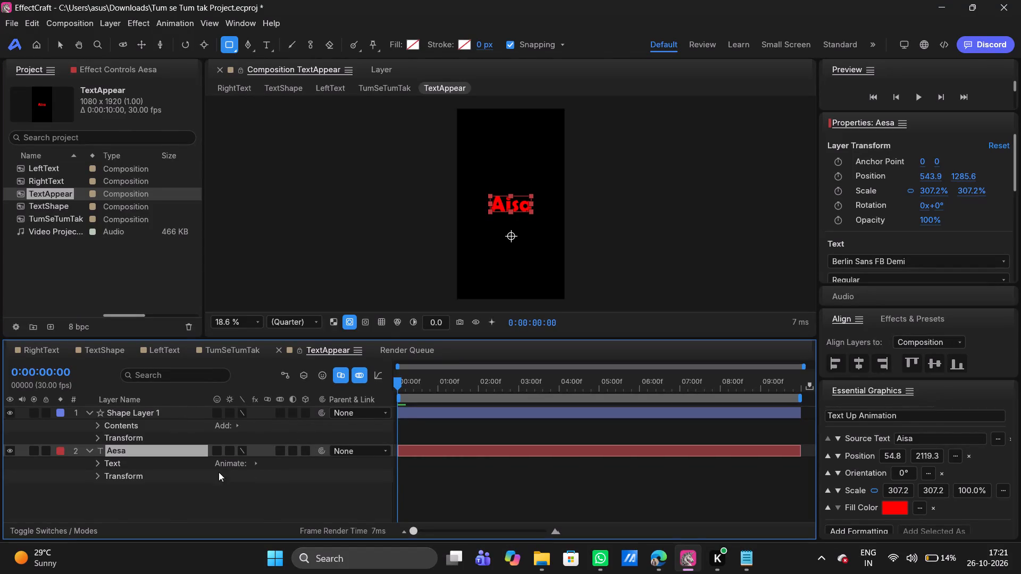
Set Shape Layer 1 as the track matte of the Aesa text layer, keeping the playhead at 0:00.
{"action": "left_click", "coordinate": [63, 530]}
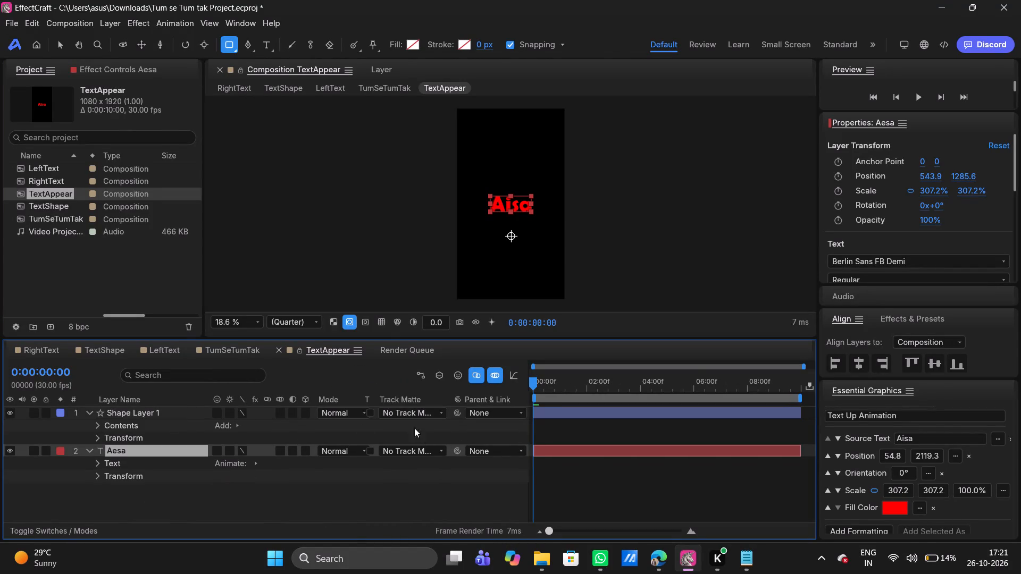
{"action": "left_click", "coordinate": [423, 448]}
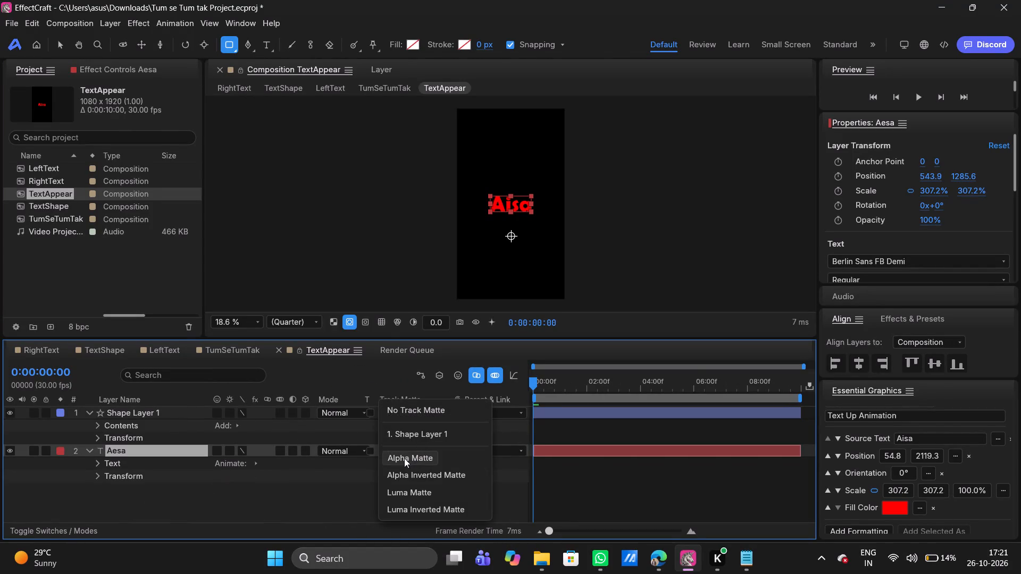
{"action": "left_click", "coordinate": [419, 436]}
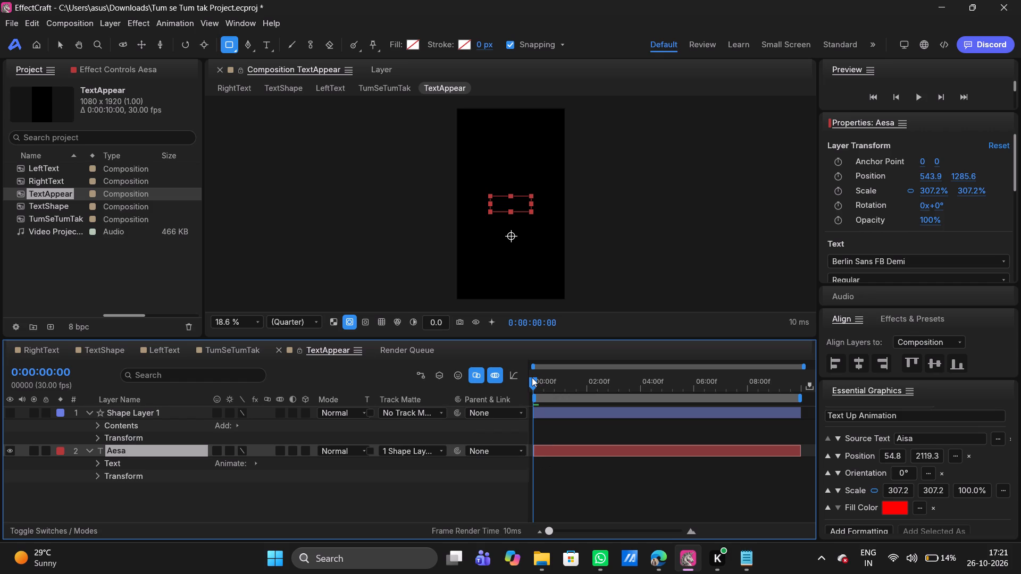
{"action": "left_click_drag", "start_coordinate": [532, 377], "coordinate": [478, 387]}
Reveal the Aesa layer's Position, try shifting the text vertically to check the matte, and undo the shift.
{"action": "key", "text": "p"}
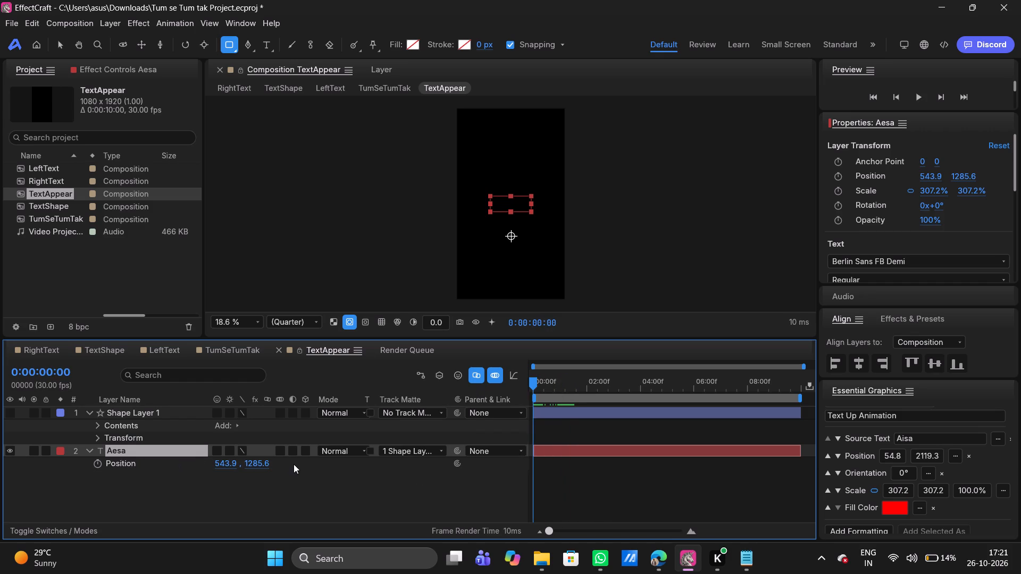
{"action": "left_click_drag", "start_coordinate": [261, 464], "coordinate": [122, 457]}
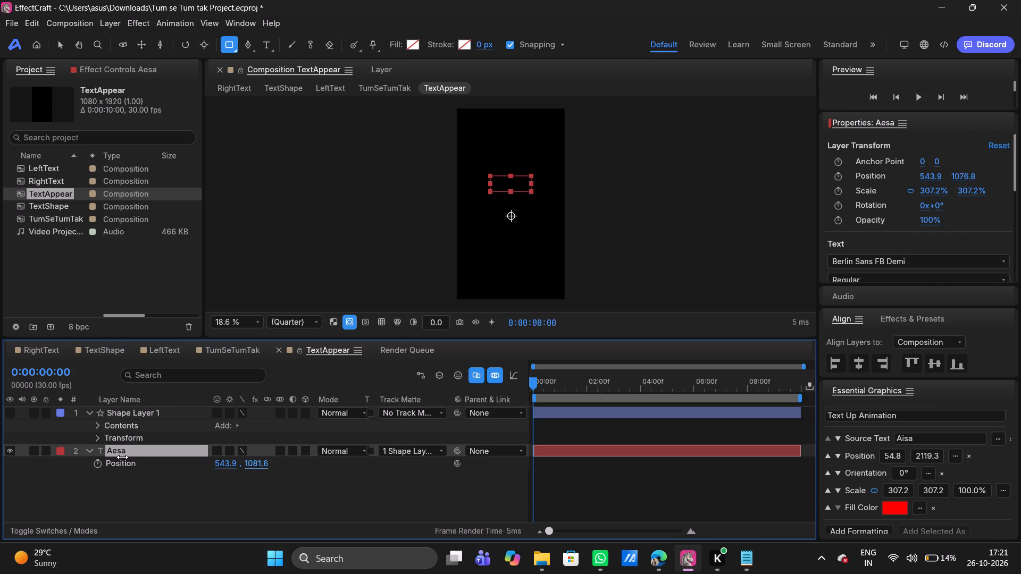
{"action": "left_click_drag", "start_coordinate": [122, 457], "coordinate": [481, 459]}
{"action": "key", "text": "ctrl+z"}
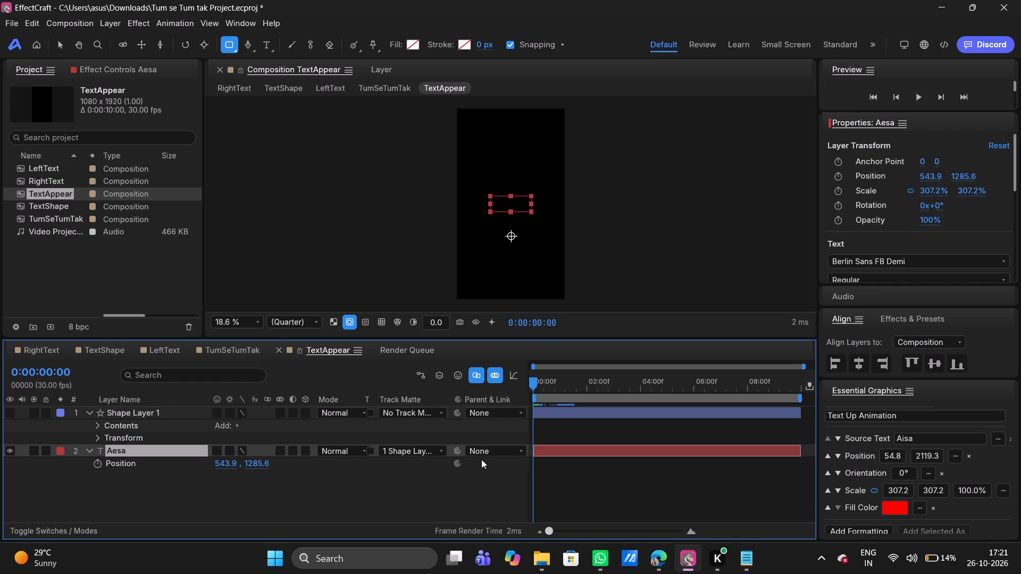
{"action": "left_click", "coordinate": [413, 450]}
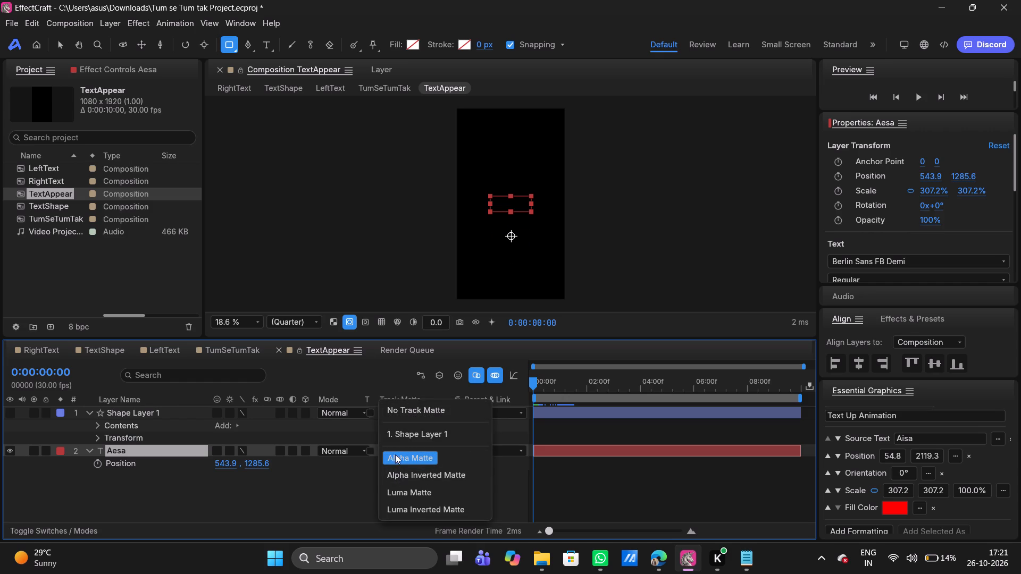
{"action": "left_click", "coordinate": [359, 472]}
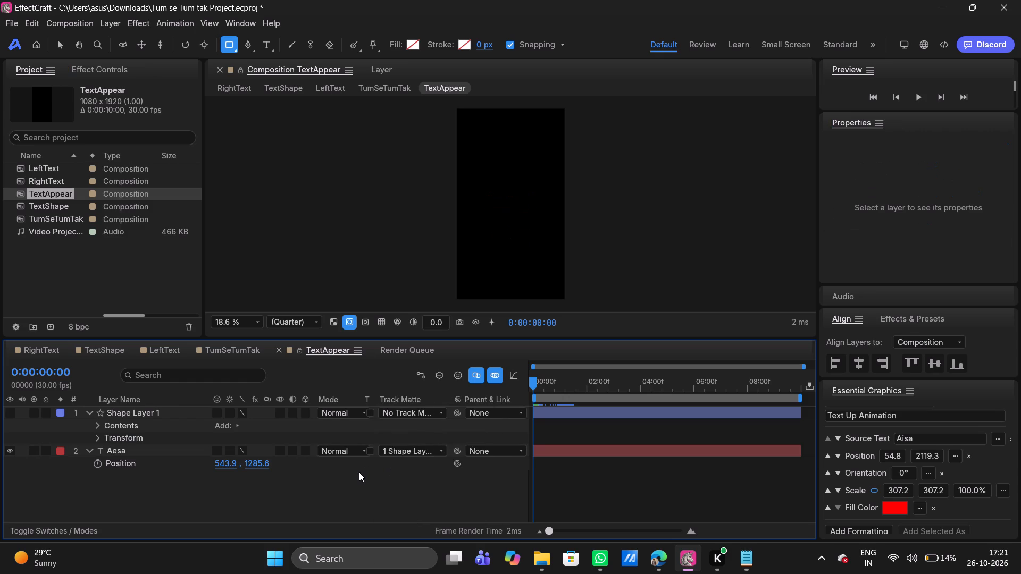
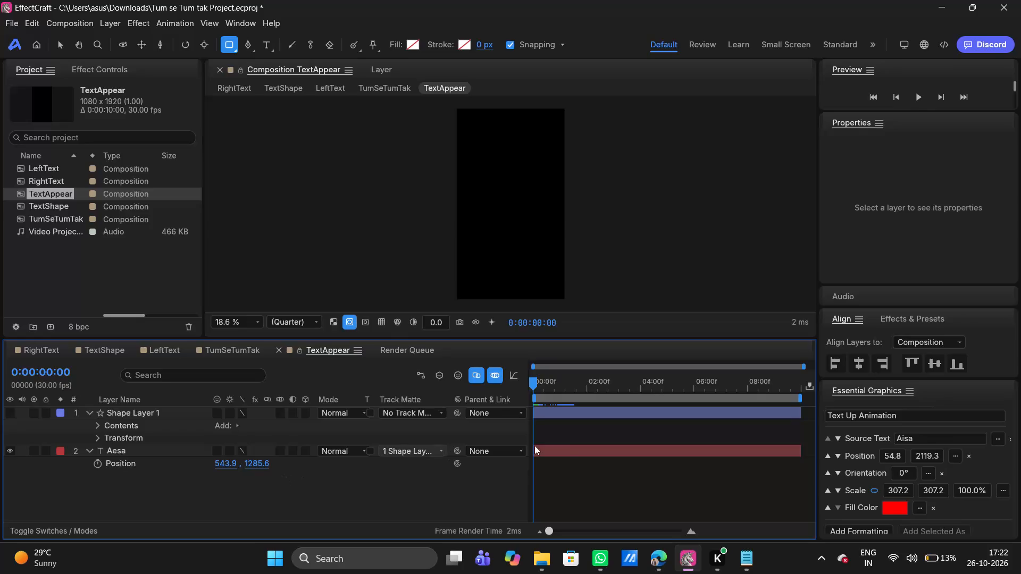
Add a Position keyframe to the Aesa text layer at 0:00 and set its vertical position to 1162.4.
{"action": "left_click", "coordinate": [558, 448]}
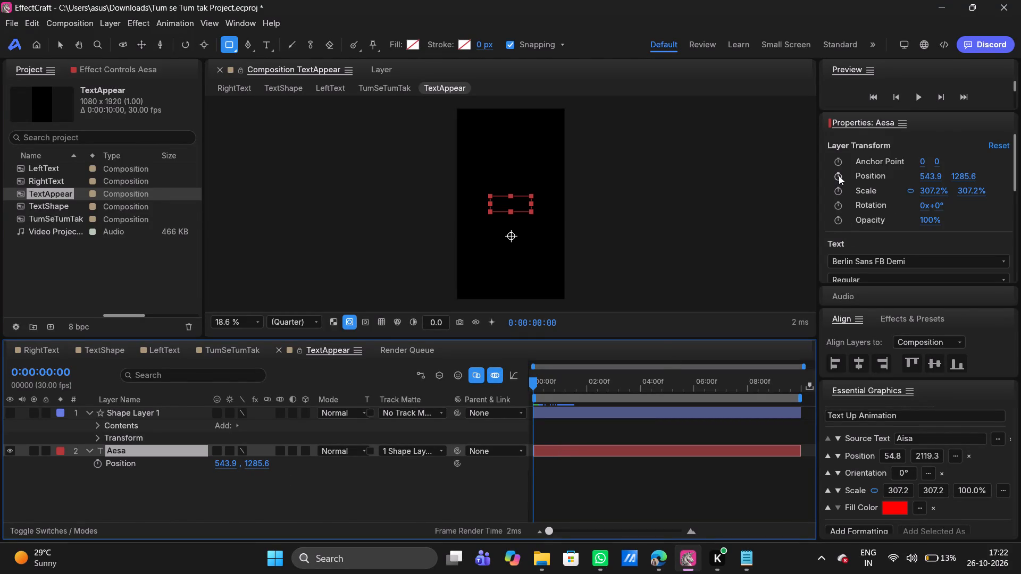
{"action": "left_click", "coordinate": [839, 176]}
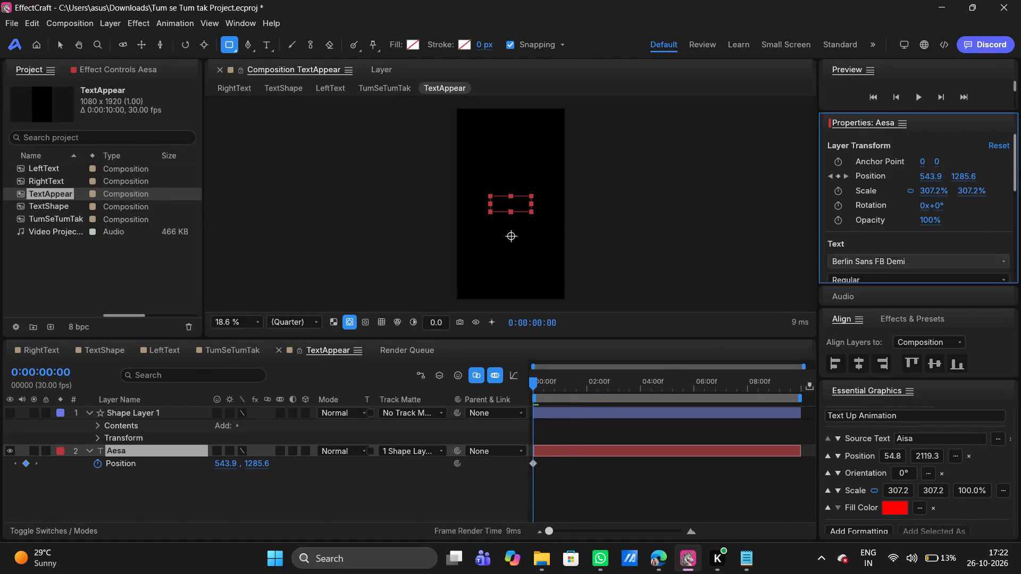
{"action": "left_click_drag", "start_coordinate": [966, 177], "coordinate": [908, 173]}
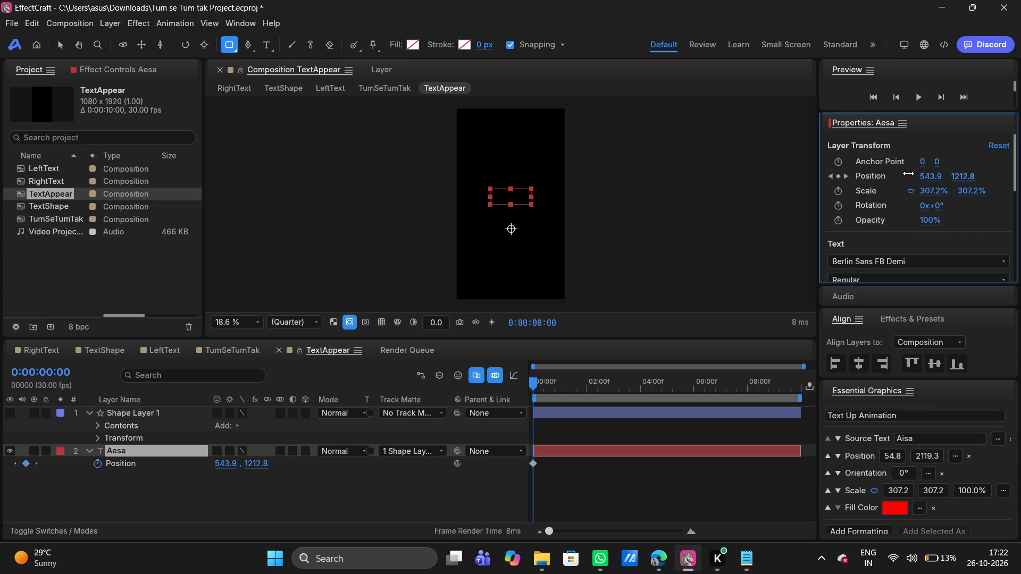
{"action": "left_click_drag", "start_coordinate": [908, 173], "coordinate": [881, 174]}
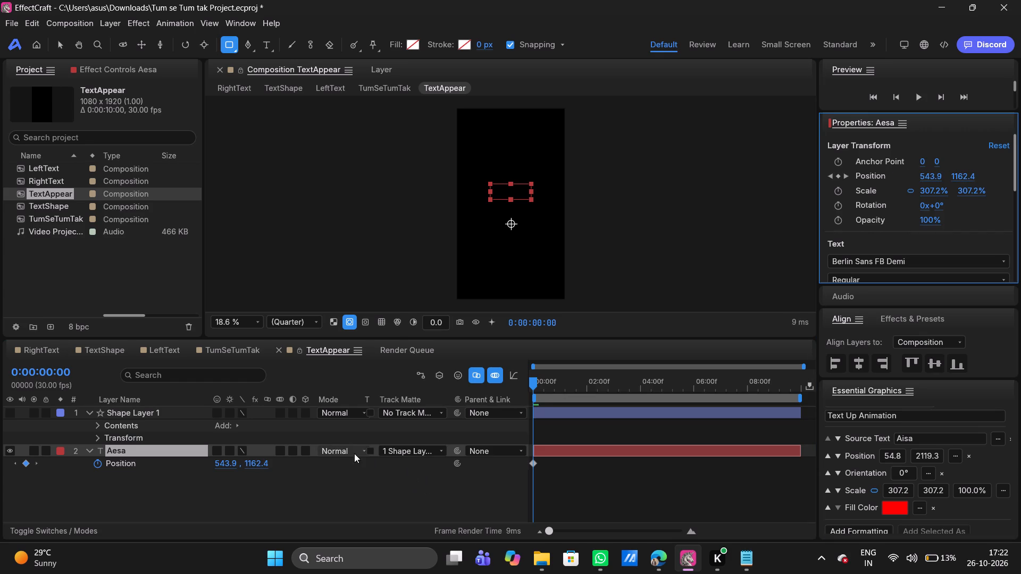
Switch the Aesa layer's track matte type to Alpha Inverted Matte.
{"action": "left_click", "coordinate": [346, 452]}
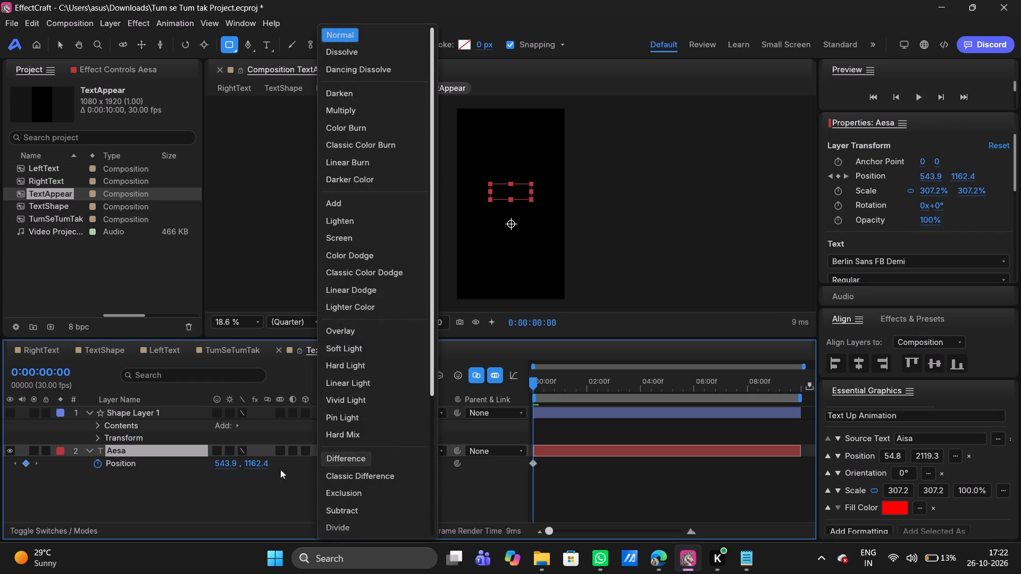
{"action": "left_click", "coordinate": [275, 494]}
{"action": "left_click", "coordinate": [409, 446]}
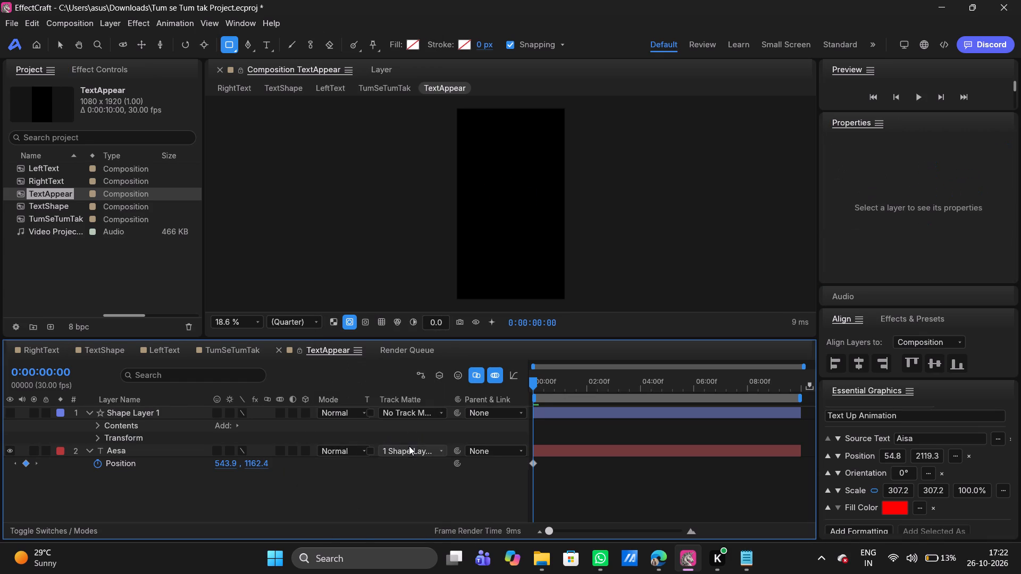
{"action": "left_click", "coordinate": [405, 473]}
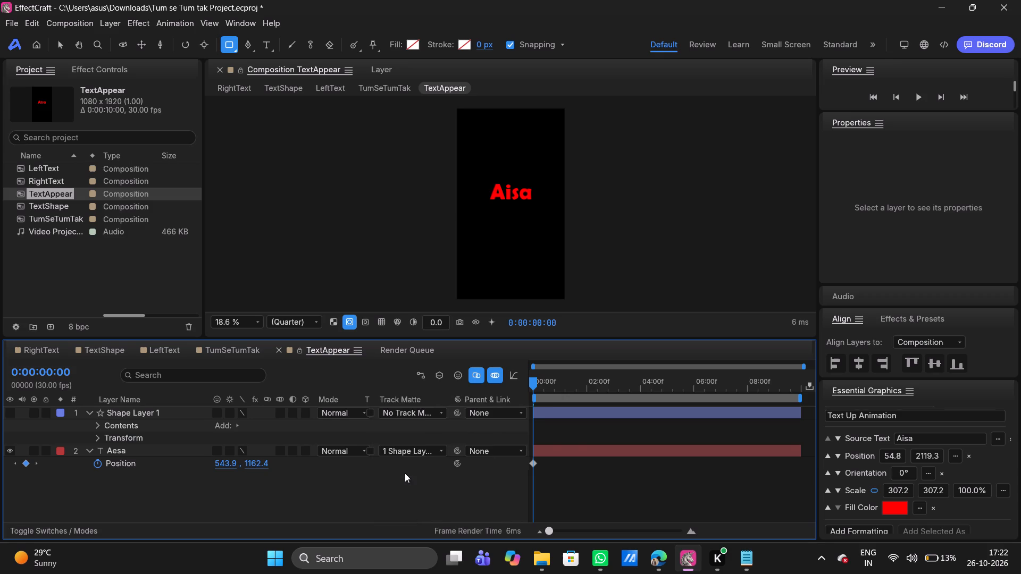
Add a second Position keyframe to the Aesa layer at 0:00:01:08 with the vertical position at 1408.0.
{"action": "left_click", "coordinate": [563, 455]}
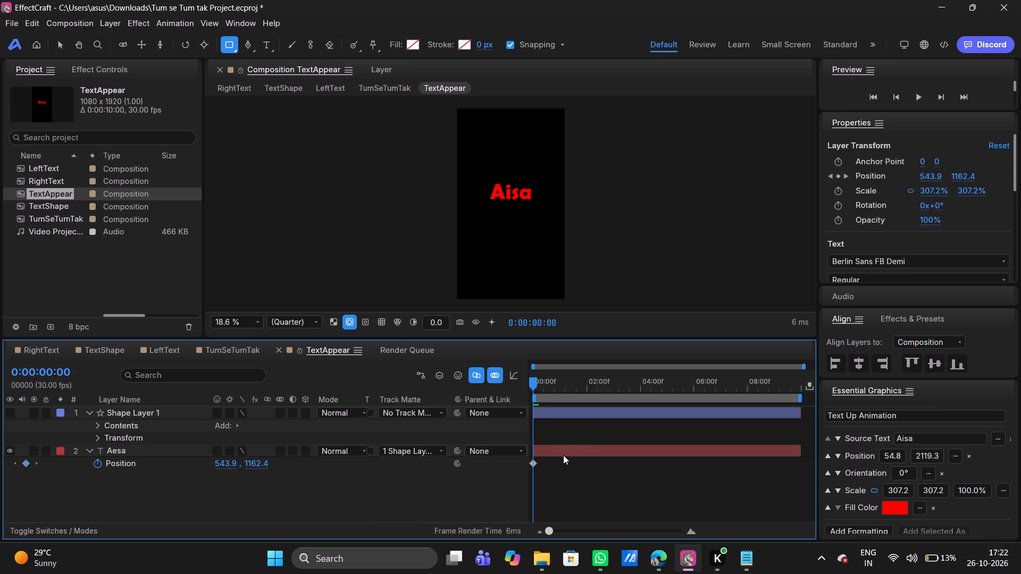
{"action": "left_click_drag", "start_coordinate": [533, 385], "coordinate": [563, 387]}
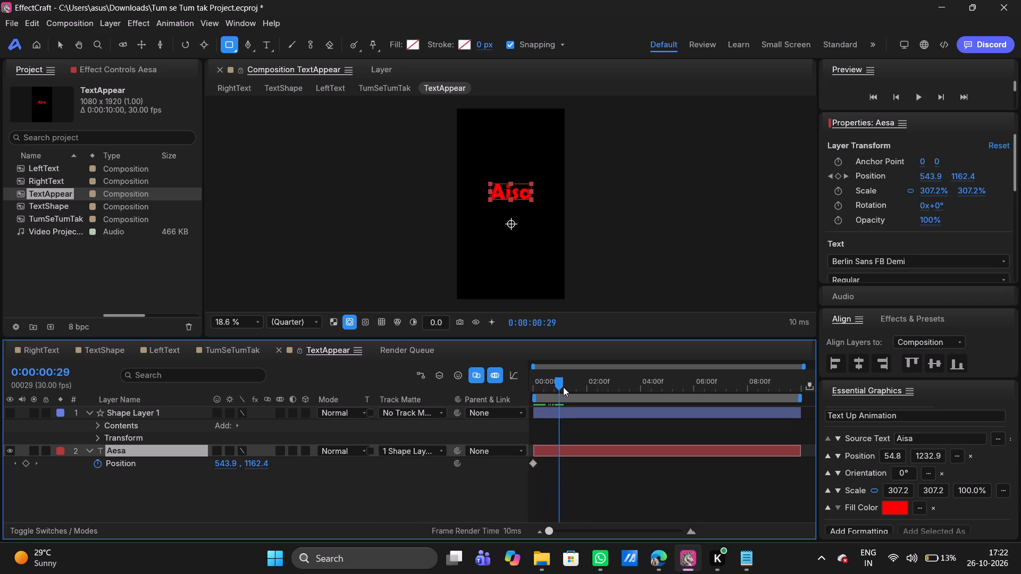
{"action": "left_click_drag", "start_coordinate": [563, 387], "coordinate": [567, 386]}
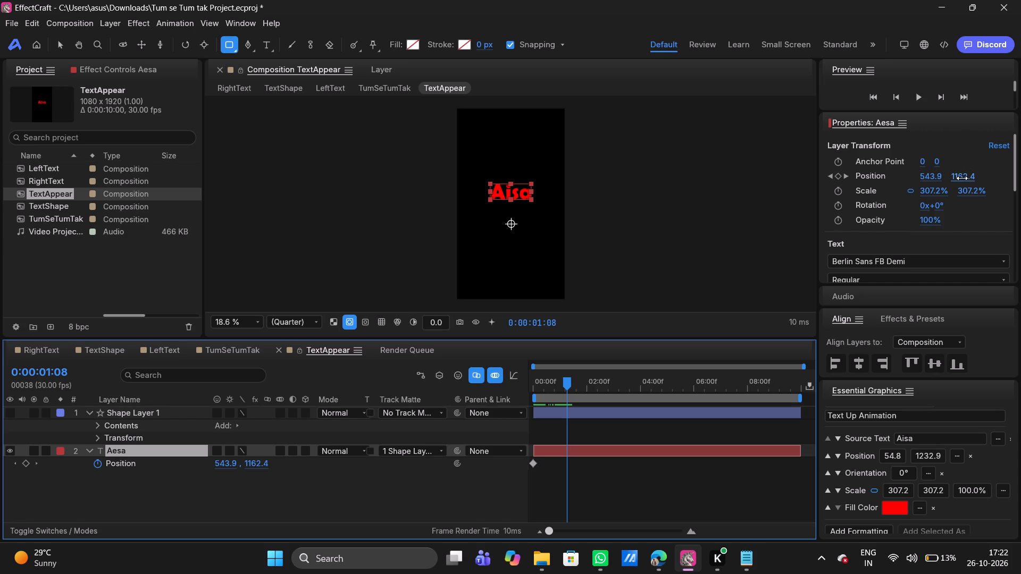
{"action": "left_click_drag", "start_coordinate": [962, 178], "coordinate": [1020, 183]}
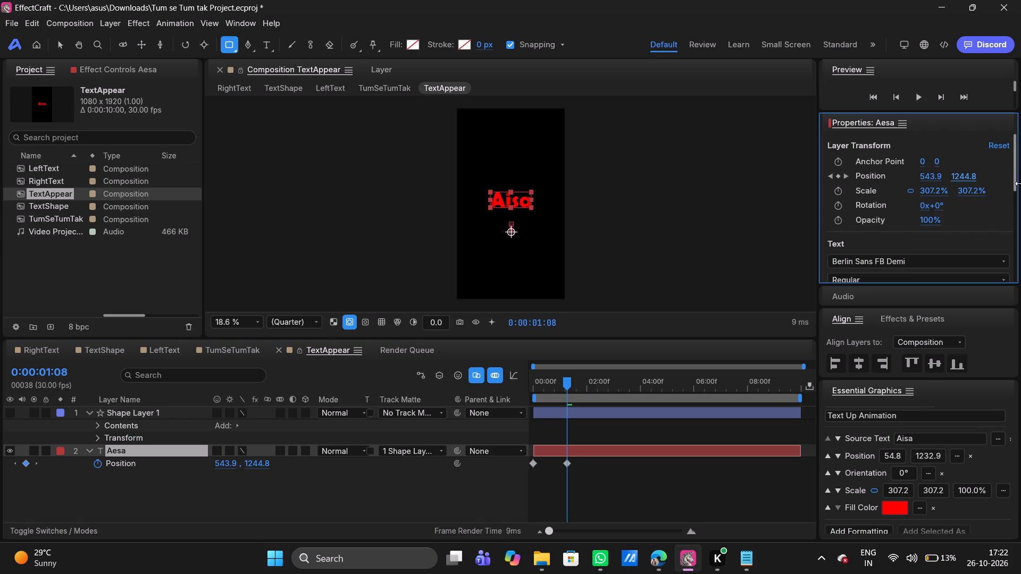
{"action": "left_click_drag", "start_coordinate": [1020, 183], "coordinate": [1020, 174]}
{"action": "left_click_drag", "start_coordinate": [960, 178], "coordinate": [55, 178]}
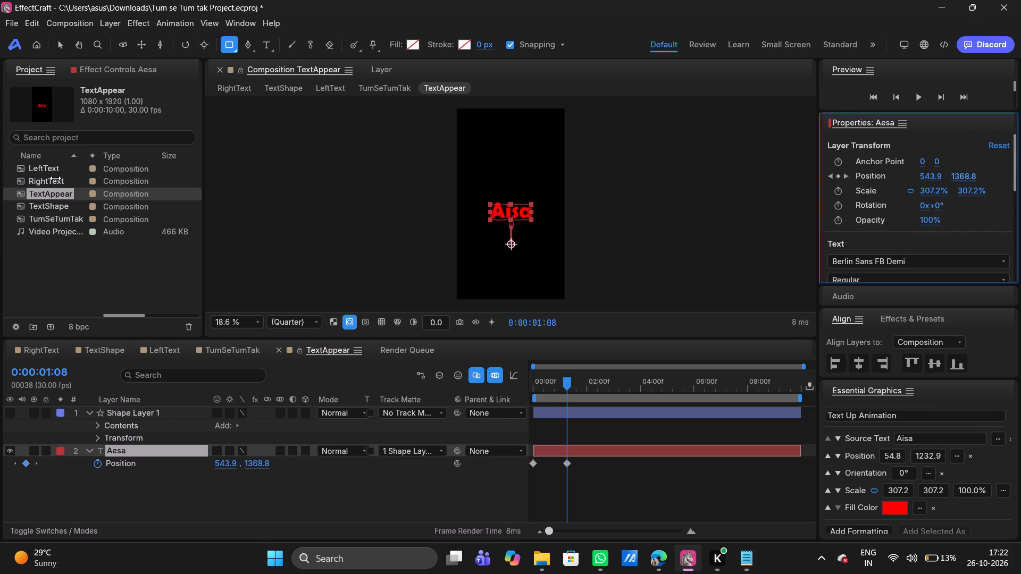
{"action": "left_click_drag", "start_coordinate": [55, 178], "coordinate": [55, 174]}
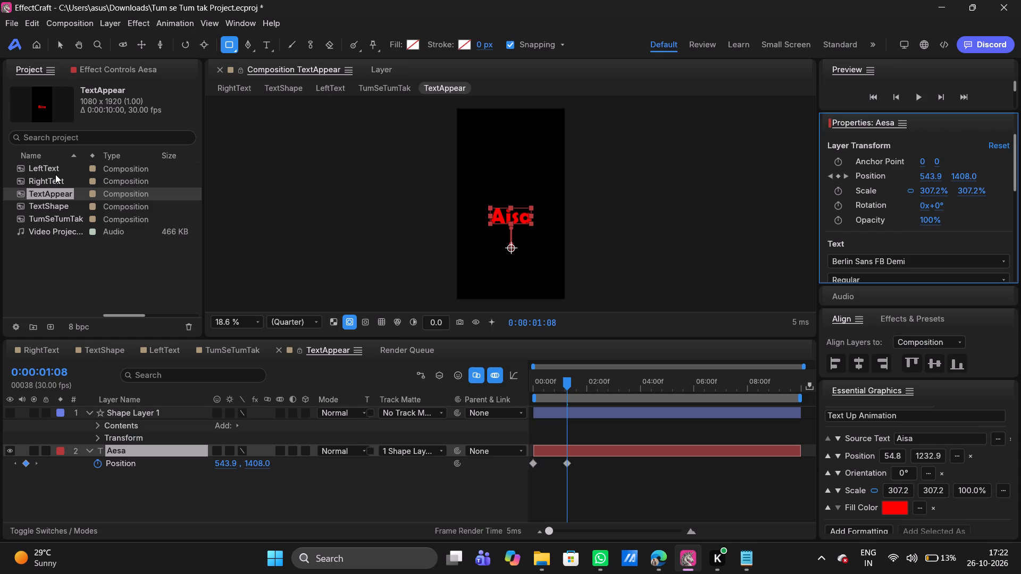
Set the Aesa layer's track matte type to Alpha Matte.
{"action": "left_click", "coordinate": [417, 453]}
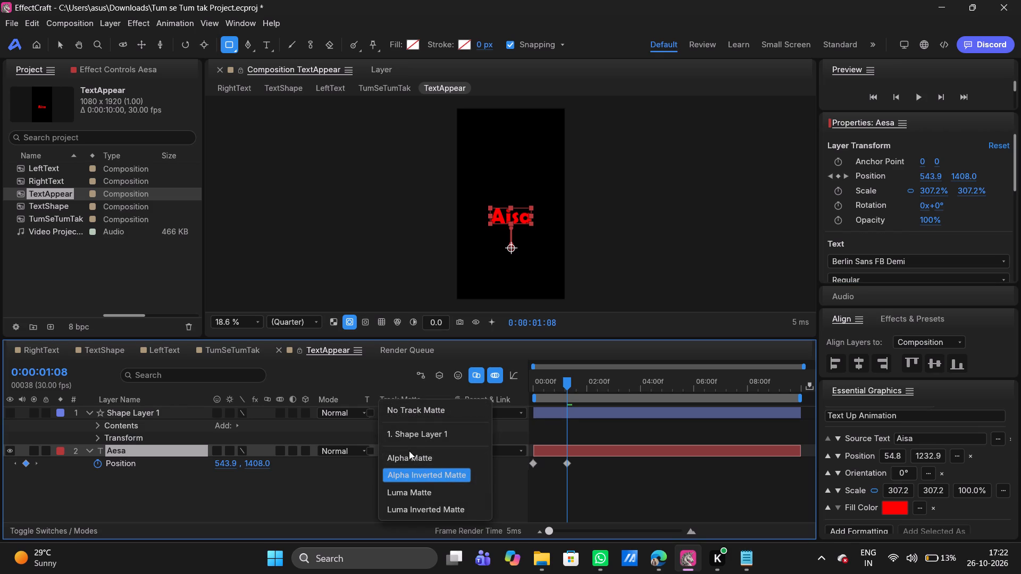
{"action": "left_click", "coordinate": [406, 452]}
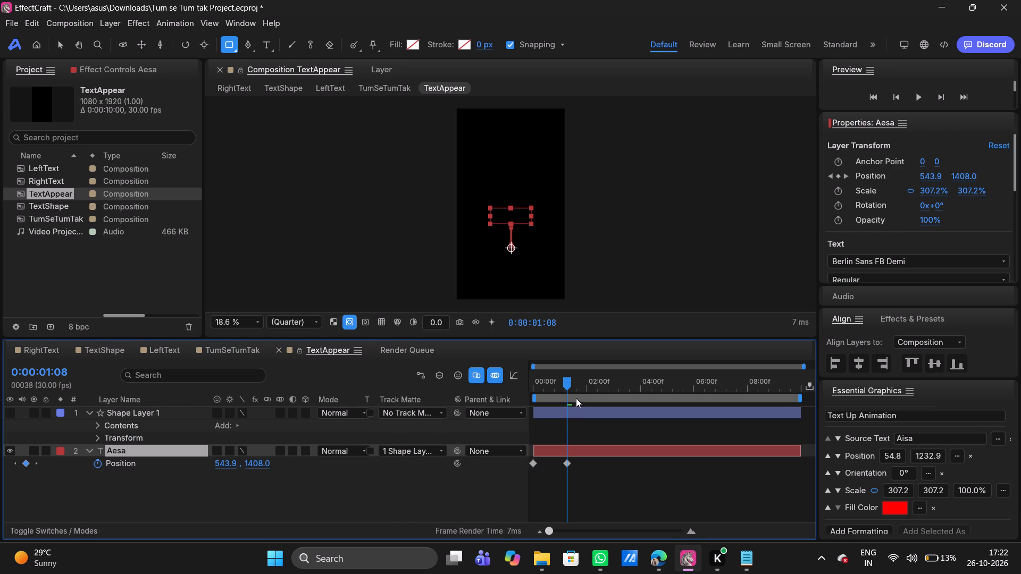
Preview the matted text movement from the start of the TextAppear composition and return the playhead to 0:00.
{"action": "left_click", "coordinate": [560, 412]}
{"action": "left_click_drag", "start_coordinate": [570, 387], "coordinate": [483, 387]}
{"action": "key", "text": "space"}
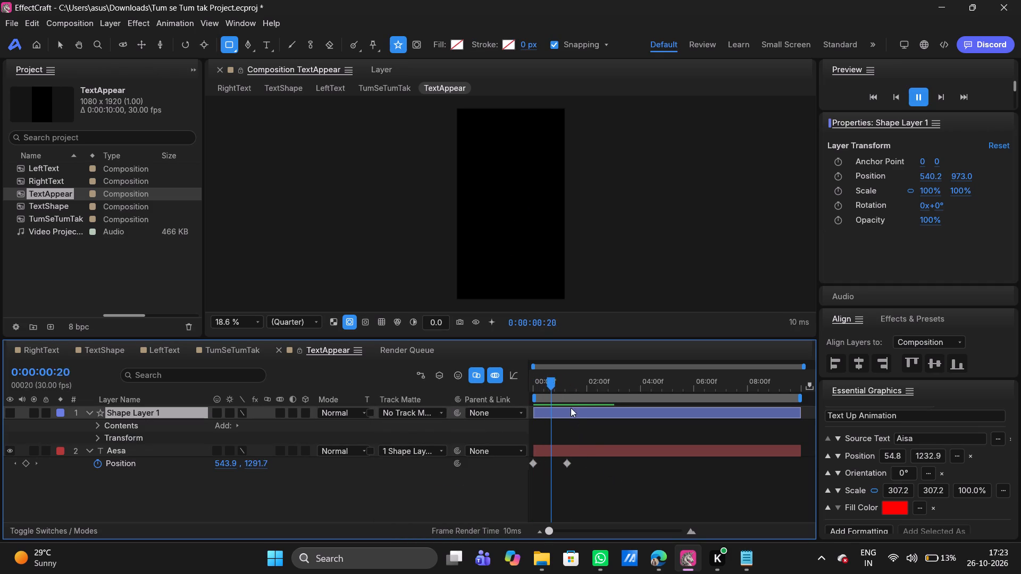
{"action": "left_click_drag", "start_coordinate": [568, 381], "coordinate": [480, 386]}
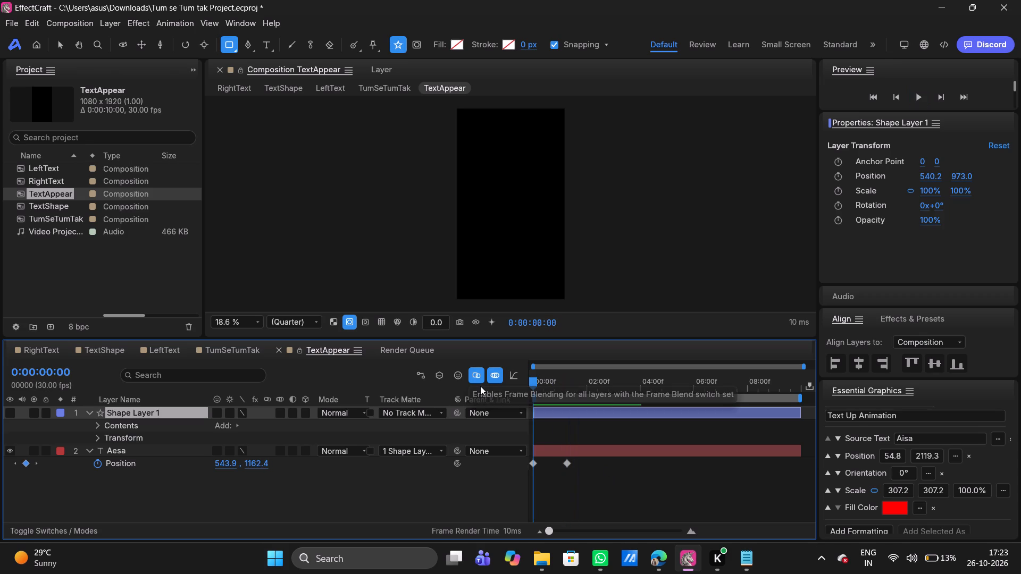
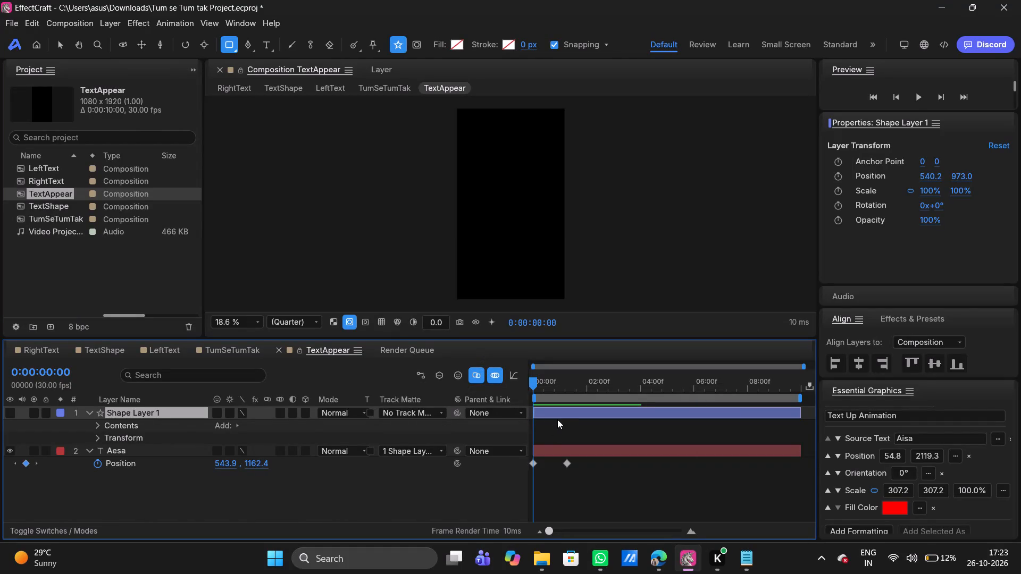
Undo the Aesa layer's Position keyframes, its track matte and the rectangle shape layer above it.
{"action": "left_click", "coordinate": [550, 412]}
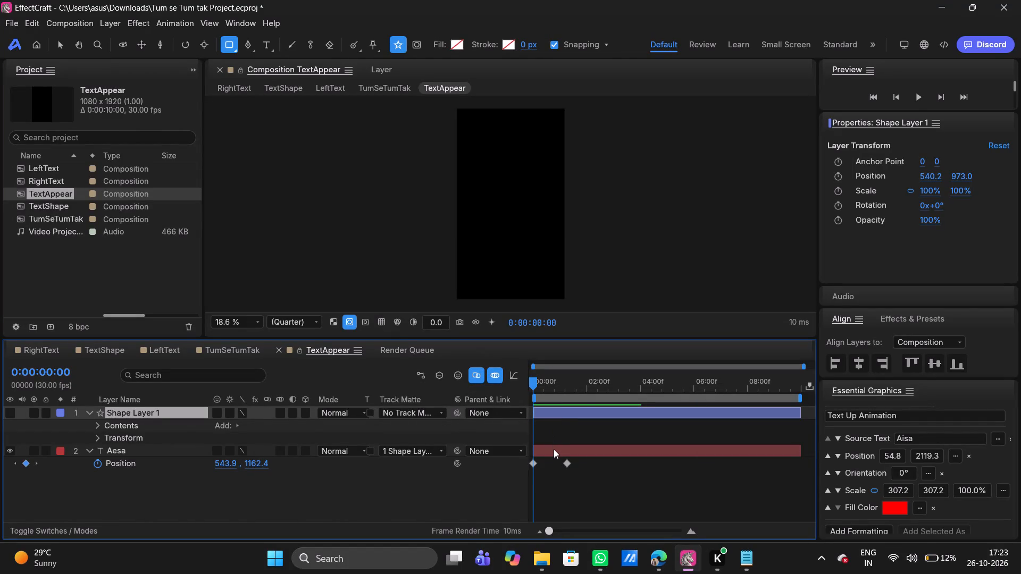
{"action": "left_click", "coordinate": [554, 449]}
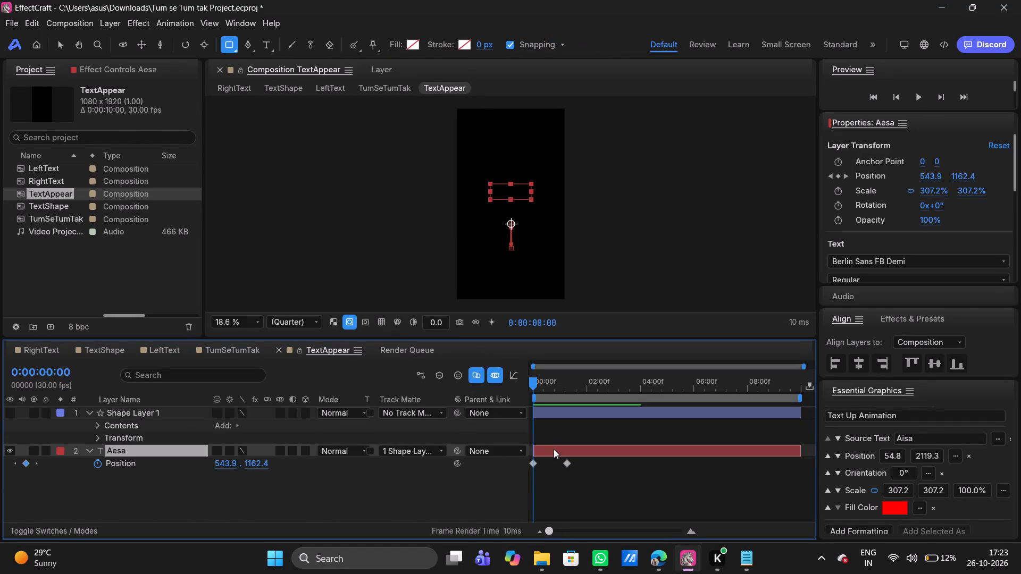
{"action": "key", "text": "ctrl+z"}
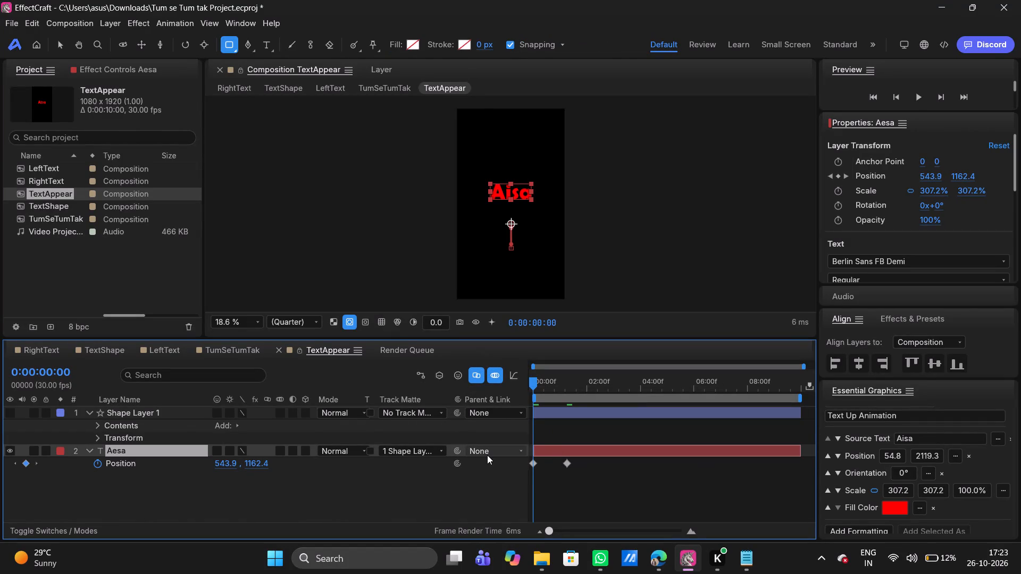
{"action": "key", "text": "ctrl+z"}
{"action": "key", "text": "ctrl+z"}
{"action": "key", "text": "ctrl+z"}
{"action": "key", "text": "ctrl+z"}
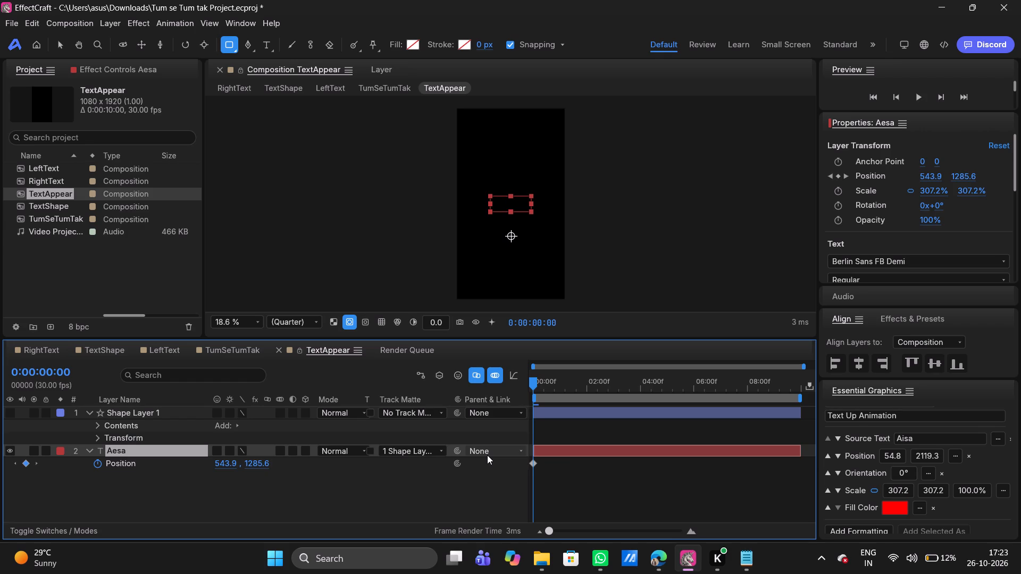
{"action": "key", "text": "ctrl+z"}
{"action": "key", "text": "ctrl+z"}
{"action": "key", "text": "ctrl+z"}
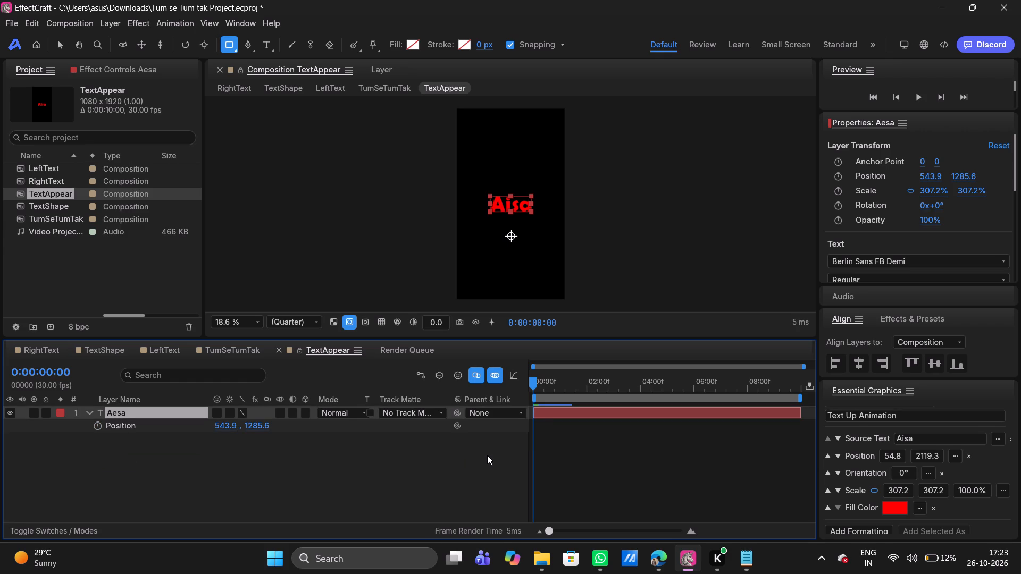
{"action": "left_click", "coordinate": [382, 489]}
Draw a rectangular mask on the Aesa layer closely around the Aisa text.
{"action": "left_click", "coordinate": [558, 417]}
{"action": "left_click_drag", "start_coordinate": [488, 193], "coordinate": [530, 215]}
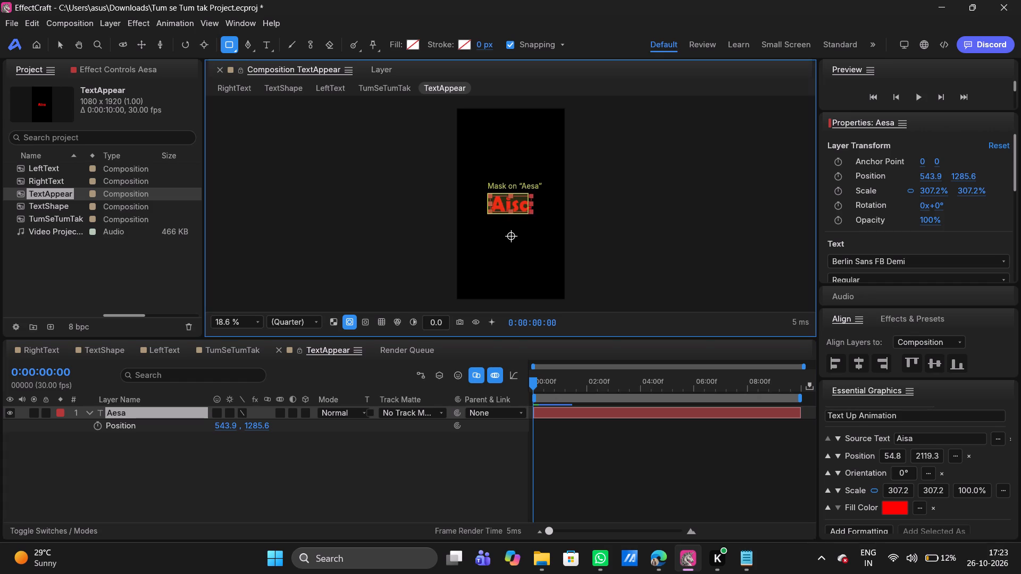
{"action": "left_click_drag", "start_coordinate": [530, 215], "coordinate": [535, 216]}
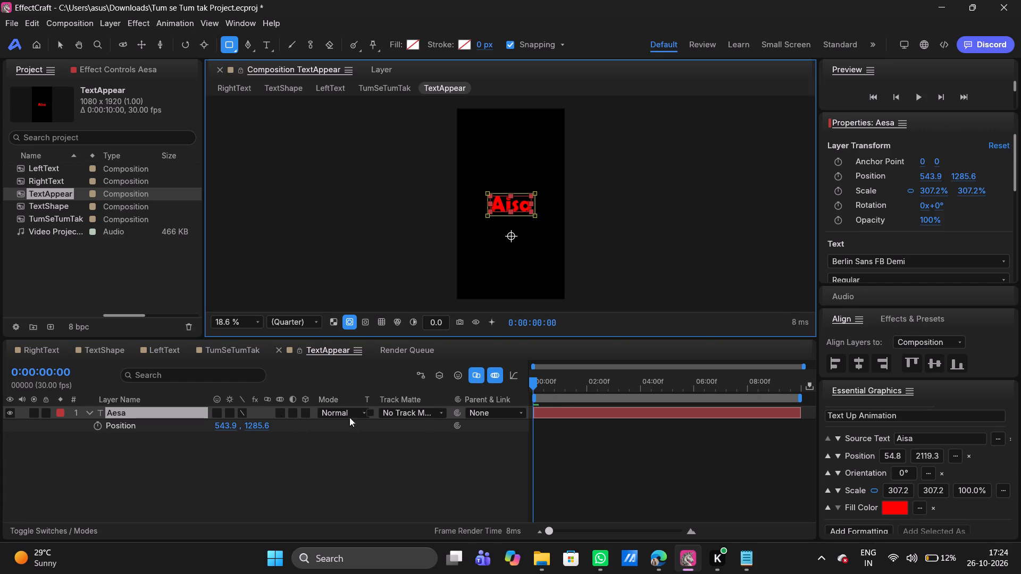
Examine the Aesa layer's track matte options and the mode choices of its new mask.
{"action": "left_click", "coordinate": [421, 408]}
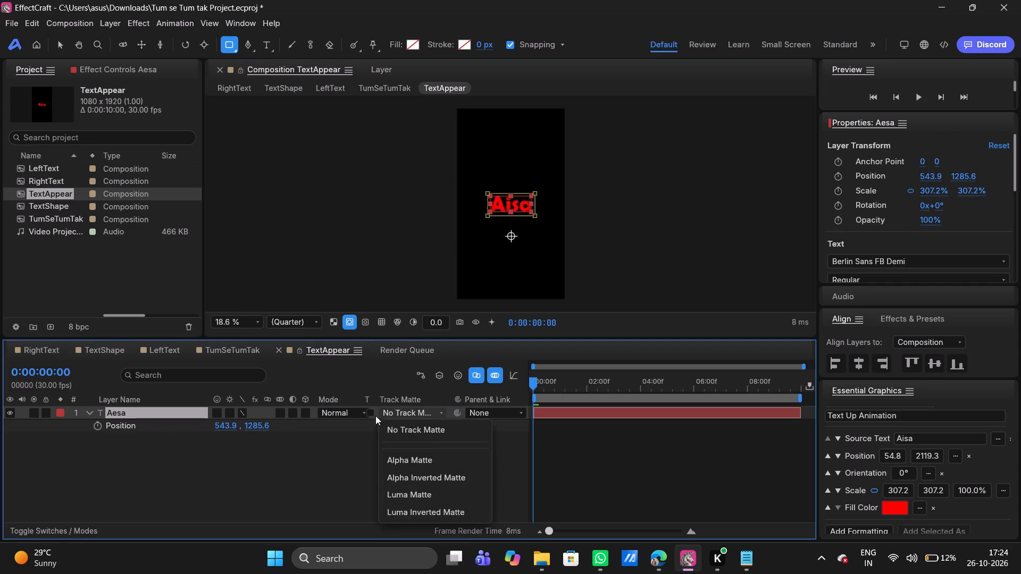
{"action": "left_click", "coordinate": [44, 530]}
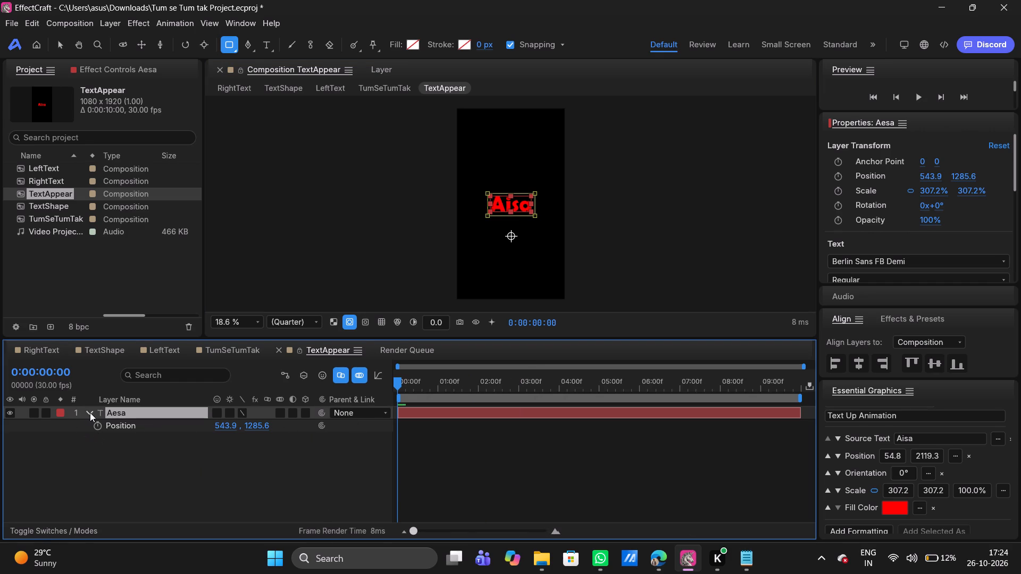
{"action": "left_click", "coordinate": [91, 412]}
{"action": "left_click", "coordinate": [91, 412]}
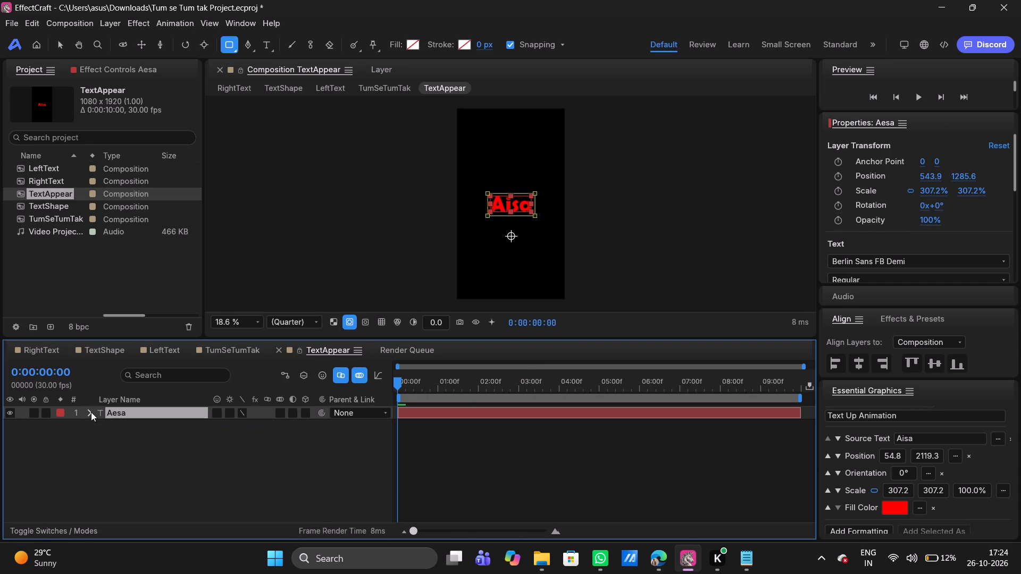
{"action": "left_click", "coordinate": [97, 439]}
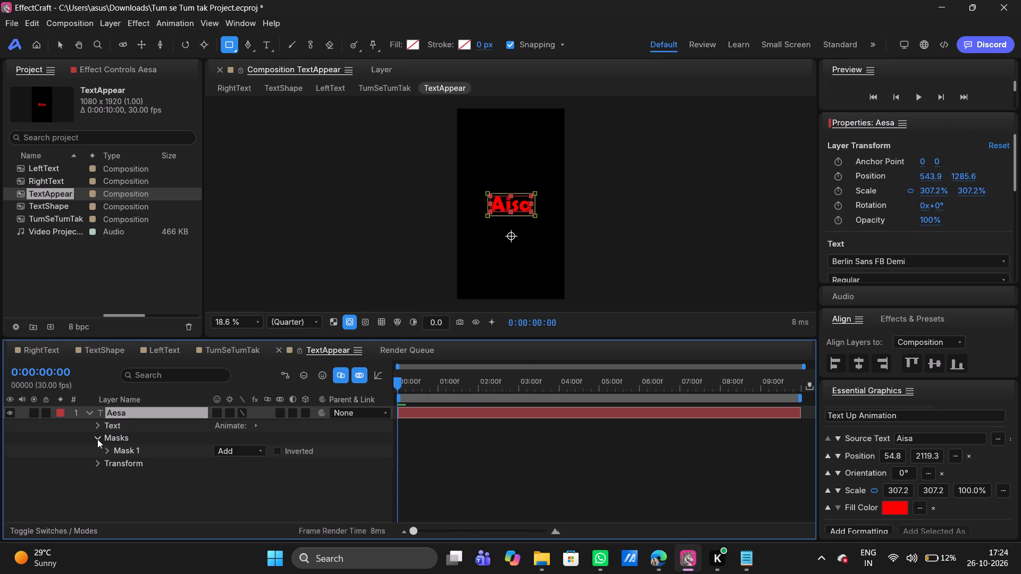
{"action": "left_click", "coordinate": [239, 447]}
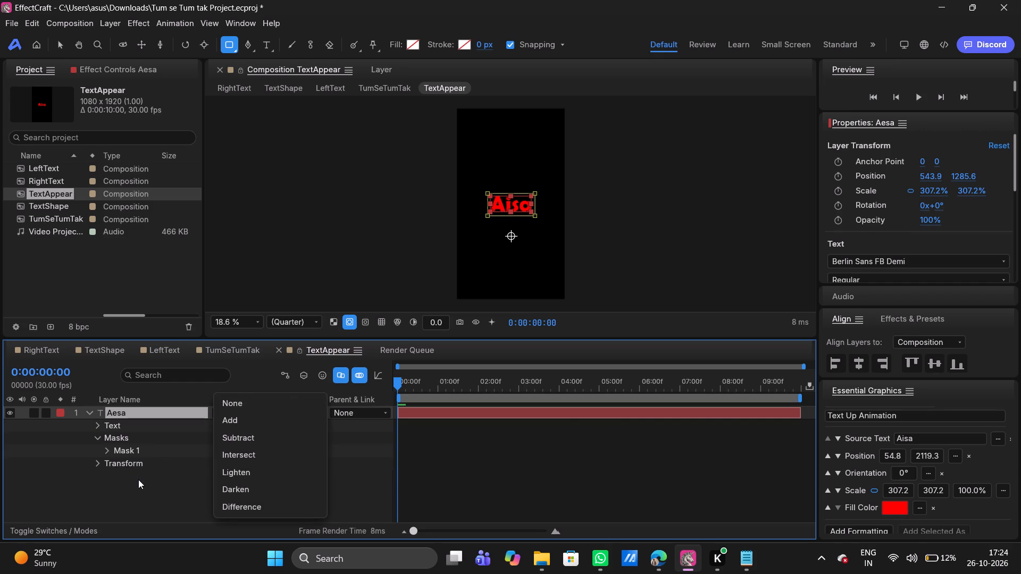
{"action": "left_click", "coordinate": [96, 438]}
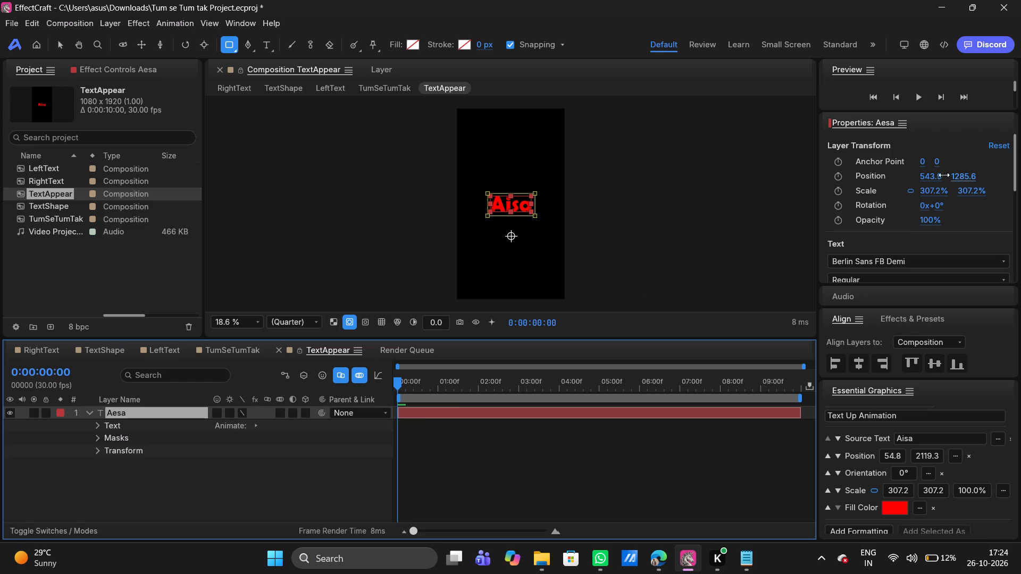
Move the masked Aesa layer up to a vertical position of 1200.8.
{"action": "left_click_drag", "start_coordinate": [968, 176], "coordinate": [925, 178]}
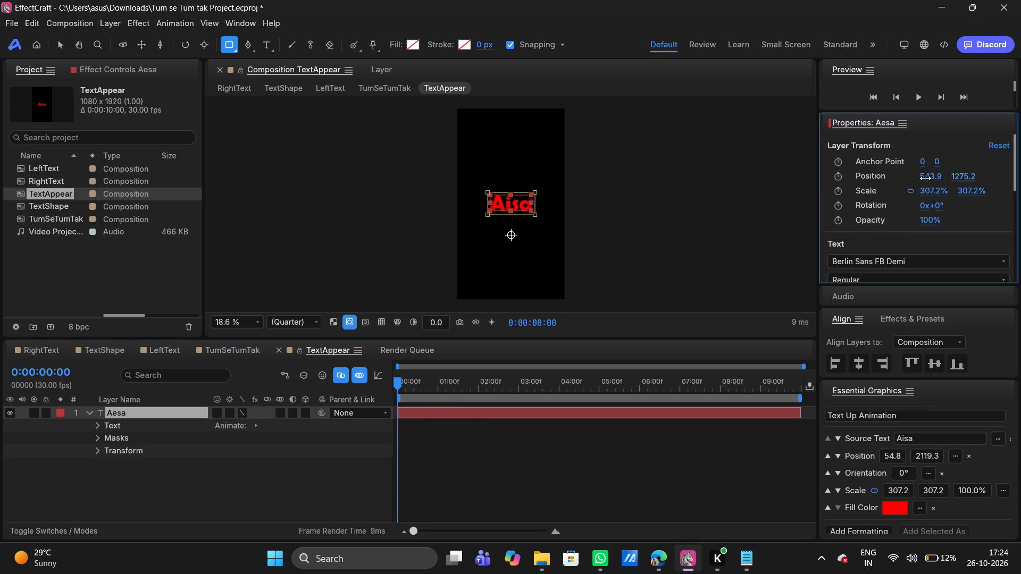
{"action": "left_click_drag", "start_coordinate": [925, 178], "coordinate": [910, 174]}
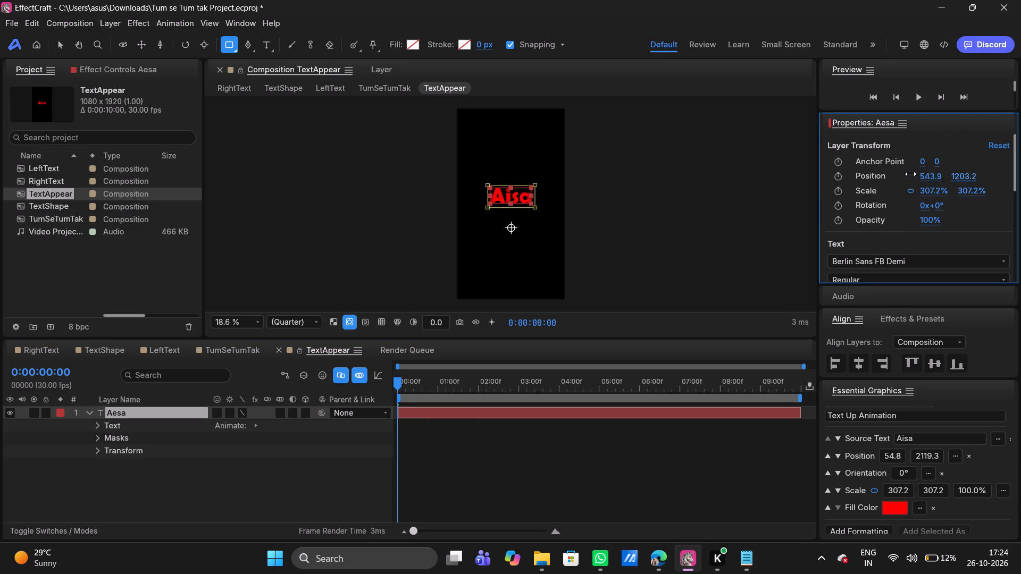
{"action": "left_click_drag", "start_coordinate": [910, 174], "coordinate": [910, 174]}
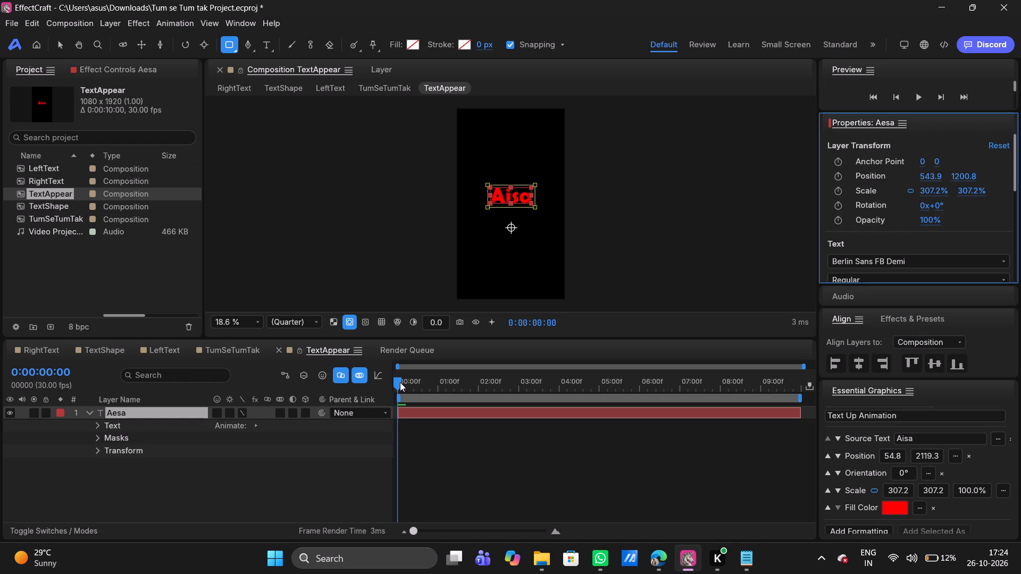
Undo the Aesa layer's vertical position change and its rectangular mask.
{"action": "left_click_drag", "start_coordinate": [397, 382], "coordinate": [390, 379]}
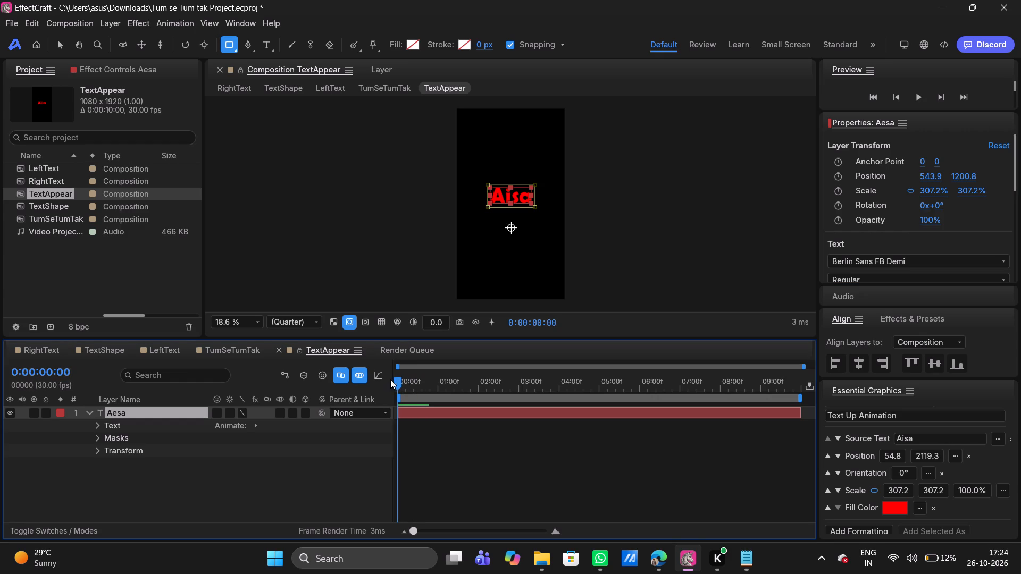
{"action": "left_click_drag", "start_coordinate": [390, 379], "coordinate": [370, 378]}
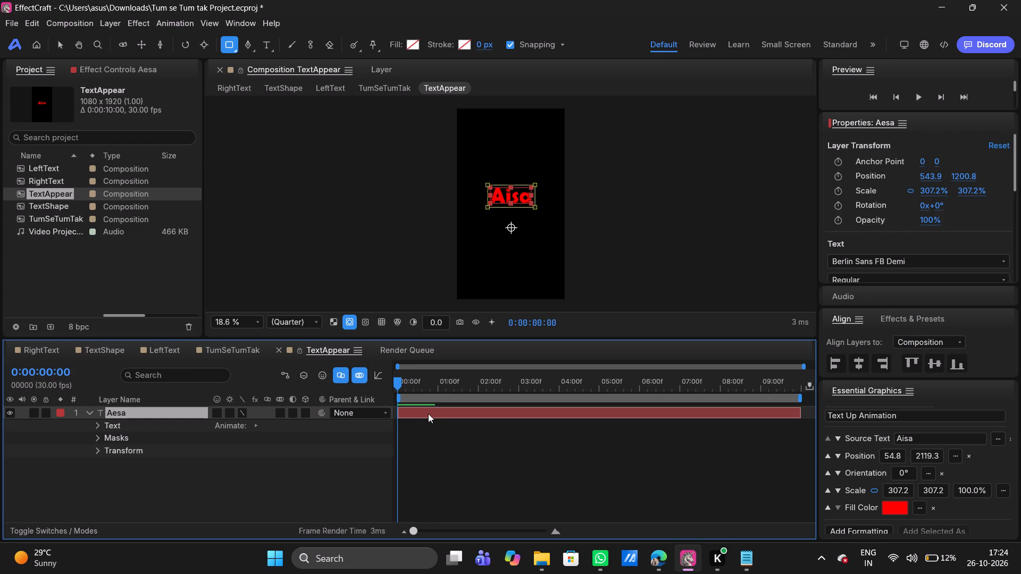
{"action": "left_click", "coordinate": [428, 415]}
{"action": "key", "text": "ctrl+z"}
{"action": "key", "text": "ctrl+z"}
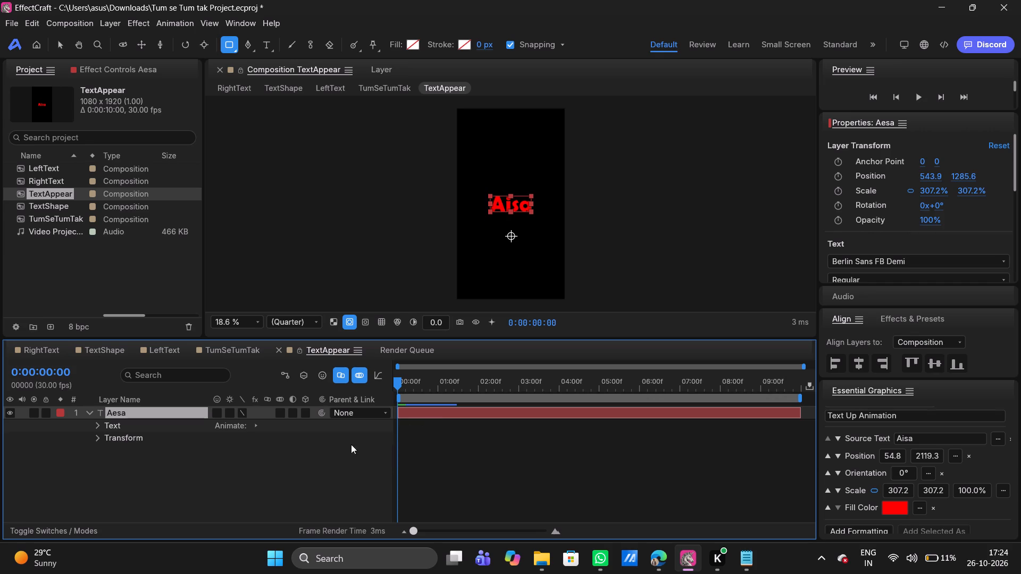
With no layer selected, draw a rectangle shape with a solid blue fill covering the Aisa text, centred at about 540, 957.
{"action": "left_click", "coordinate": [281, 468]}
{"action": "left_click", "coordinate": [441, 415]}
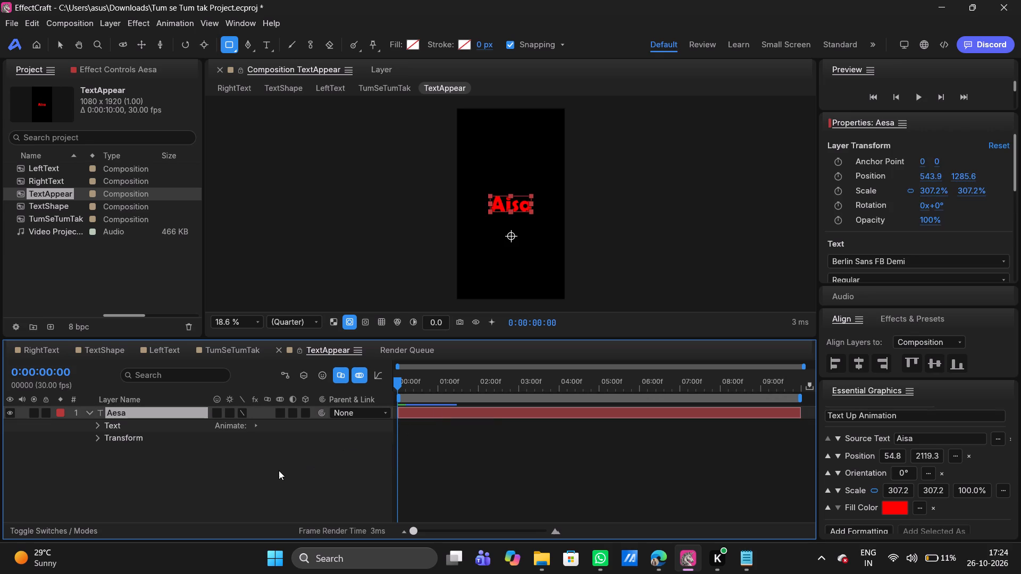
{"action": "left_click", "coordinate": [275, 470]}
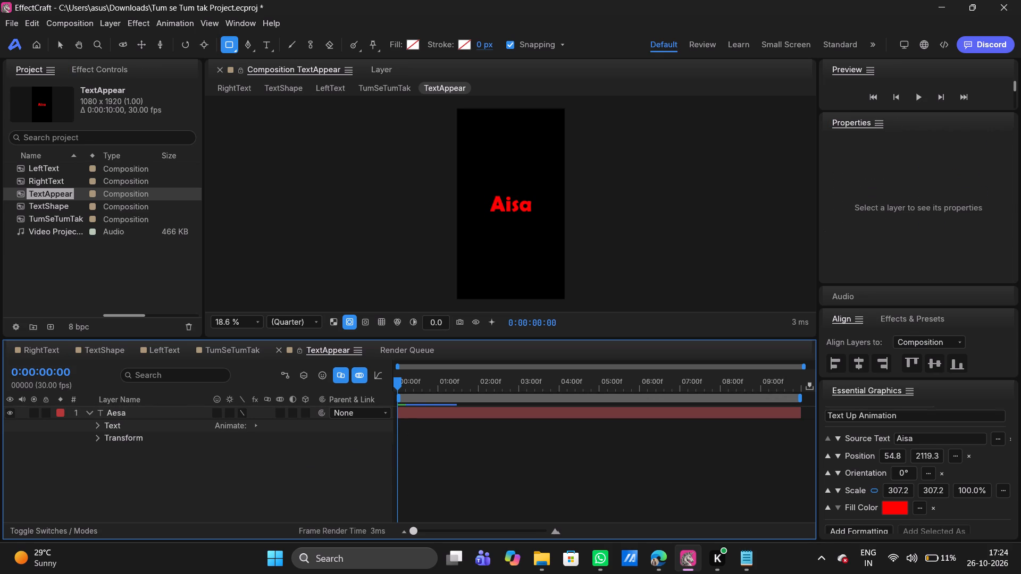
{"action": "left_click", "coordinate": [415, 45]}
{"action": "left_click", "coordinate": [418, 79]}
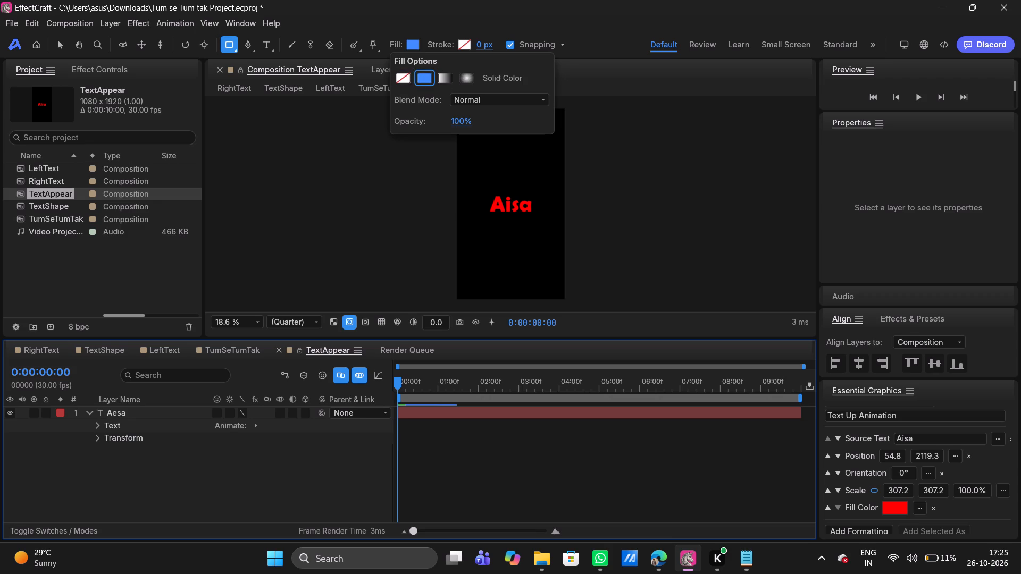
{"action": "left_click", "coordinate": [374, 168]}
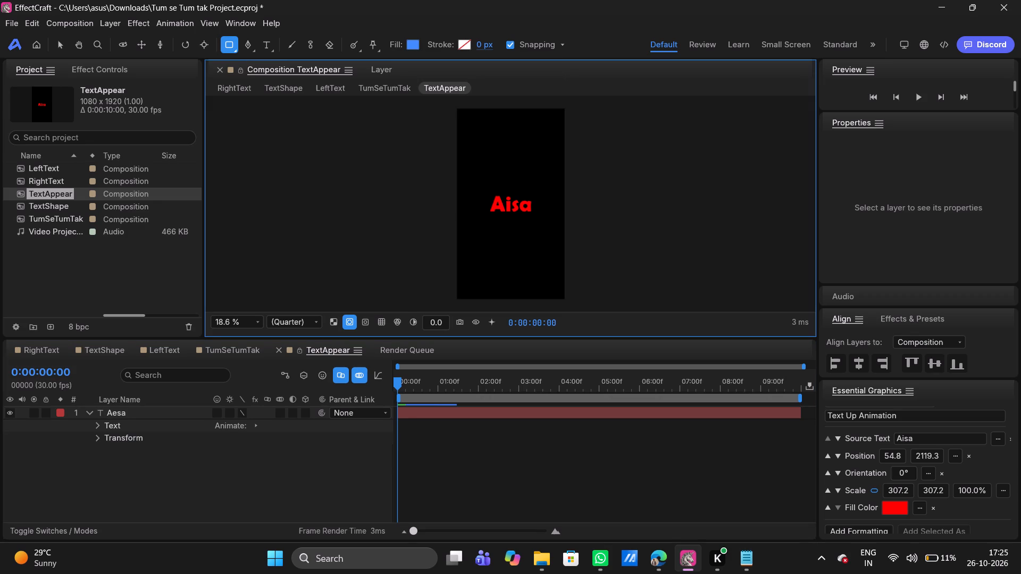
{"action": "left_click_drag", "start_coordinate": [485, 194], "coordinate": [537, 214]}
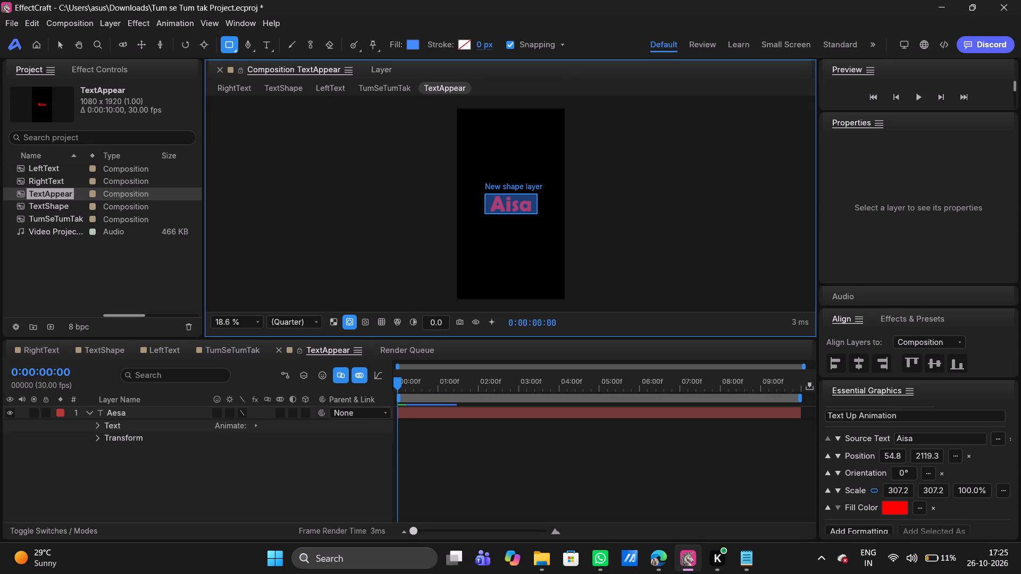
{"action": "left_click_drag", "start_coordinate": [537, 214], "coordinate": [538, 213]}
{"action": "left_click_drag", "start_coordinate": [538, 213], "coordinate": [537, 213]}
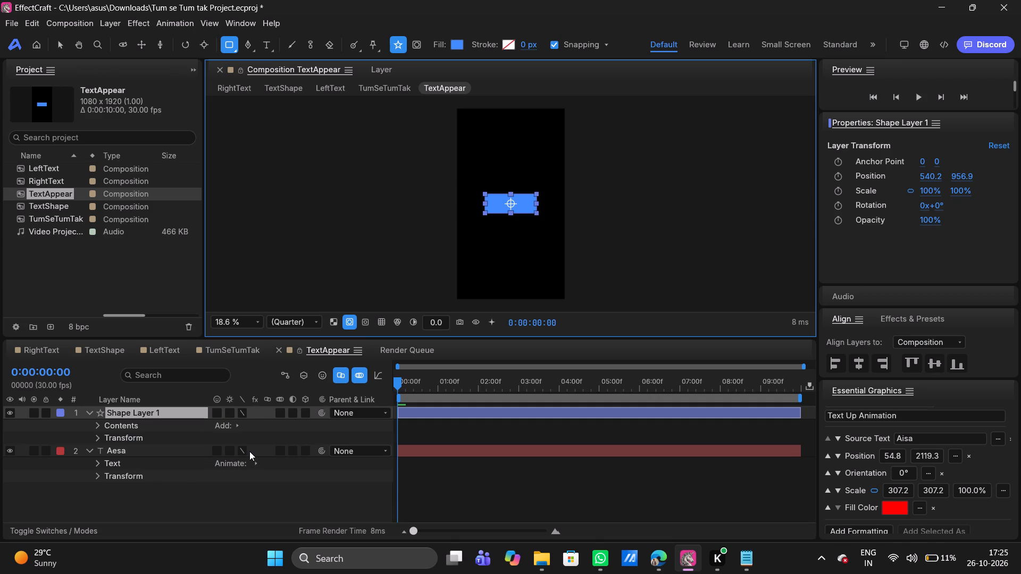
Set a starting Position keyframe on the Aesa layer at 0:00:00:00.
{"action": "left_click", "coordinate": [138, 451]}
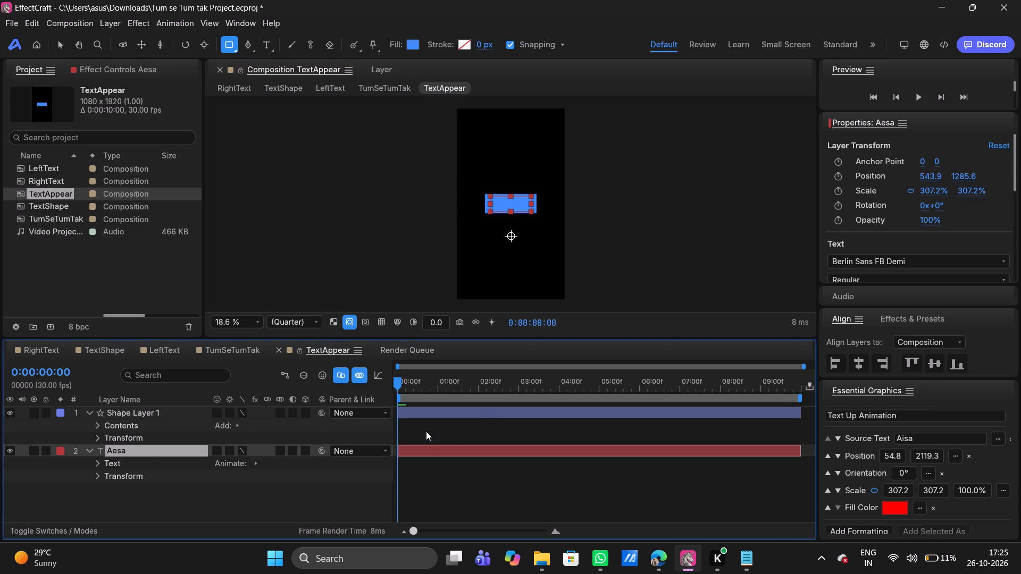
{"action": "left_click", "coordinate": [838, 178]}
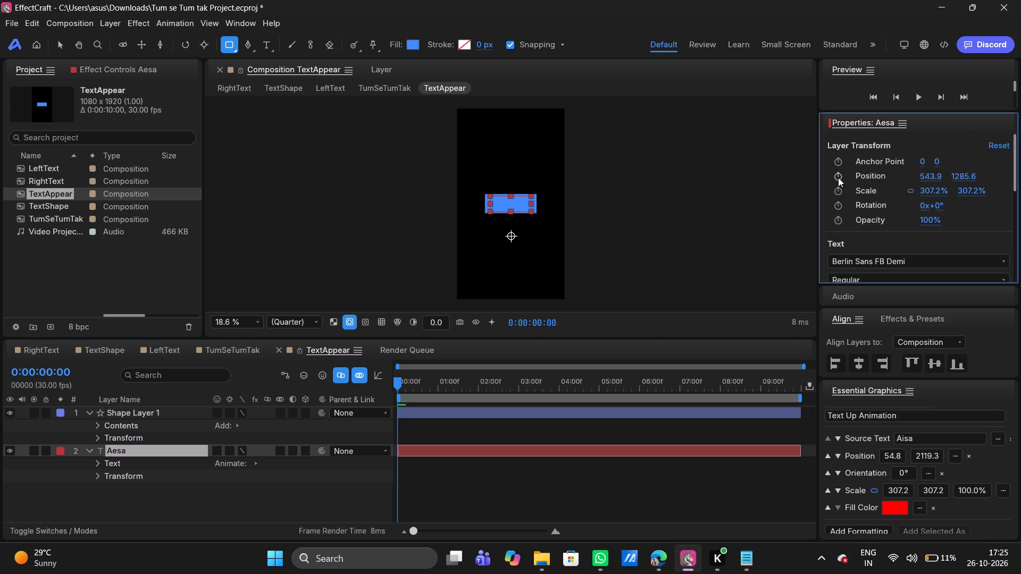
Add a second Position keyframe on the Aesa layer at 0:00:01:08 with the vertical position at 1460.0.
{"action": "left_click_drag", "start_coordinate": [397, 383], "coordinate": [409, 383]}
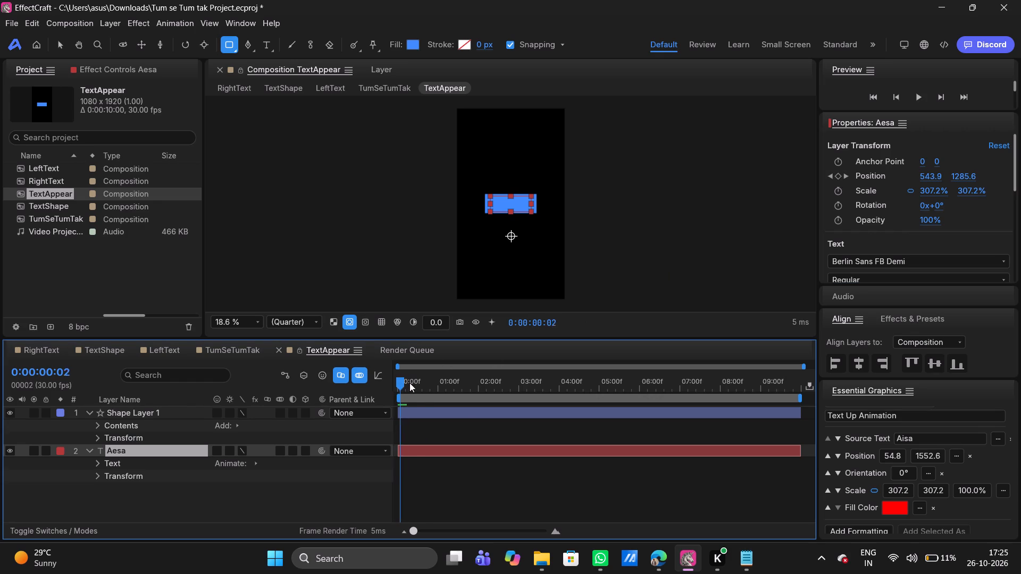
{"action": "left_click_drag", "start_coordinate": [409, 383], "coordinate": [432, 383]}
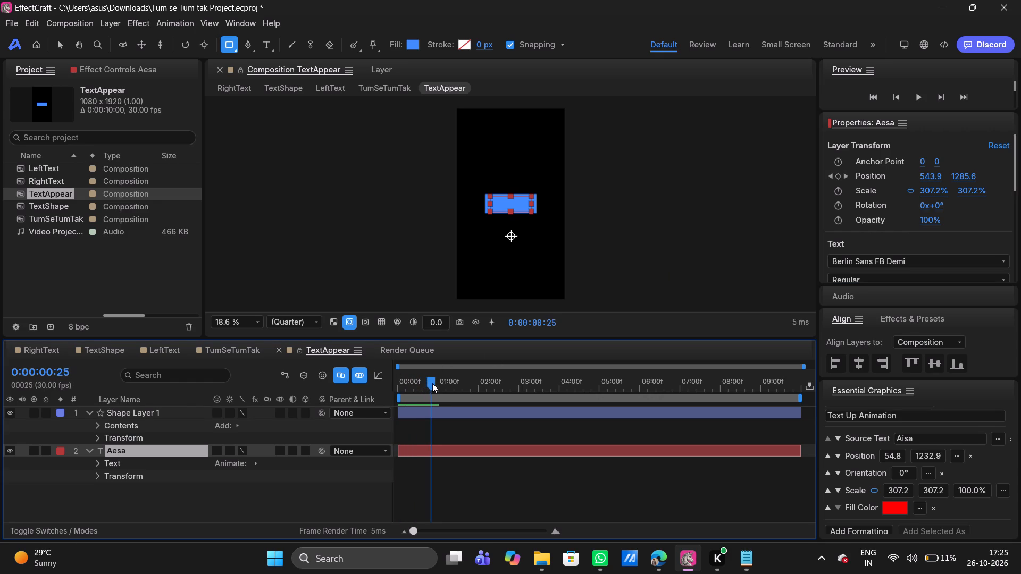
{"action": "left_click_drag", "start_coordinate": [432, 383], "coordinate": [432, 383]}
{"action": "left_click_drag", "start_coordinate": [432, 383], "coordinate": [450, 381]}
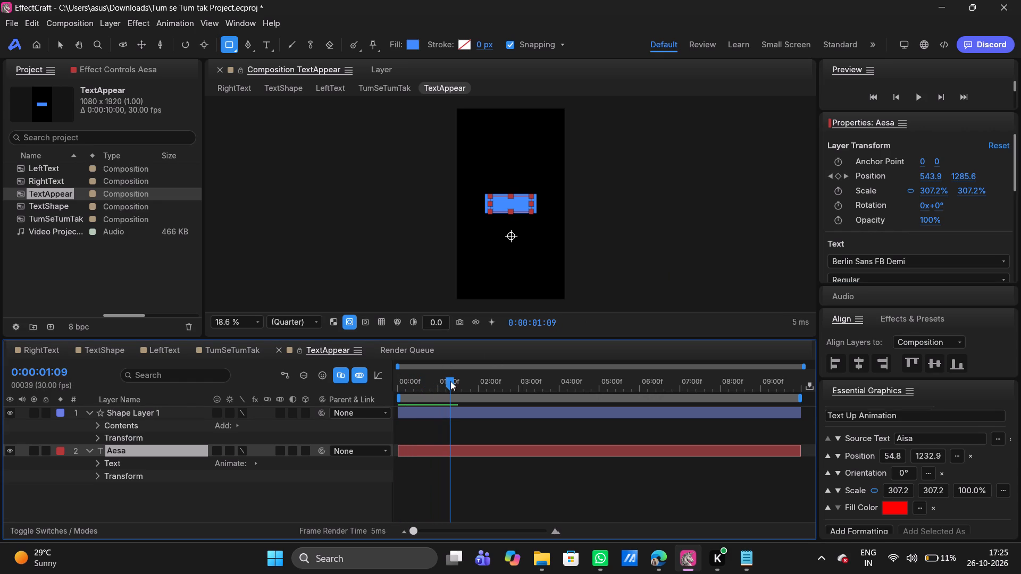
{"action": "left_click_drag", "start_coordinate": [450, 381], "coordinate": [448, 382]}
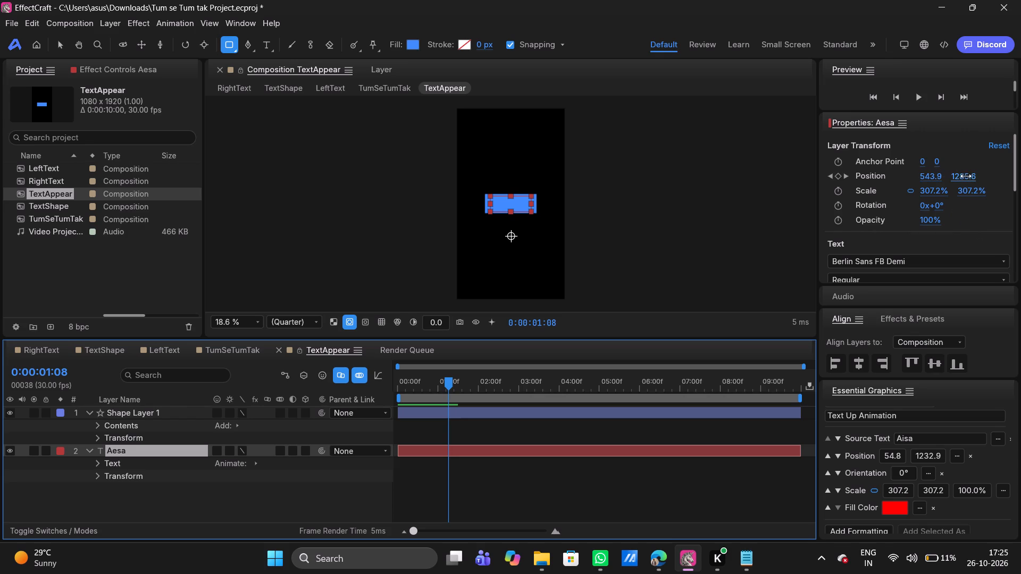
{"action": "left_click_drag", "start_coordinate": [965, 175], "coordinate": [70, 171]}
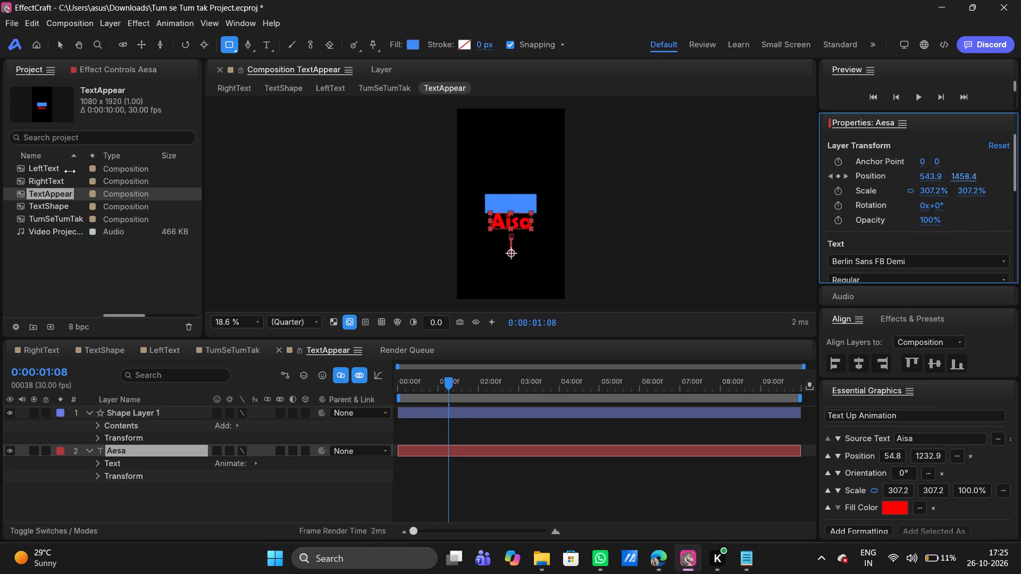
{"action": "left_click_drag", "start_coordinate": [70, 171], "coordinate": [71, 172]}
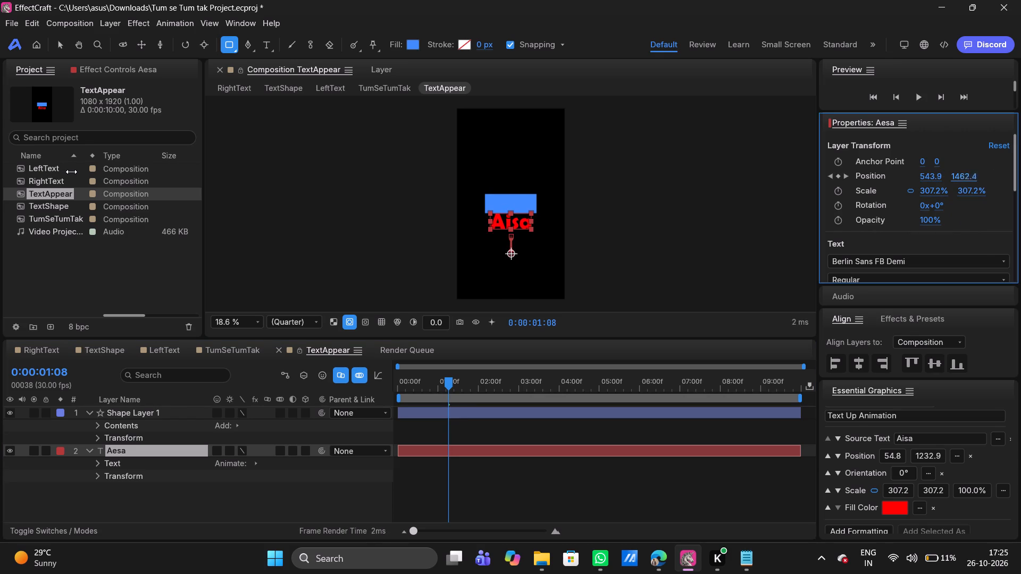
{"action": "left_click_drag", "start_coordinate": [71, 172], "coordinate": [69, 171]}
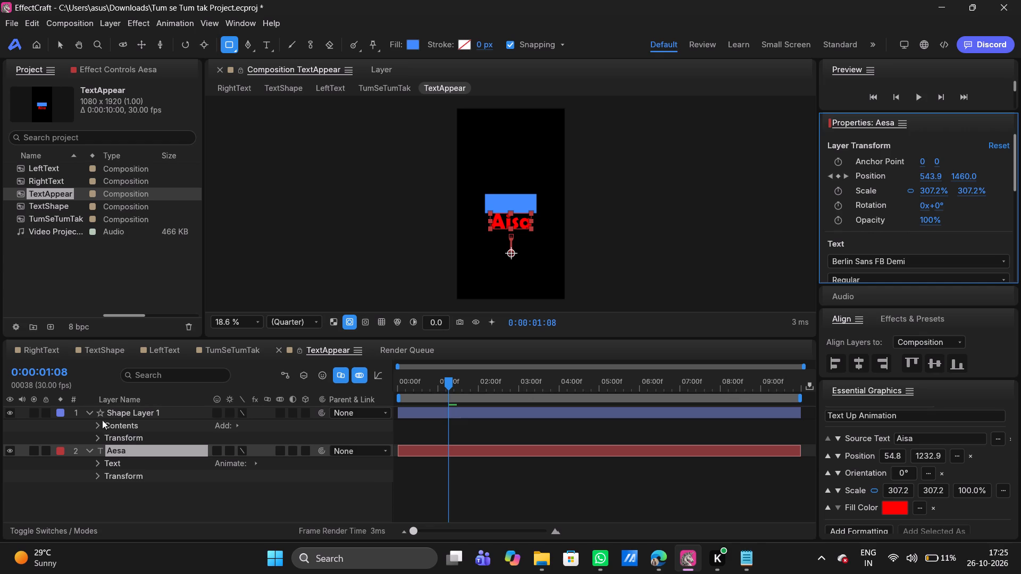
{"action": "left_click", "coordinate": [340, 489]}
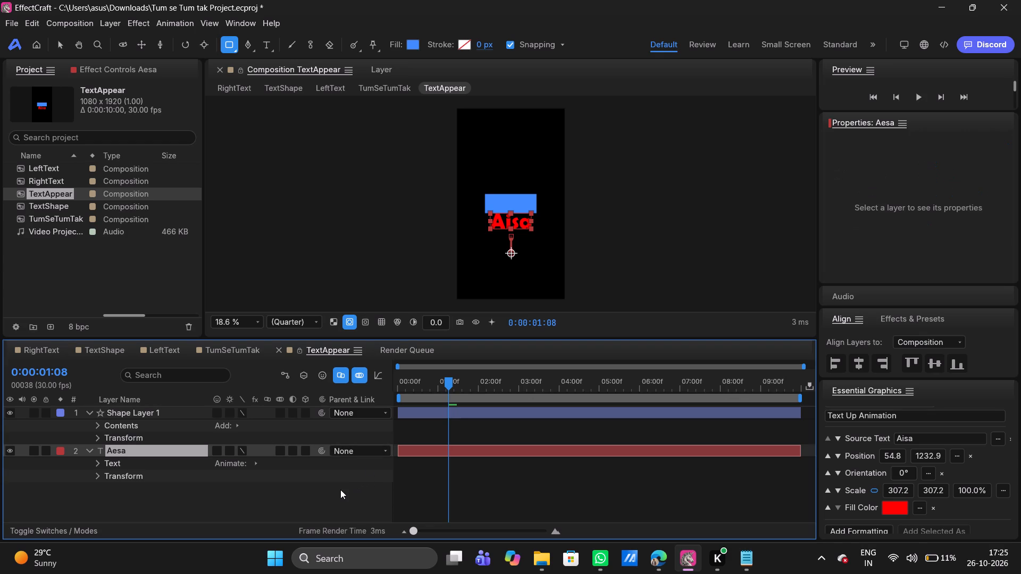
Use Shape Layer 1 as the Aesa layer's track matte, set to Alpha Inverted Matte.
{"action": "left_click", "coordinate": [155, 450]}
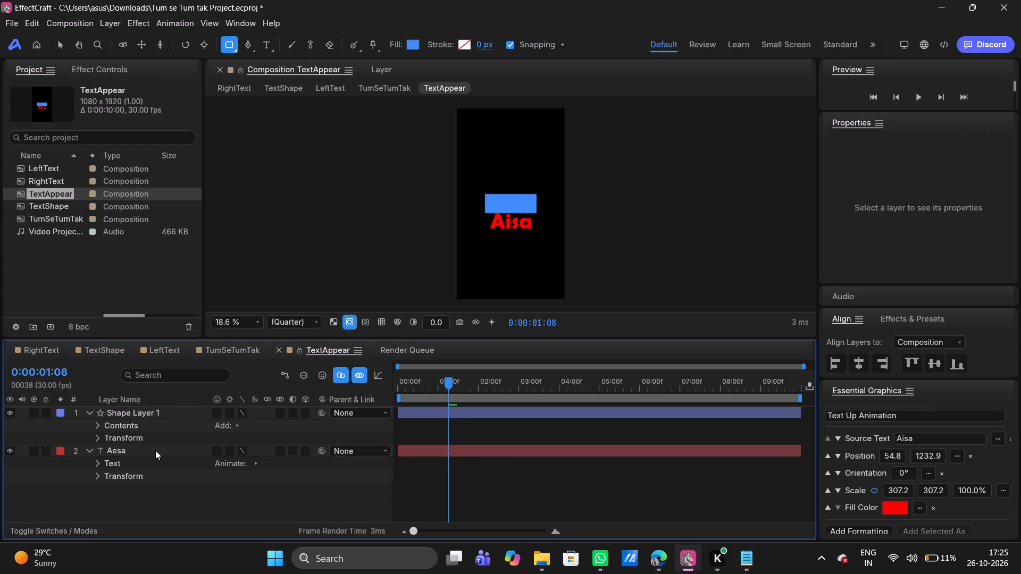
{"action": "left_click", "coordinate": [52, 529]}
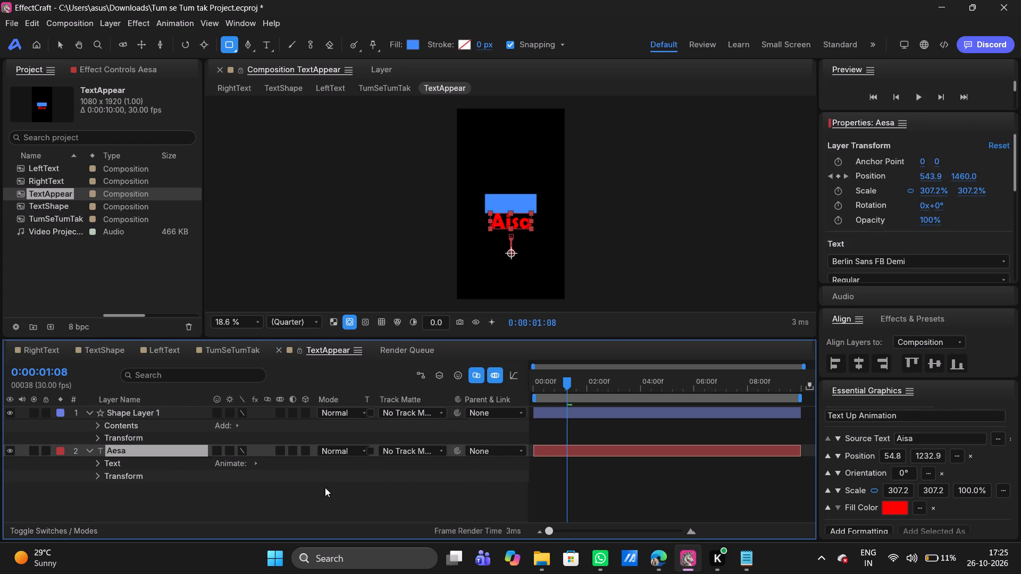
{"action": "left_click", "coordinate": [396, 447]}
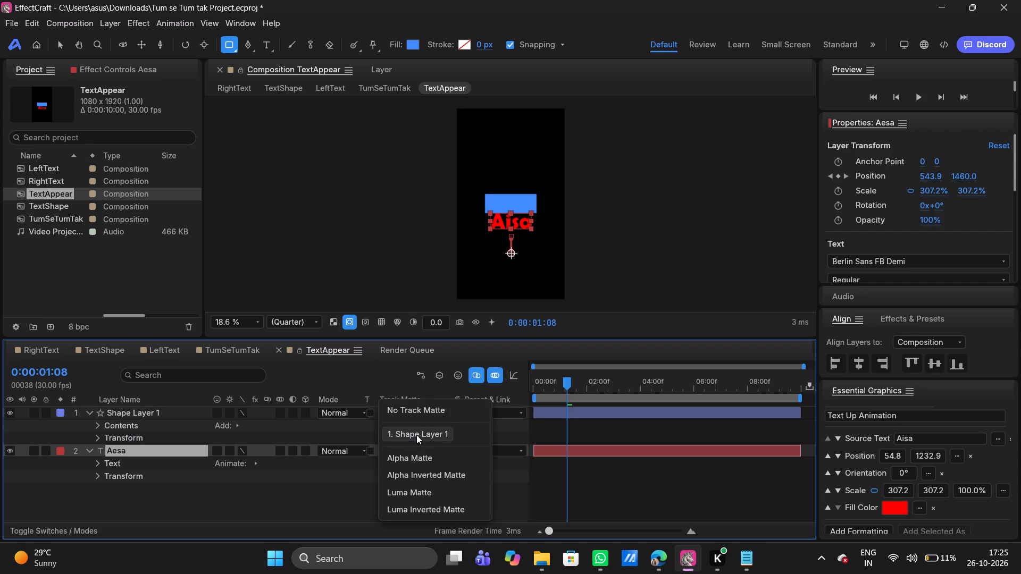
{"action": "left_click", "coordinate": [416, 435]}
{"action": "left_click", "coordinate": [406, 451]}
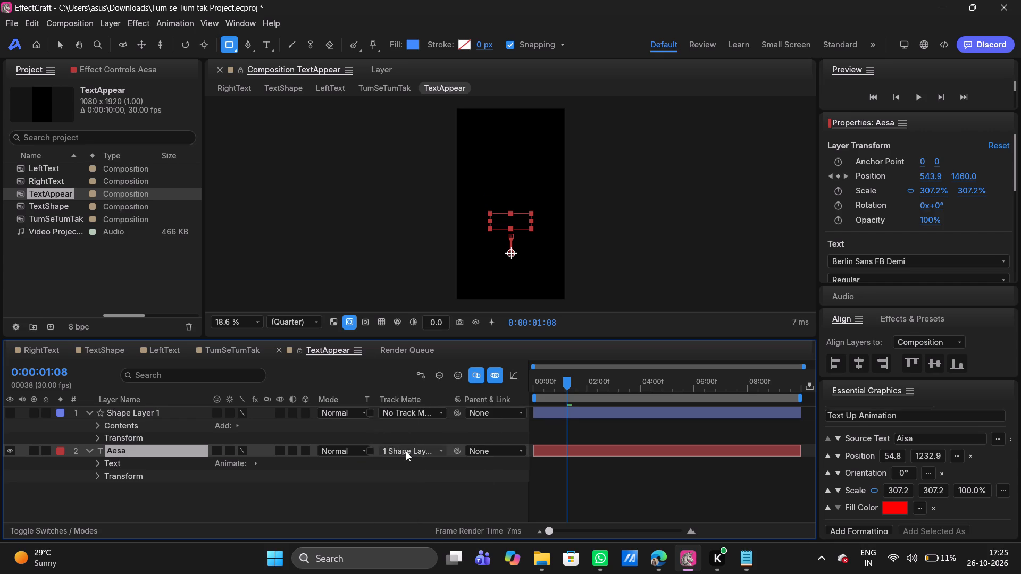
{"action": "left_click", "coordinate": [405, 472]}
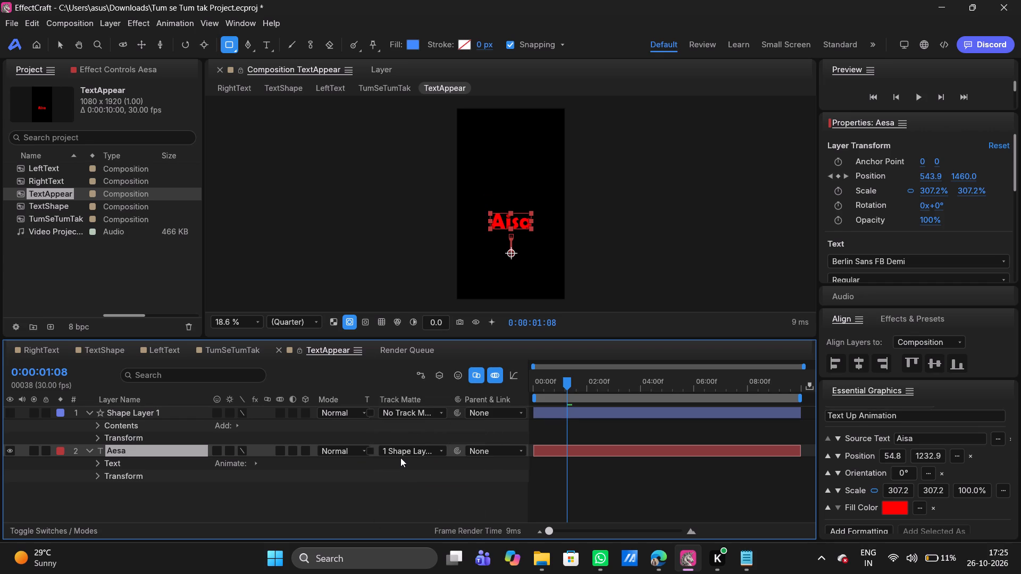
{"action": "left_click", "coordinate": [416, 450]}
{"action": "left_click", "coordinate": [355, 491]}
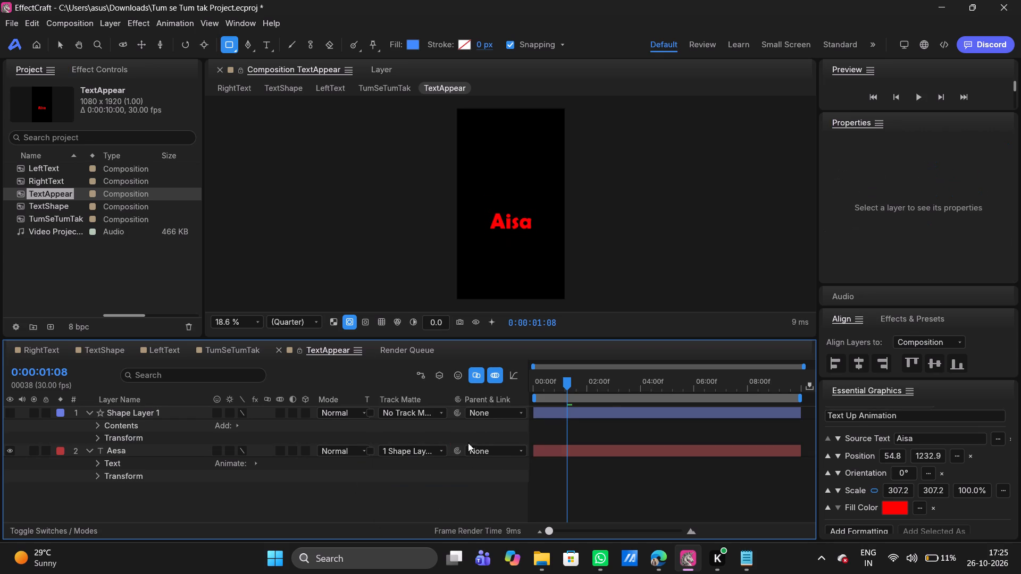
Check the reveal from 0:00:00:00, and apply Easy Ease to both of the Aesa layer's Position keyframes.
{"action": "left_click_drag", "start_coordinate": [570, 382], "coordinate": [526, 384]}
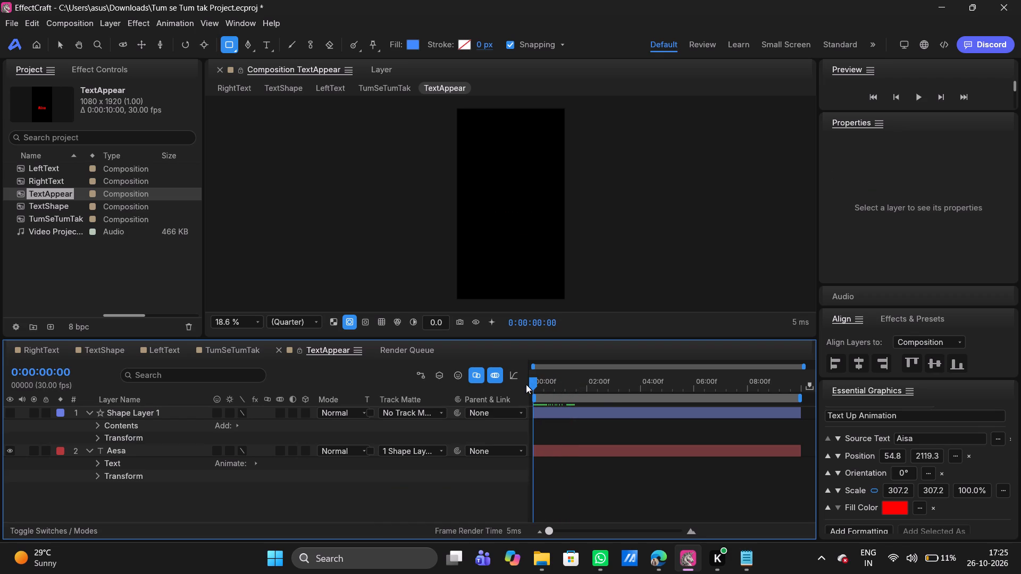
{"action": "left_click_drag", "start_coordinate": [526, 384], "coordinate": [538, 376]}
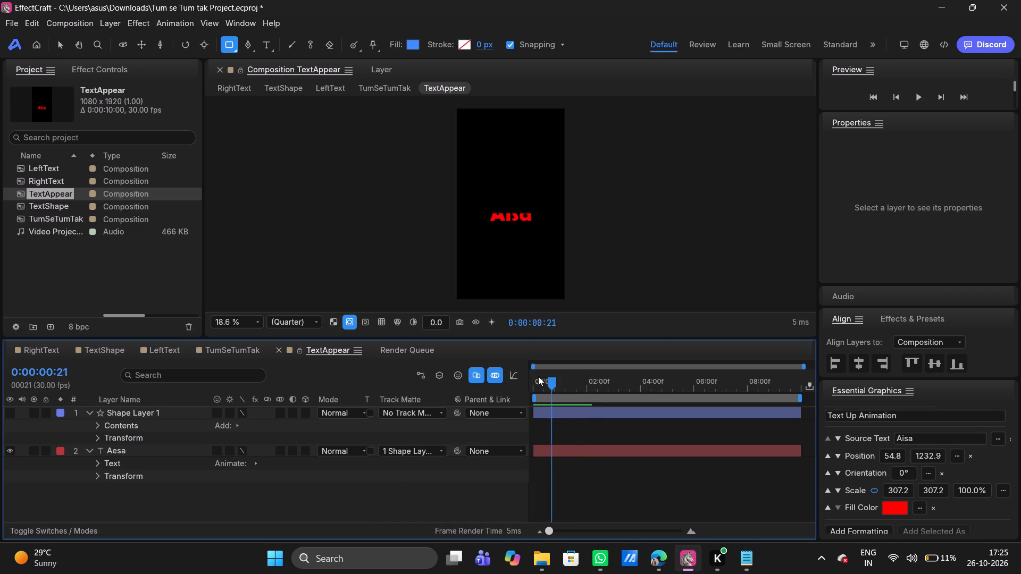
{"action": "left_click_drag", "start_coordinate": [538, 376], "coordinate": [553, 386]}
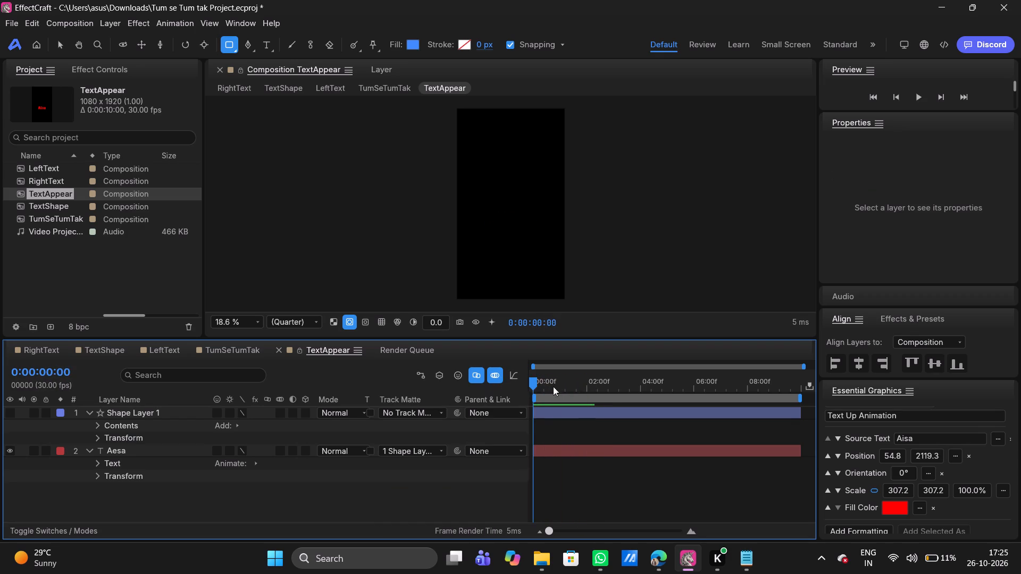
{"action": "left_click_drag", "start_coordinate": [553, 386], "coordinate": [507, 384]}
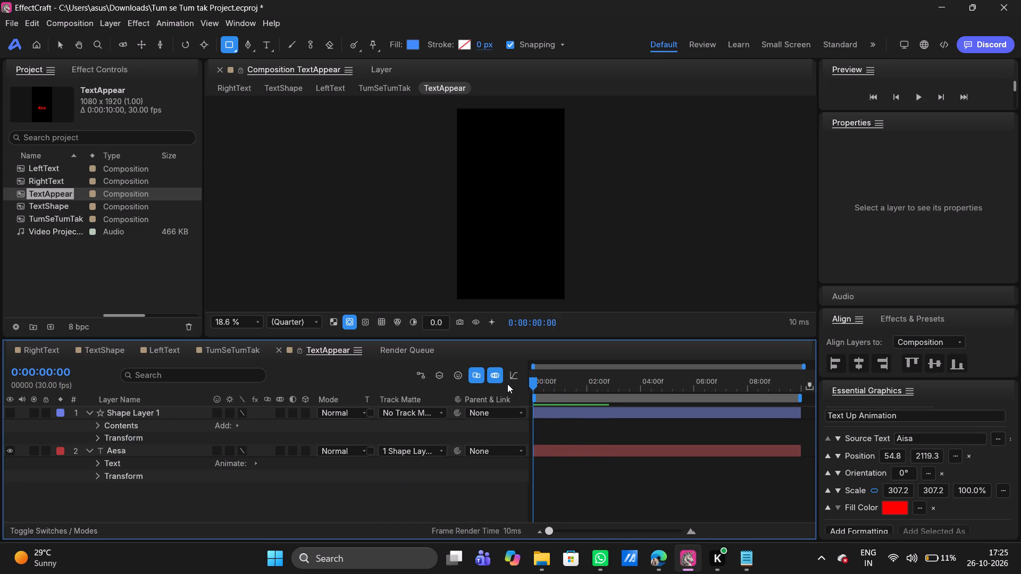
{"action": "left_click_drag", "start_coordinate": [507, 384], "coordinate": [507, 383]}
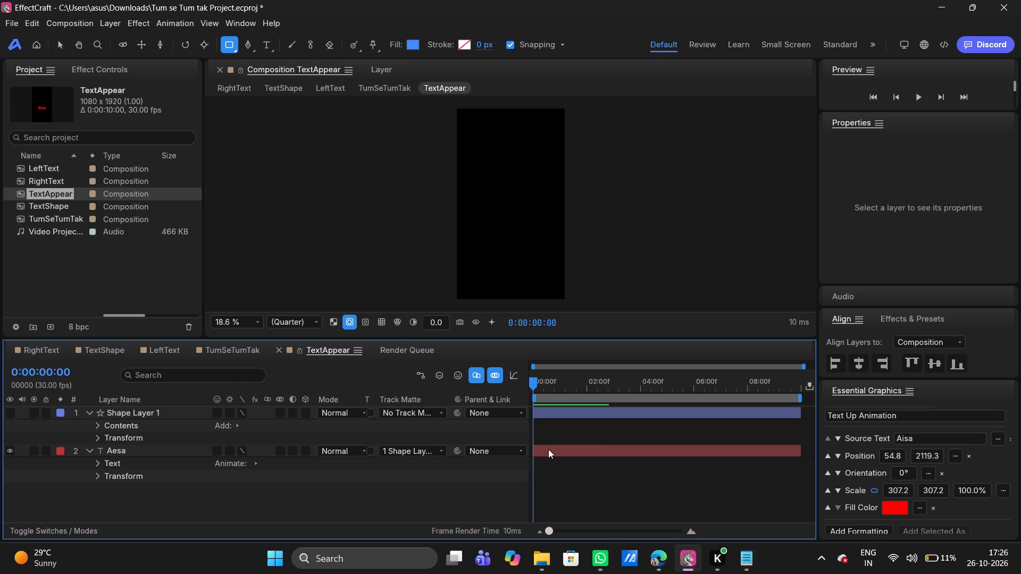
{"action": "left_click", "coordinate": [548, 451]}
{"action": "key", "text": "p"}
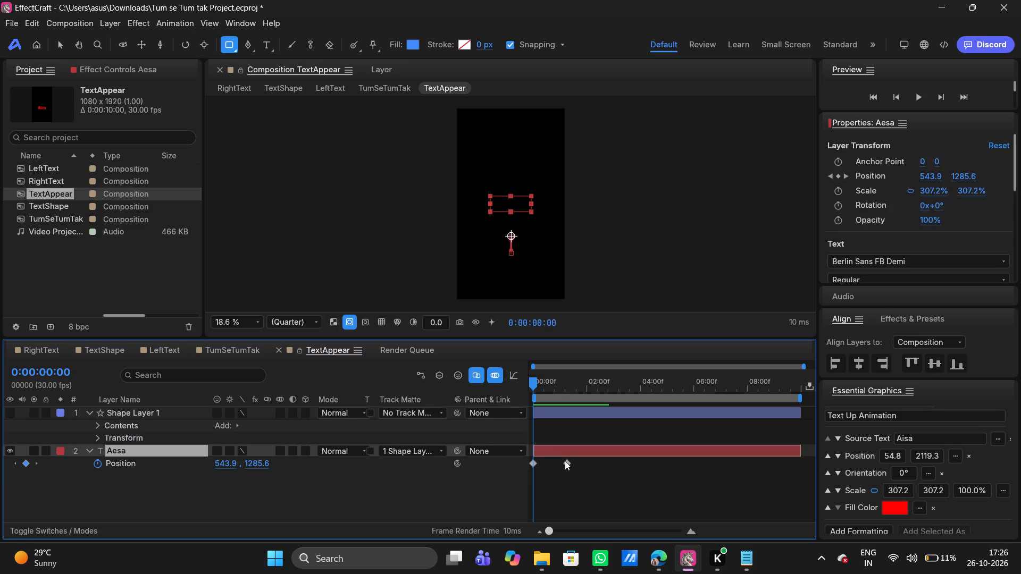
{"action": "left_click_drag", "start_coordinate": [585, 479], "coordinate": [517, 460]}
{"action": "left_click_drag", "start_coordinate": [517, 460], "coordinate": [517, 458]}
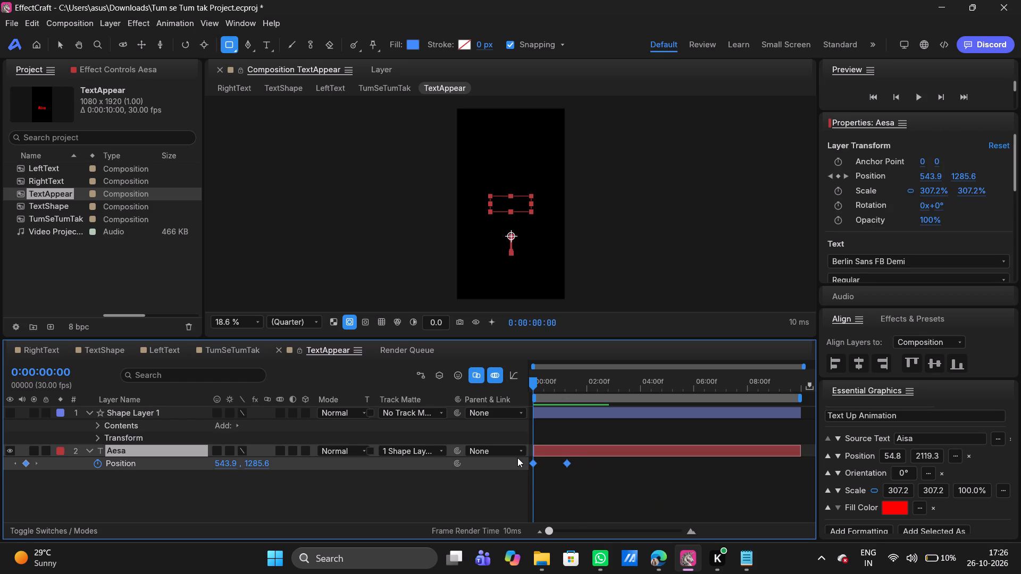
{"action": "key", "text": "F9"}
{"action": "left_click", "coordinate": [453, 489]}
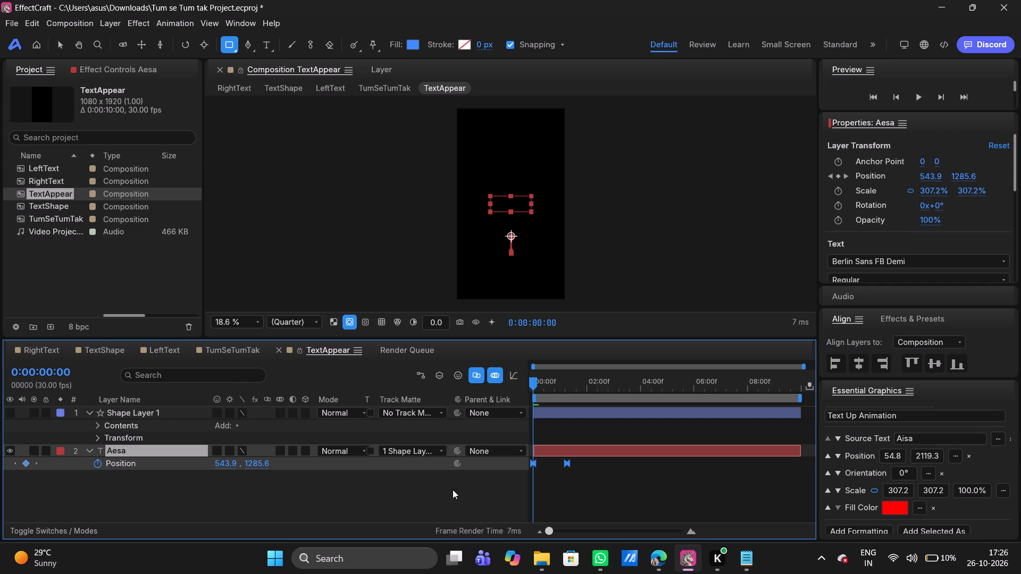
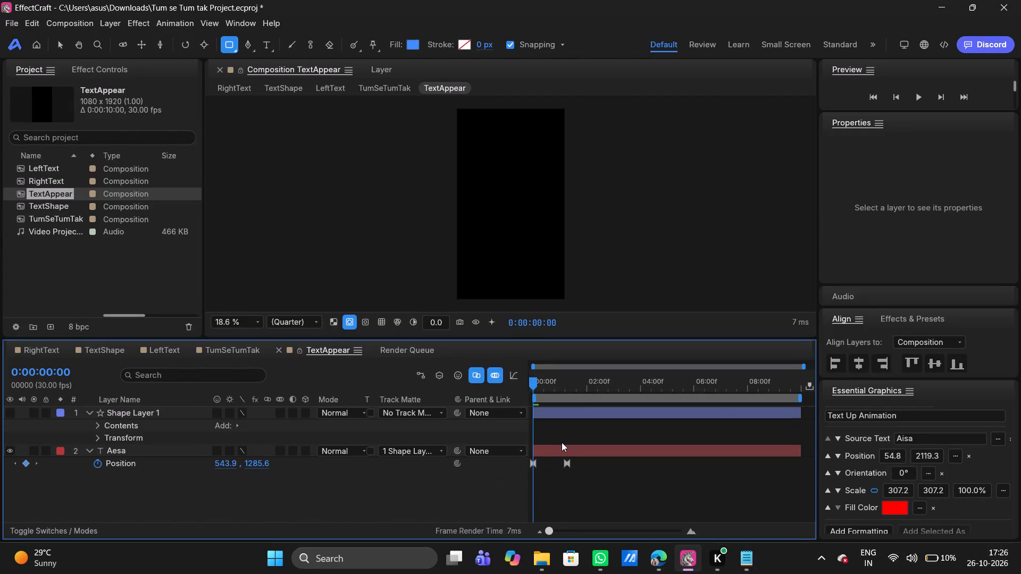
Switch from TextAppear back to the TumSeTumTak composition and its LeftText layers.
{"action": "left_click", "coordinate": [562, 442]}
{"action": "left_click", "coordinate": [553, 450]}
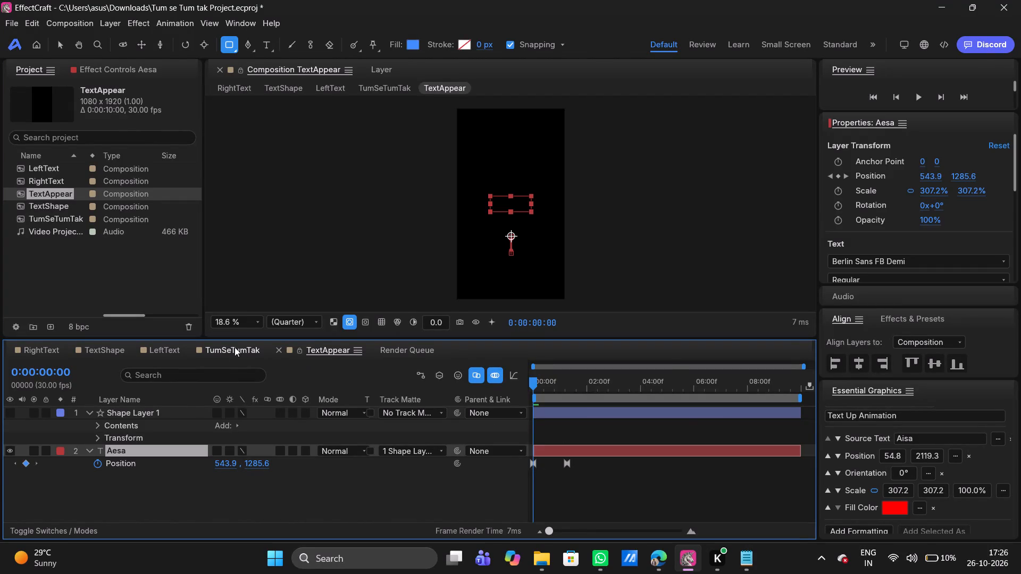
{"action": "left_click", "coordinate": [232, 349]}
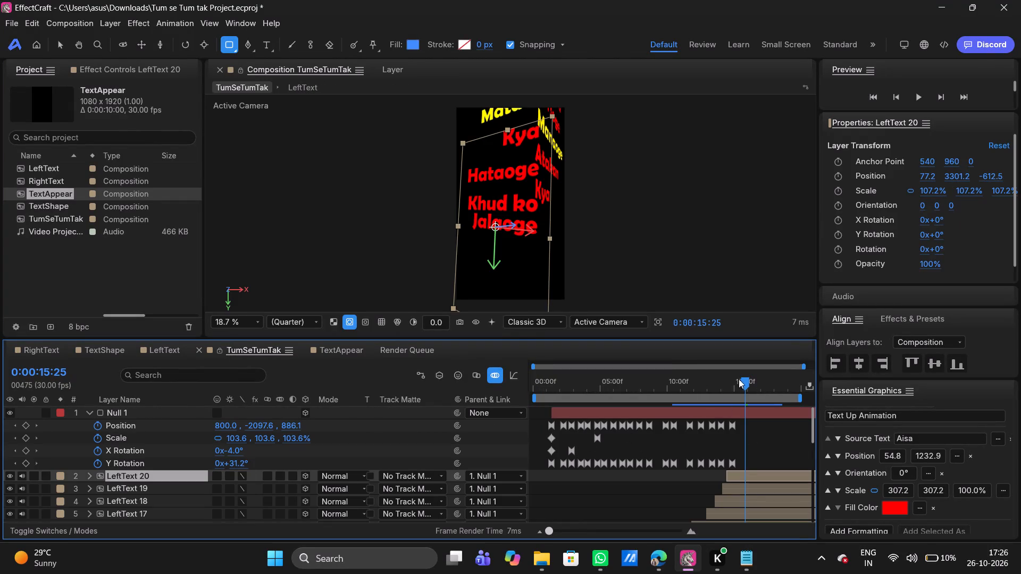
{"action": "left_click", "coordinate": [739, 484]}
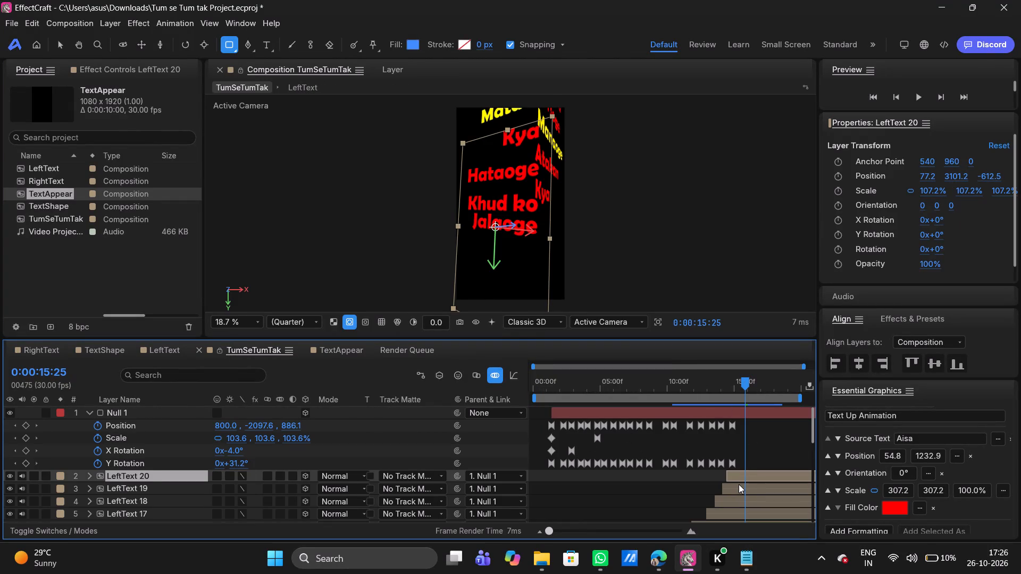
Delete the TextShape composition from the project.
{"action": "left_click", "coordinate": [738, 473]}
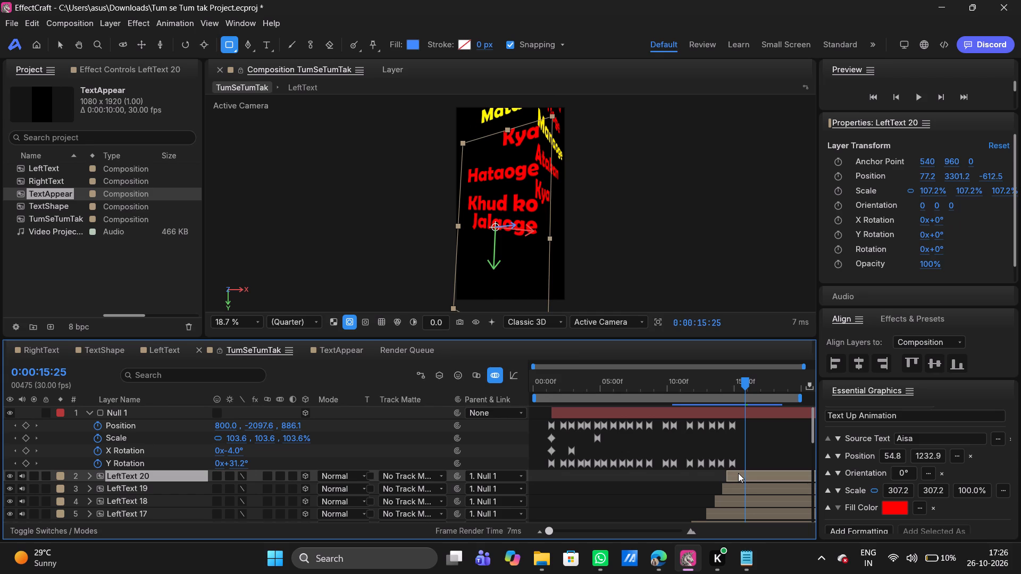
{"action": "left_click", "coordinate": [49, 207]}
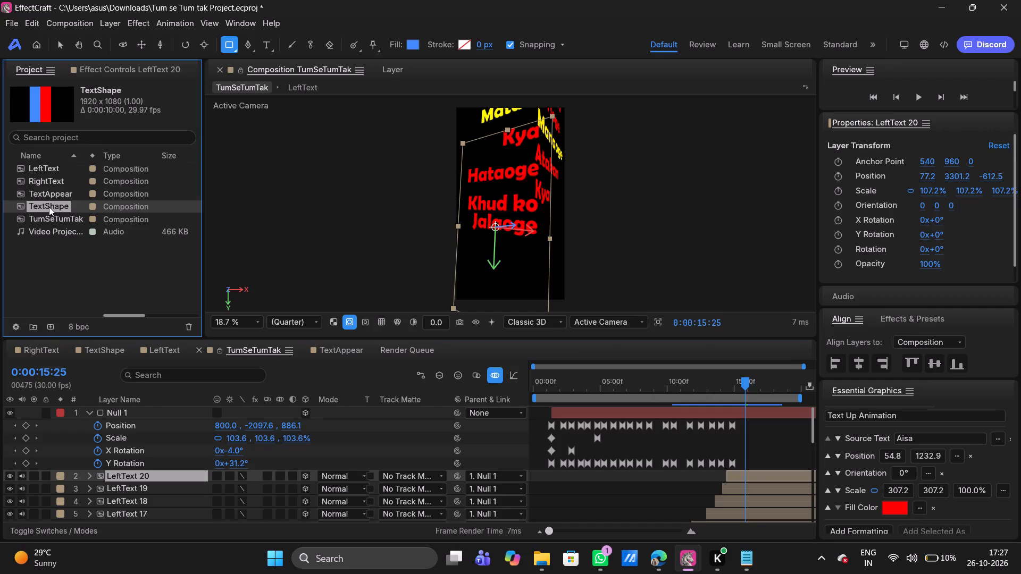
{"action": "key", "text": "Delete"}
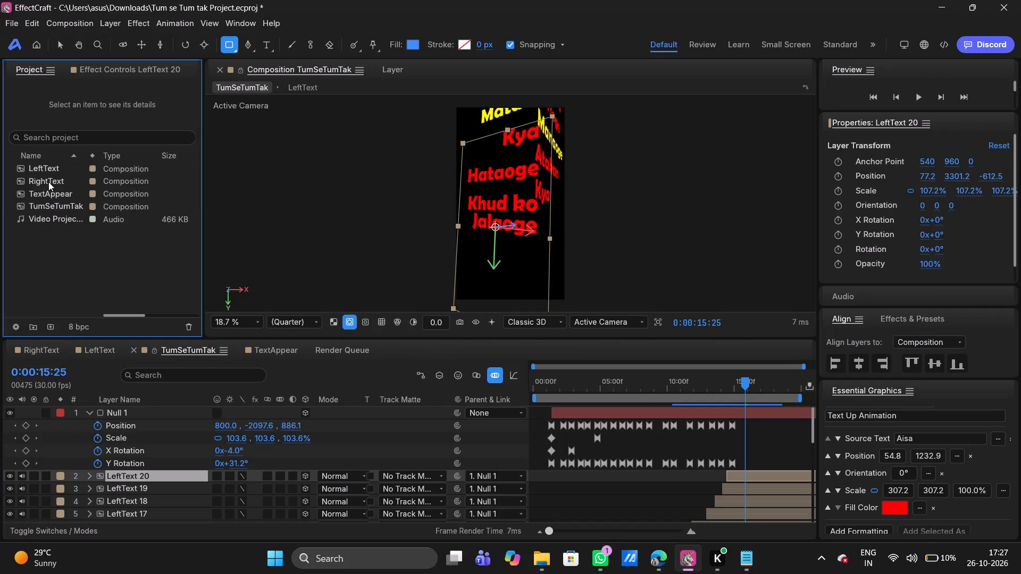
Open the TextAppear composition from the project for editing.
{"action": "double_click", "coordinate": [50, 193]}
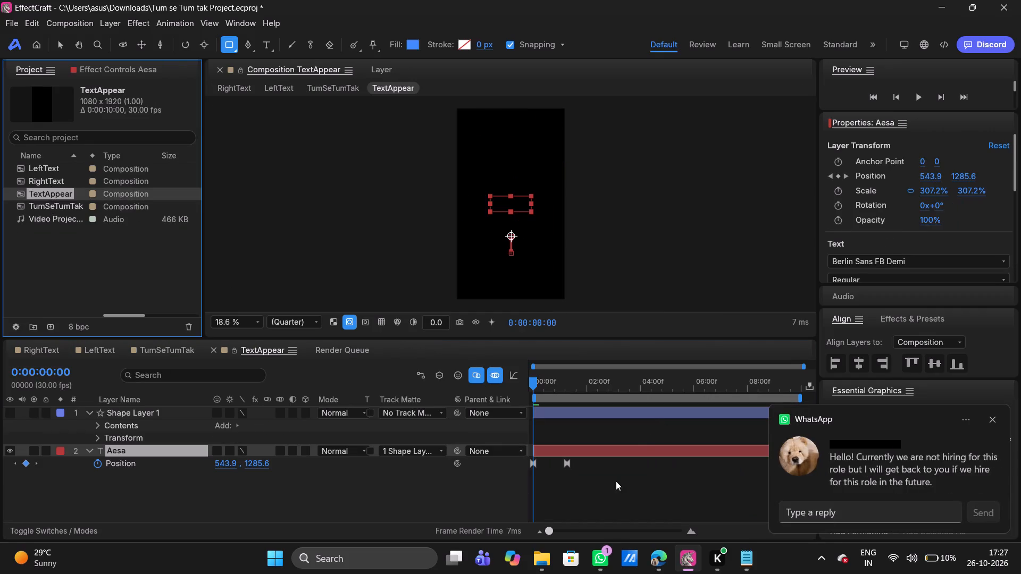
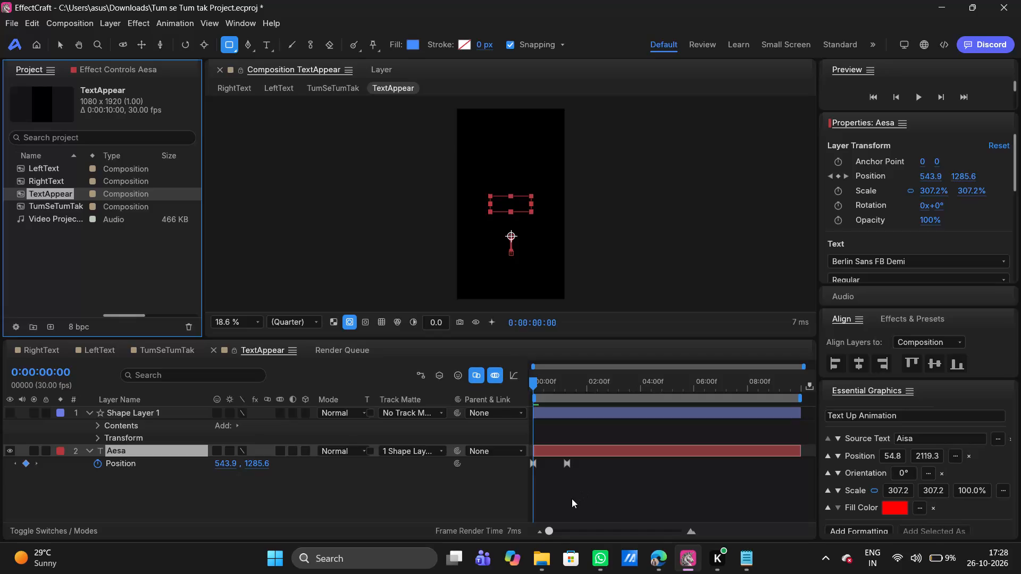
Play back the TextAppear reveal and delete its matte, Shape Layer 1.
{"action": "key", "text": "space"}
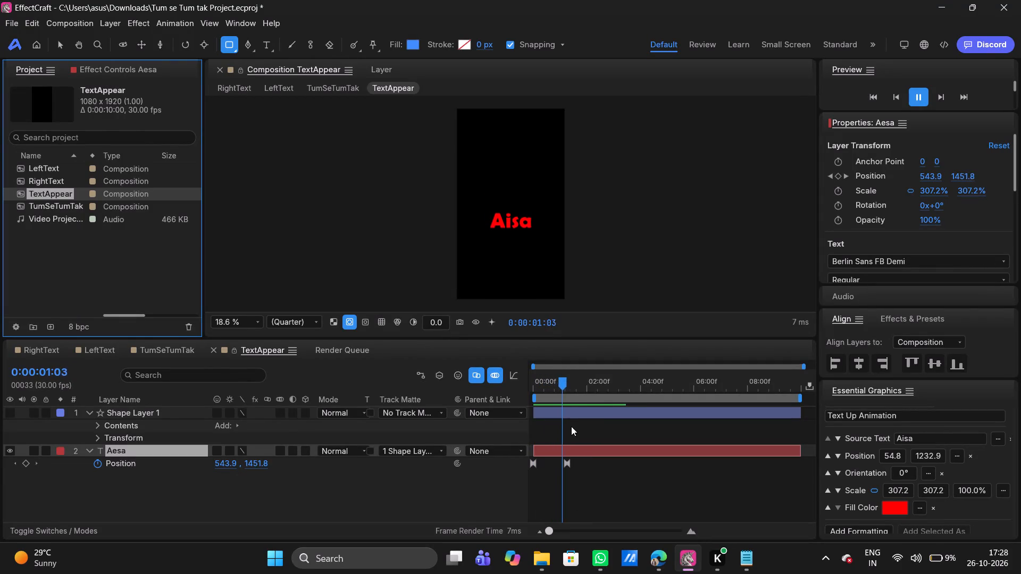
{"action": "left_click_drag", "start_coordinate": [570, 381], "coordinate": [491, 382]}
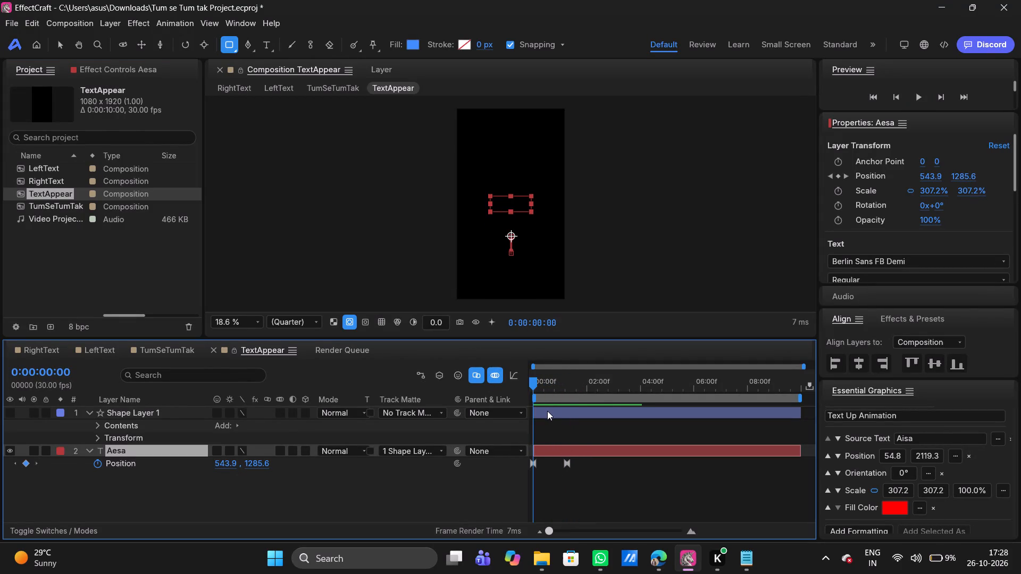
{"action": "left_click", "coordinate": [547, 411]}
{"action": "key", "text": "Delete"}
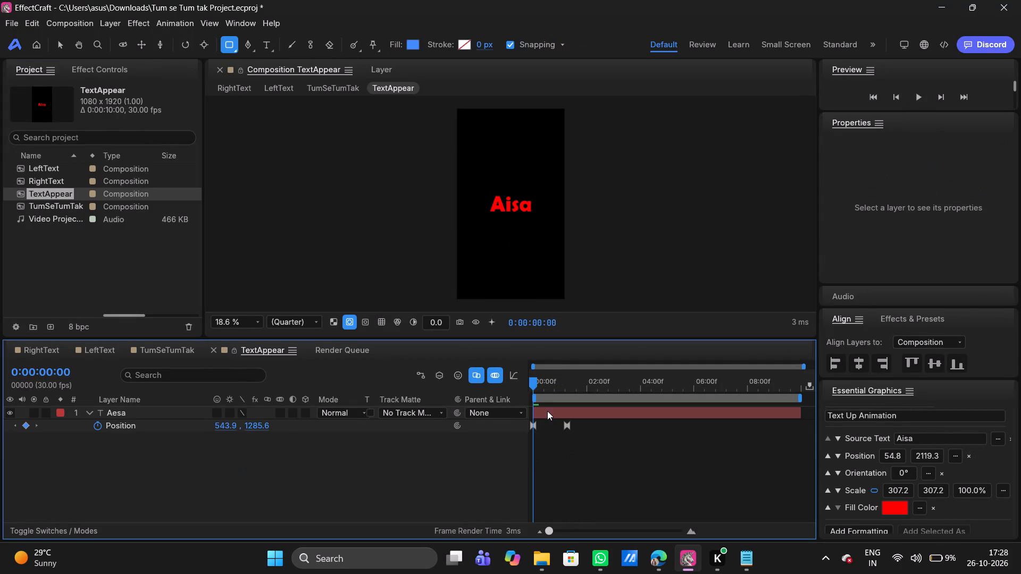
Delete both Position keyframes from the Aesa text layer.
{"action": "left_click", "coordinate": [547, 411]}
{"action": "left_click_drag", "start_coordinate": [596, 446], "coordinate": [518, 423]}
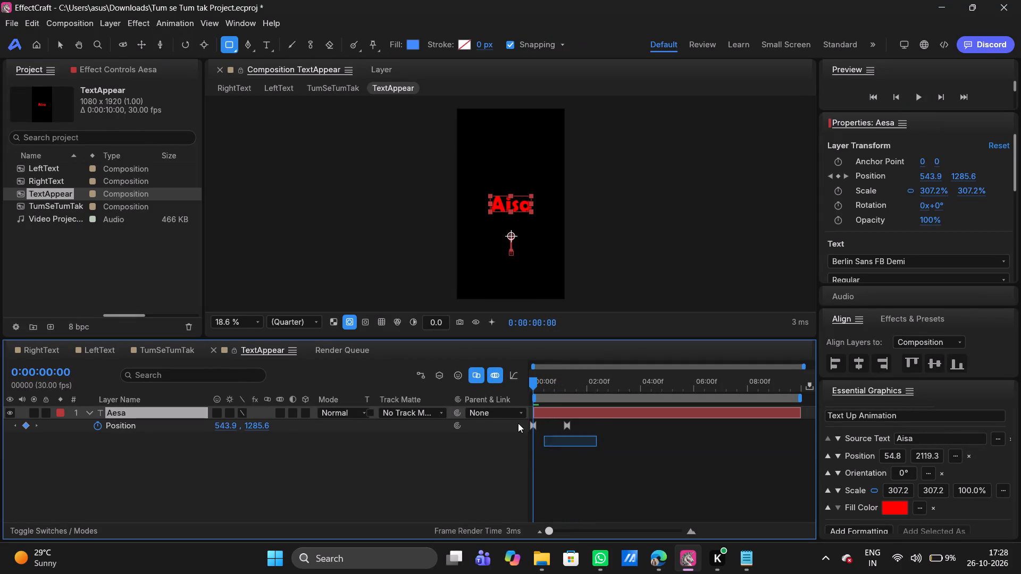
{"action": "left_click_drag", "start_coordinate": [518, 423], "coordinate": [514, 425]}
{"action": "key", "text": "Delete"}
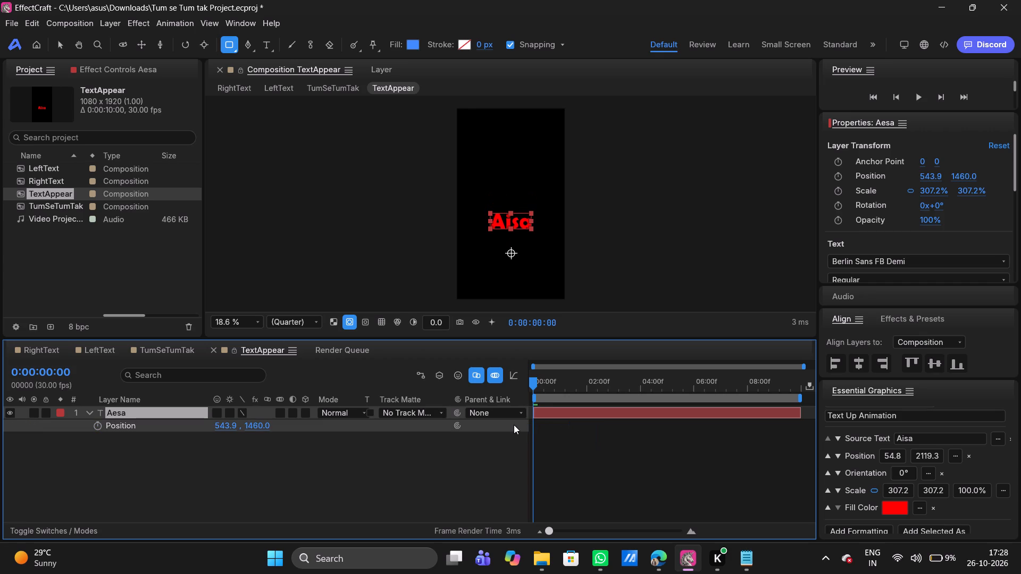
Set the Aesa layer's Scale to 0% and keyframe it at 0:00:00:00.
{"action": "left_click", "coordinate": [567, 413]}
{"action": "key", "text": "s"}
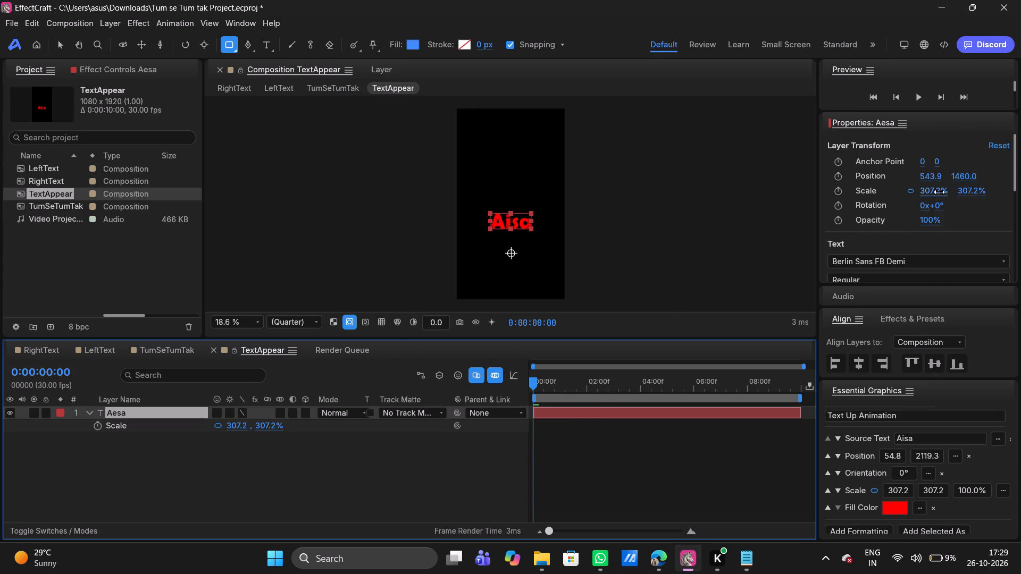
{"action": "double_click", "coordinate": [932, 190]}
{"action": "key", "text": "BackSpace"}
{"action": "key", "text": "BackSpace"}
{"action": "key", "text": "BackSpace"}
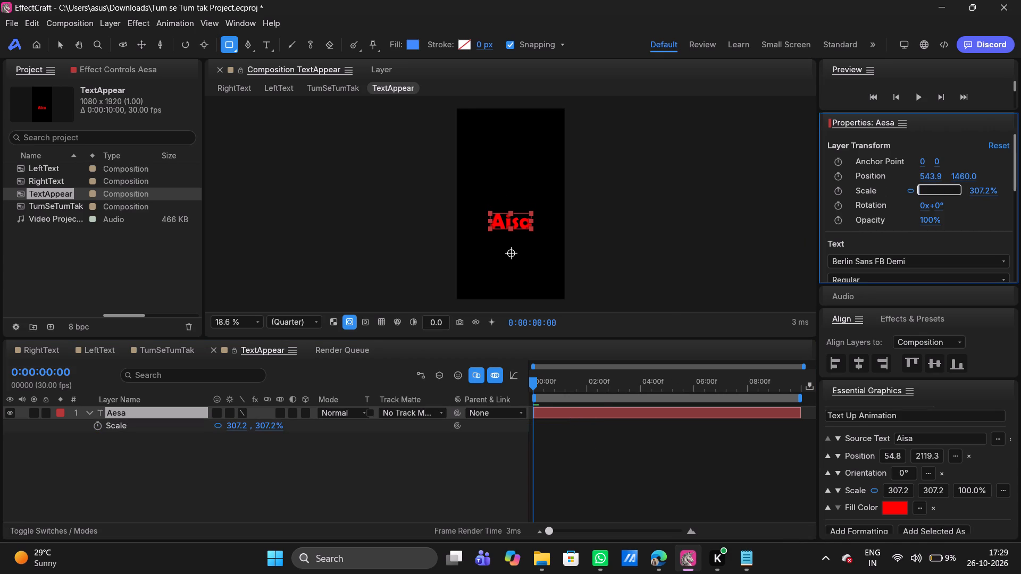
{"action": "key", "text": "0"}
{"action": "key", "text": "Return"}
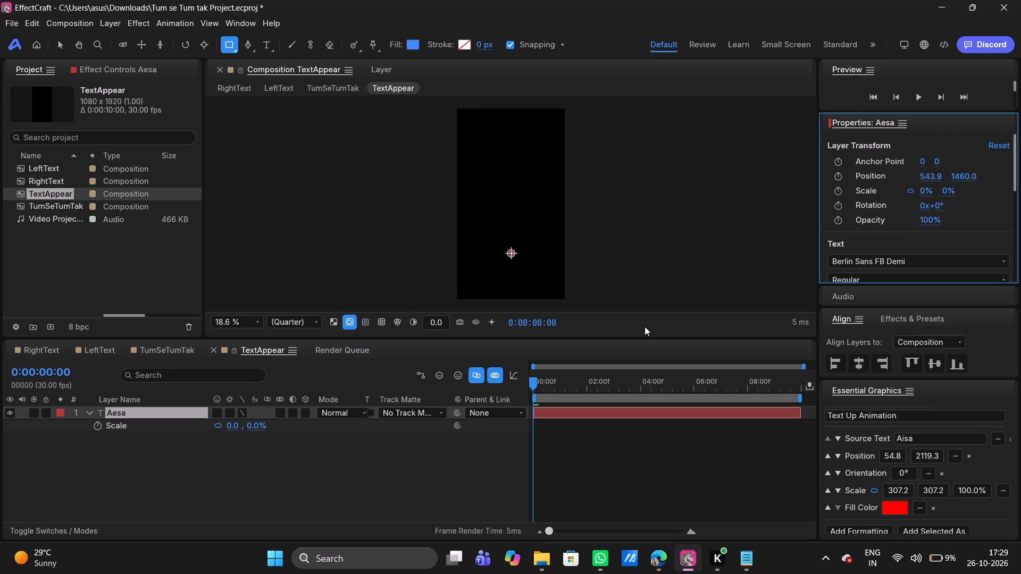
{"action": "left_click", "coordinate": [839, 191]}
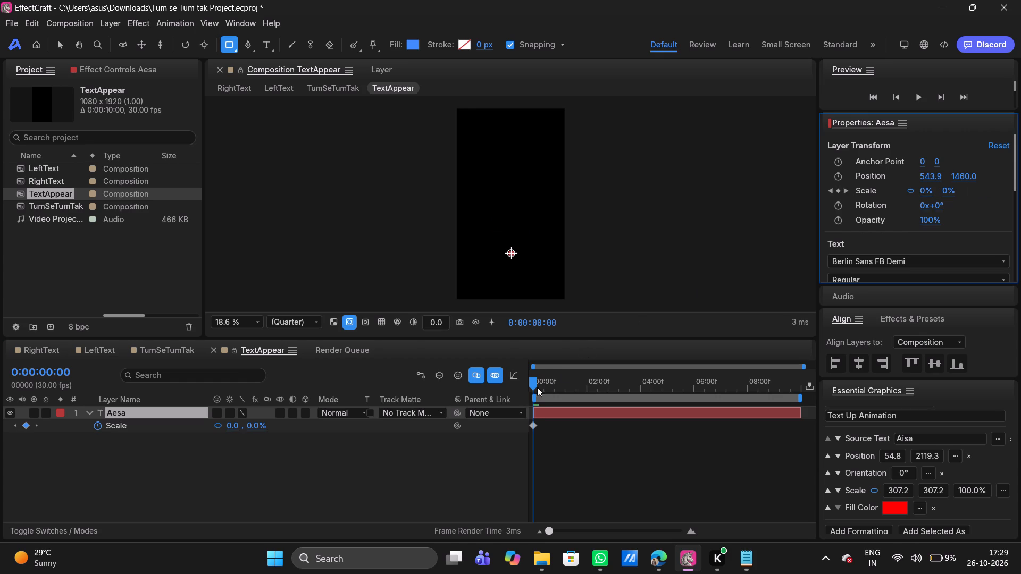
Add a second Scale keyframe at 0:00:02:02 on the Aesa layer and set it to about 293.6%.
{"action": "left_click_drag", "start_coordinate": [532, 385], "coordinate": [588, 381]}
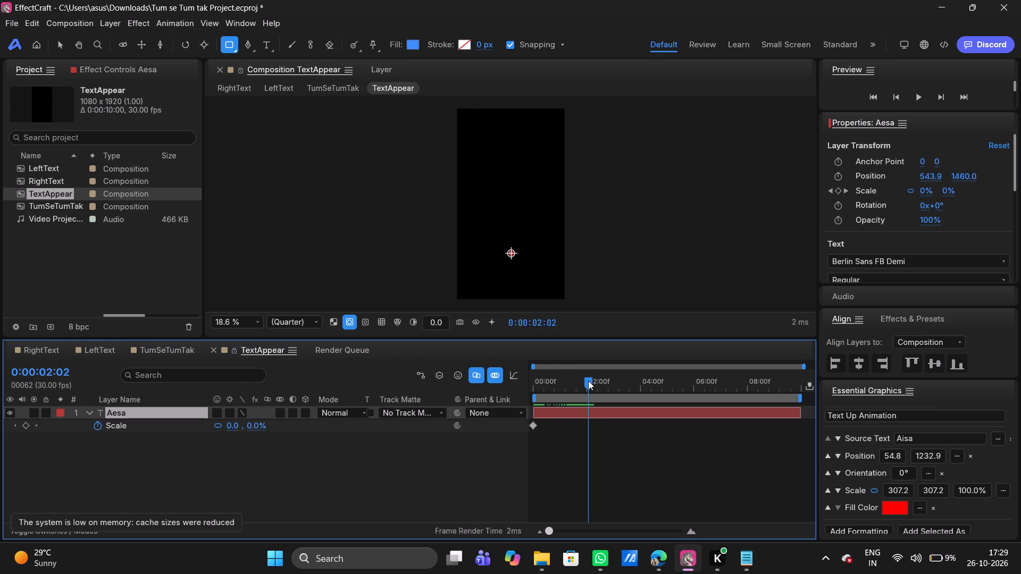
{"action": "left_click", "coordinate": [838, 193]}
{"action": "double_click", "coordinate": [934, 190]}
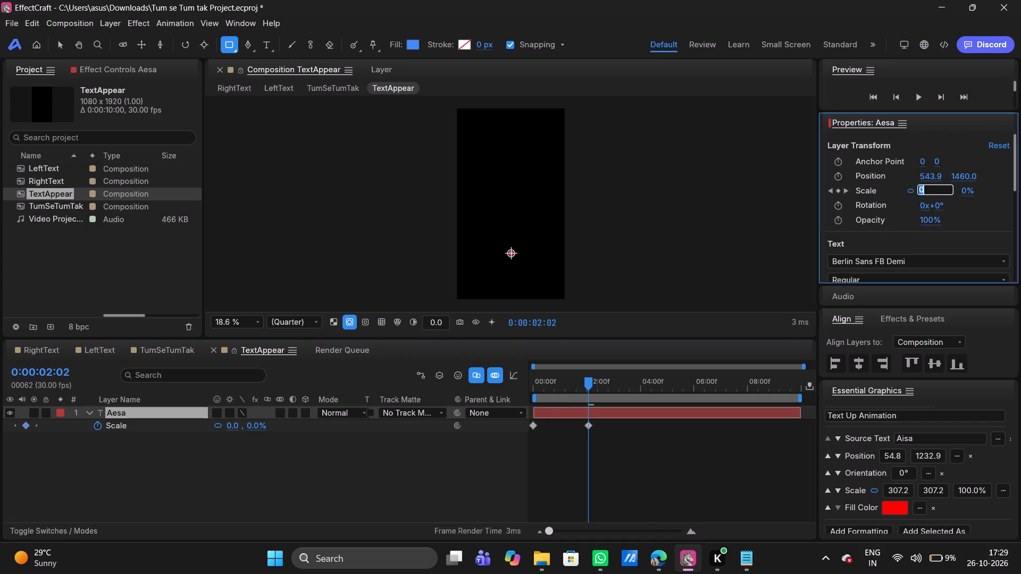
{"action": "key", "text": "BackSpace"}
{"action": "type", "text": "100"}
{"action": "key", "text": "Return"}
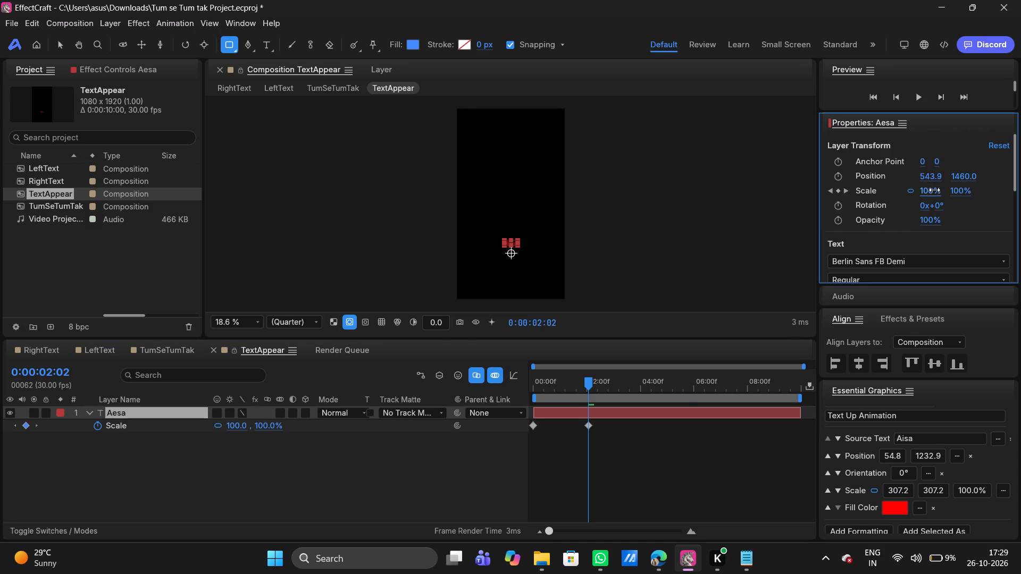
{"action": "left_click_drag", "start_coordinate": [930, 193], "coordinate": [144, 188]}
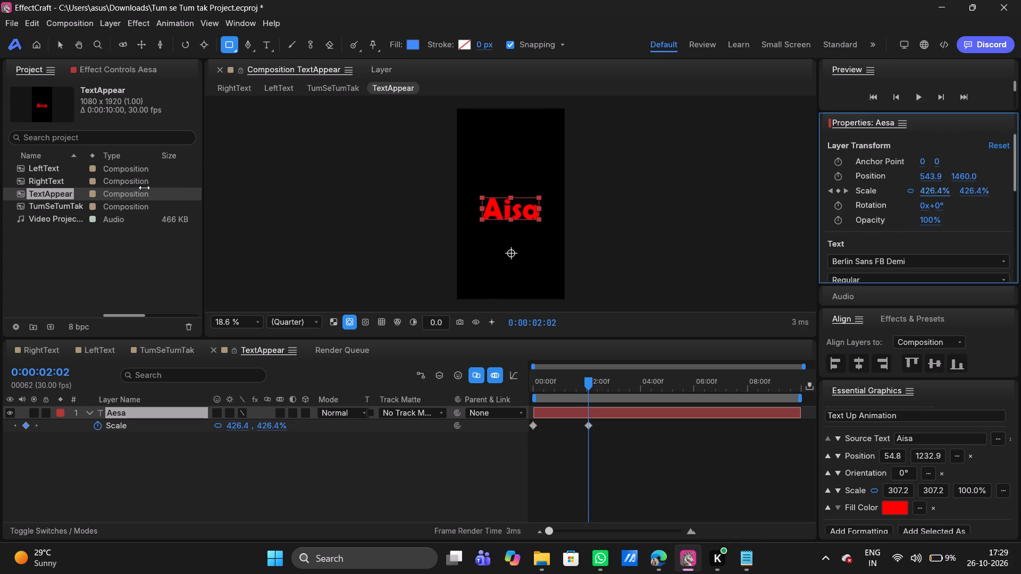
{"action": "left_click_drag", "start_coordinate": [144, 188], "coordinate": [27, 206]}
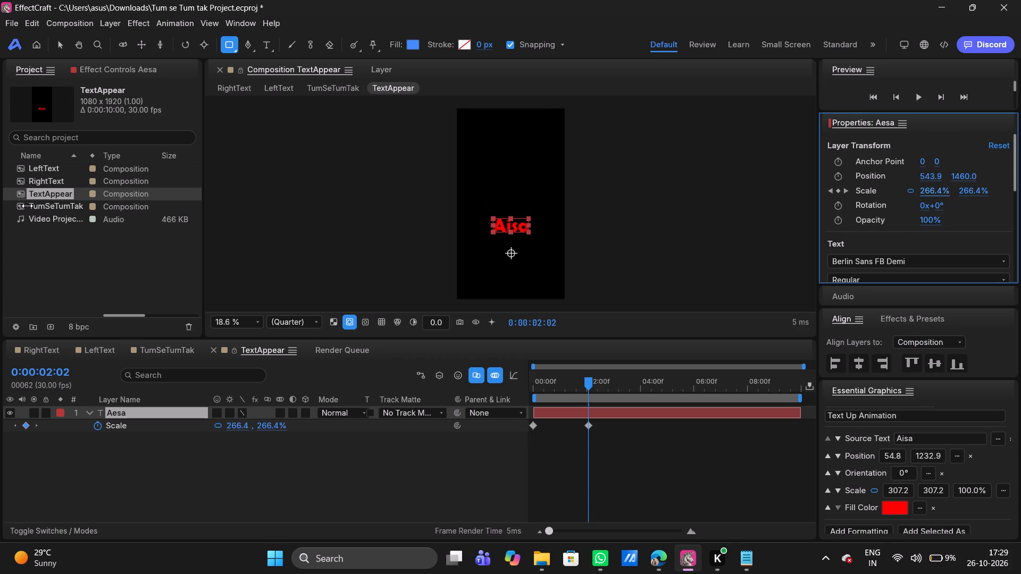
{"action": "left_click_drag", "start_coordinate": [27, 206], "coordinate": [45, 201]}
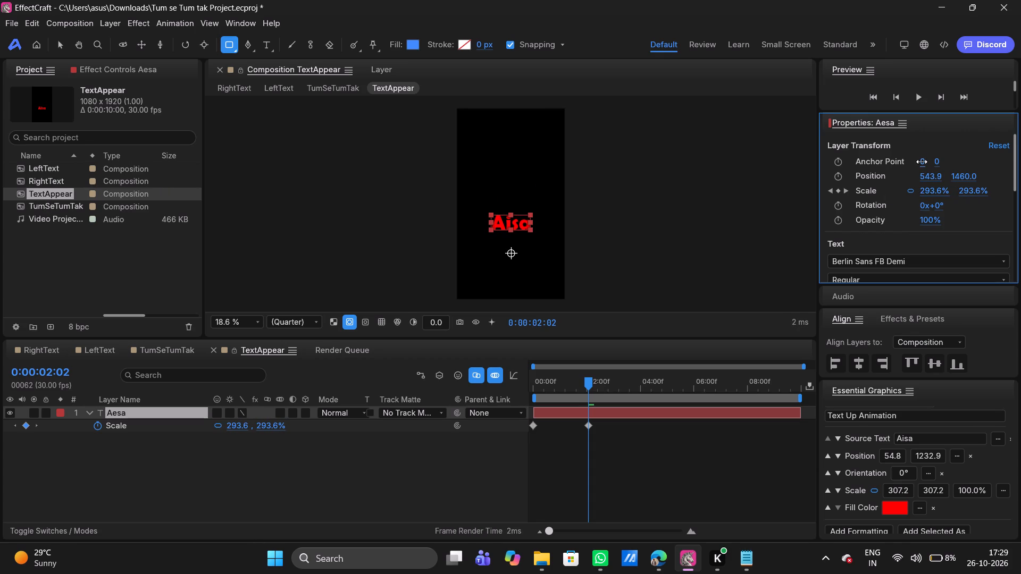
Shift the Aesa layer's anchor point to the text's upper-left corner, about -68.8, -132.8.
{"action": "left_click_drag", "start_coordinate": [922, 162], "coordinate": [876, 160]}
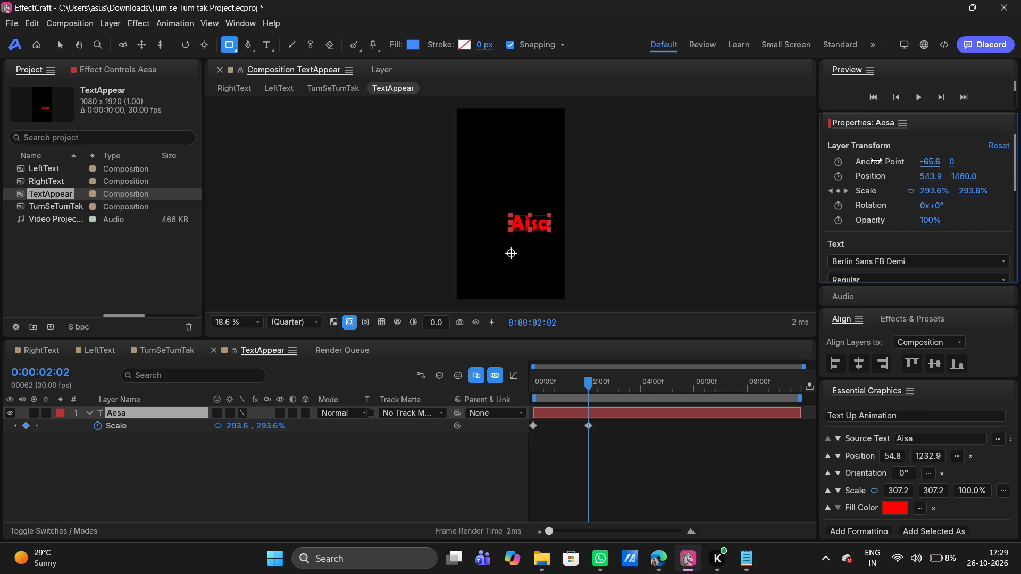
{"action": "left_click_drag", "start_coordinate": [876, 160], "coordinate": [875, 160]}
{"action": "left_click_drag", "start_coordinate": [954, 161], "coordinate": [1001, 160]}
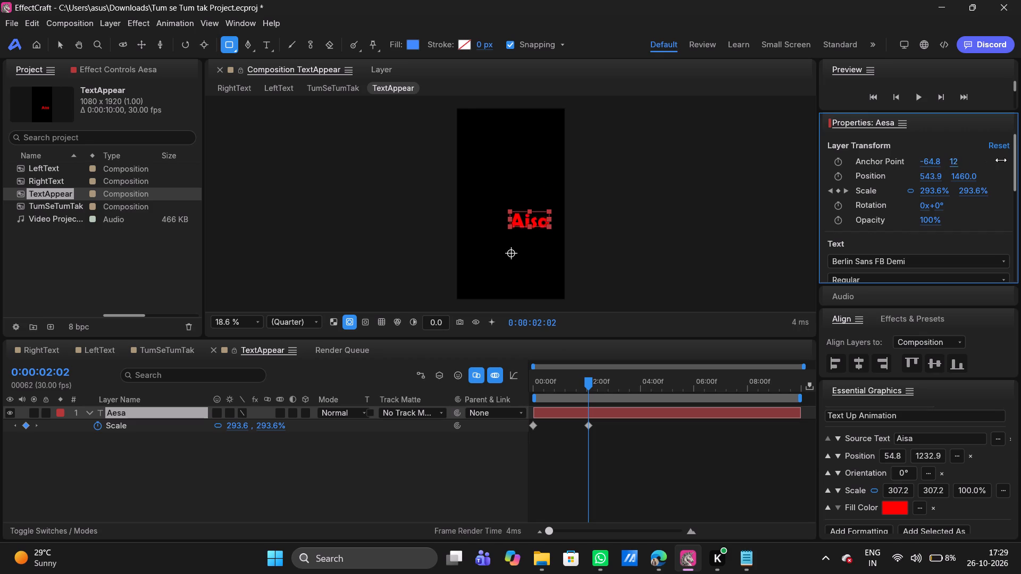
{"action": "left_click_drag", "start_coordinate": [1001, 160], "coordinate": [868, 158]}
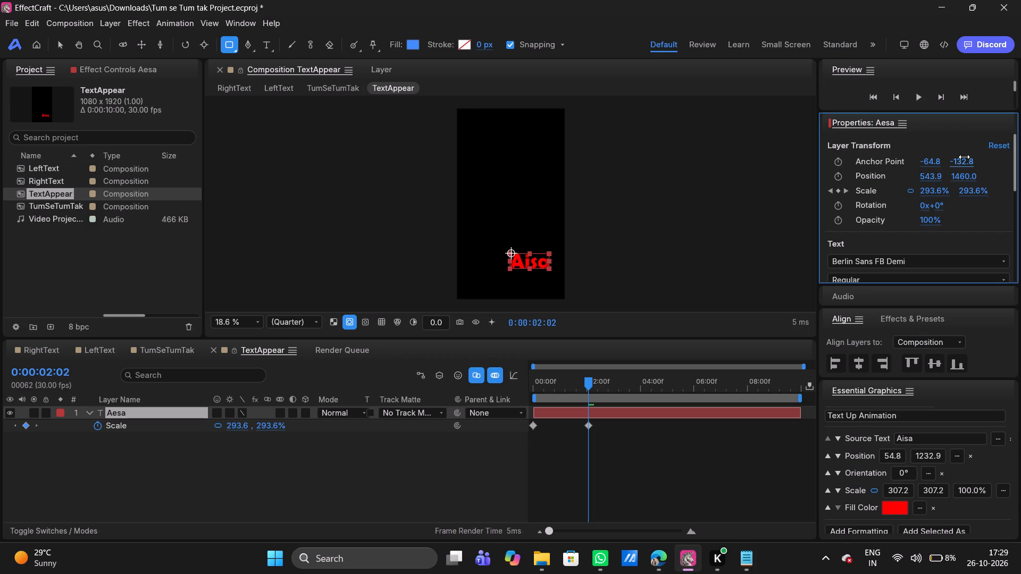
{"action": "left_click", "coordinate": [925, 160]}
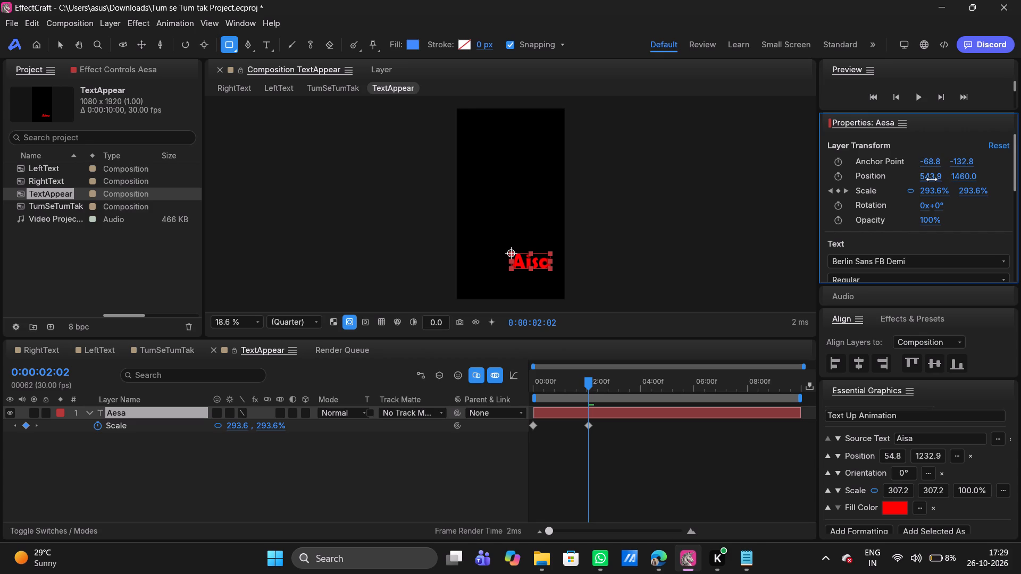
Centre the Aesa text horizontally and vertically in the composition.
{"action": "left_click_drag", "start_coordinate": [932, 179], "coordinate": [800, 183]}
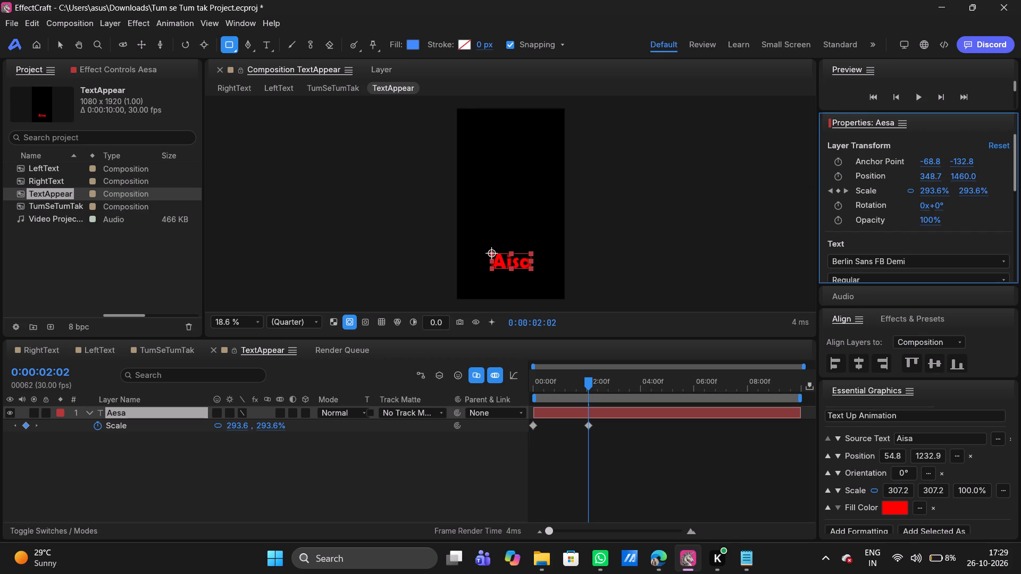
{"action": "left_click", "coordinate": [861, 359]}
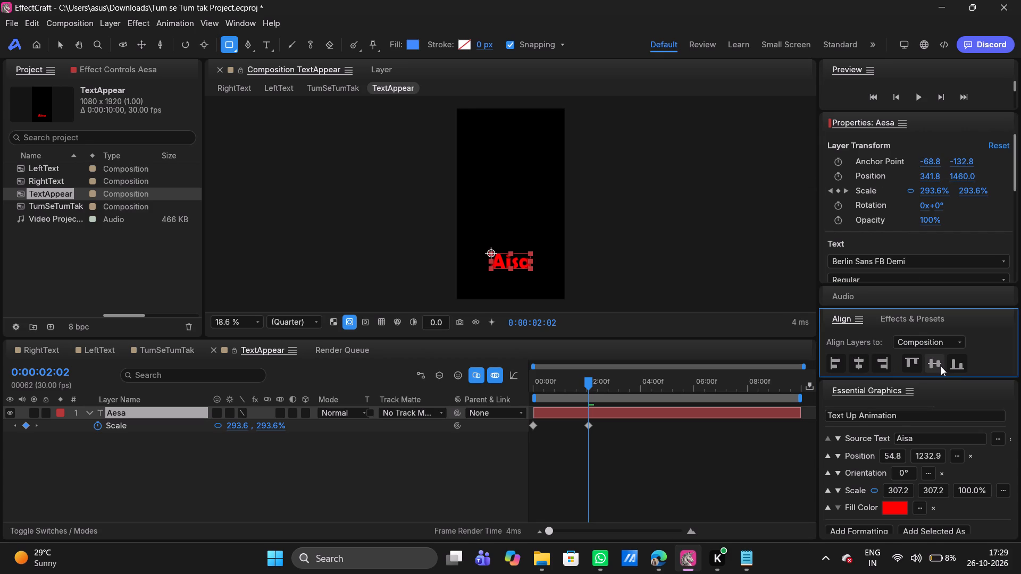
{"action": "left_click", "coordinate": [941, 366]}
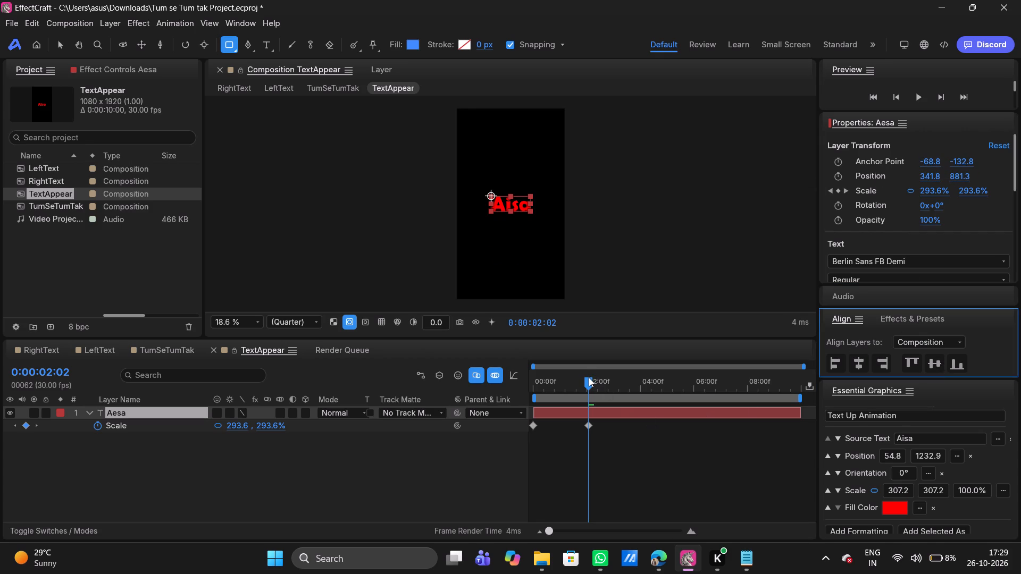
Play back the scale-up and speed it up by moving the second Scale keyframe to 0:00:00:19.
{"action": "left_click_drag", "start_coordinate": [589, 377], "coordinate": [483, 384]}
{"action": "left_click", "coordinate": [627, 463]}
{"action": "key", "text": "space"}
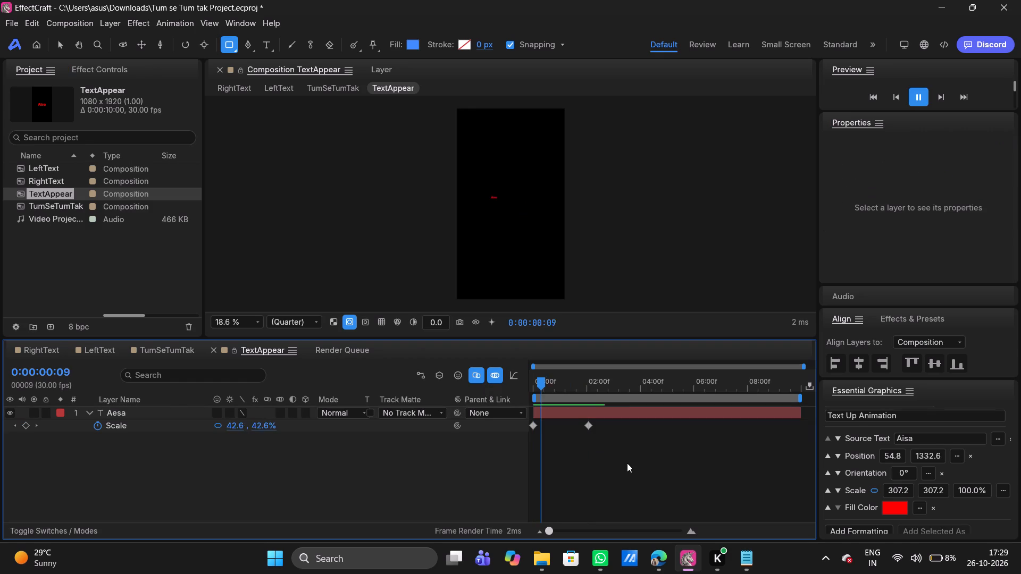
{"action": "key", "text": "space"}
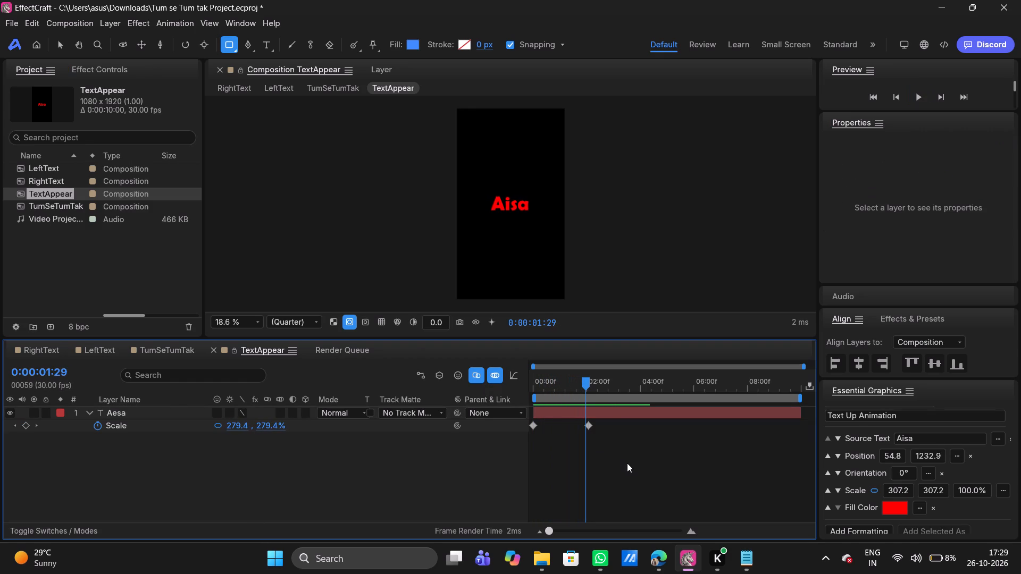
{"action": "left_click", "coordinate": [588, 424]}
{"action": "left_click_drag", "start_coordinate": [588, 424], "coordinate": [551, 425]}
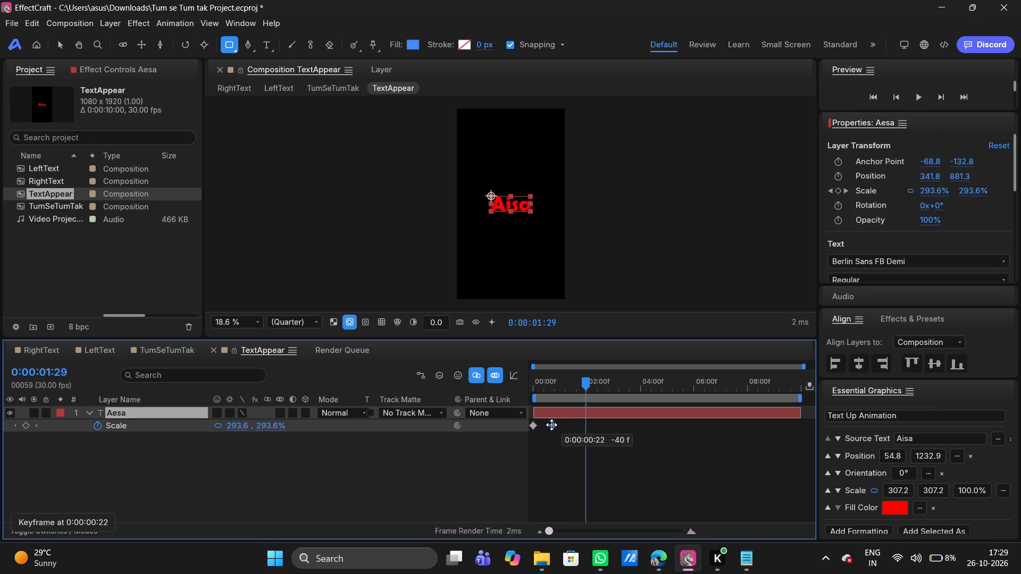
{"action": "left_click_drag", "start_coordinate": [551, 425], "coordinate": [550, 427]}
Play back the Aesa scale-up from the start to check its timing.
{"action": "left_click_drag", "start_coordinate": [585, 384], "coordinate": [446, 395]}
{"action": "left_click", "coordinate": [666, 494]}
{"action": "key", "text": "space"}
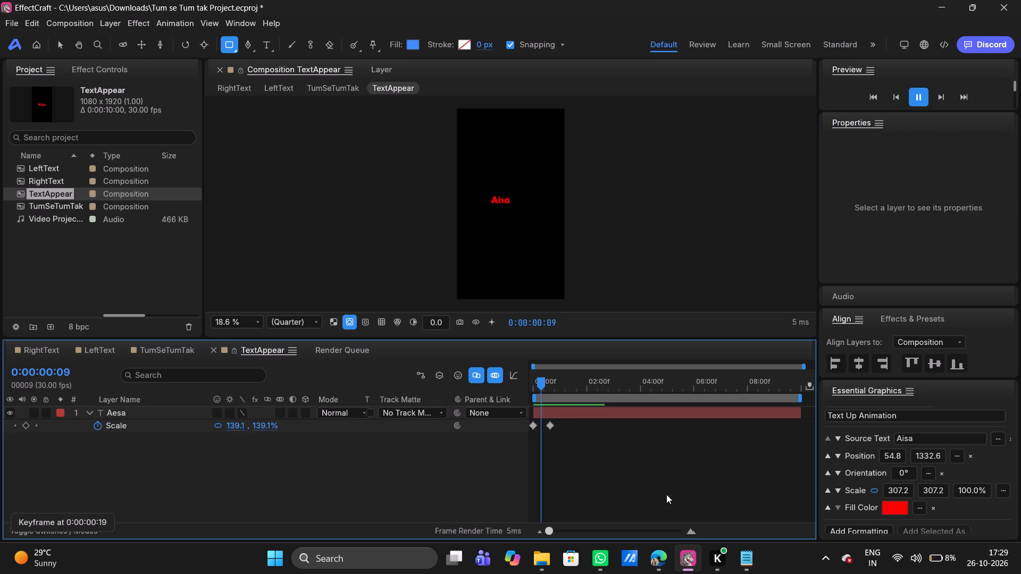
{"action": "key", "text": "space"}
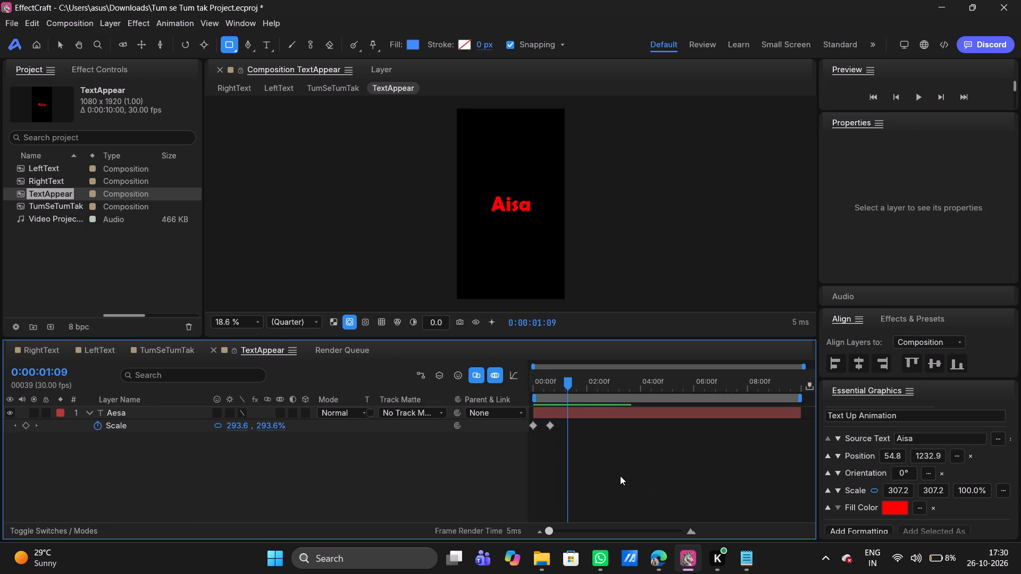
Open the TumSeTumTak composition and add TextAppear above LeftText 20, starting at 0:00:15:25.
{"action": "double_click", "coordinate": [55, 207]}
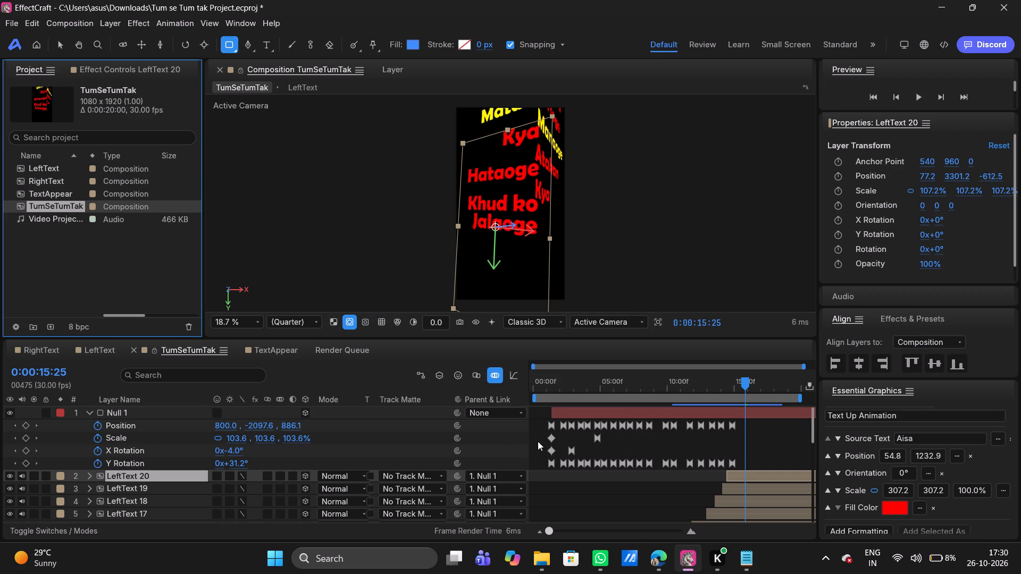
{"action": "left_click_drag", "start_coordinate": [50, 193], "coordinate": [426, 481]}
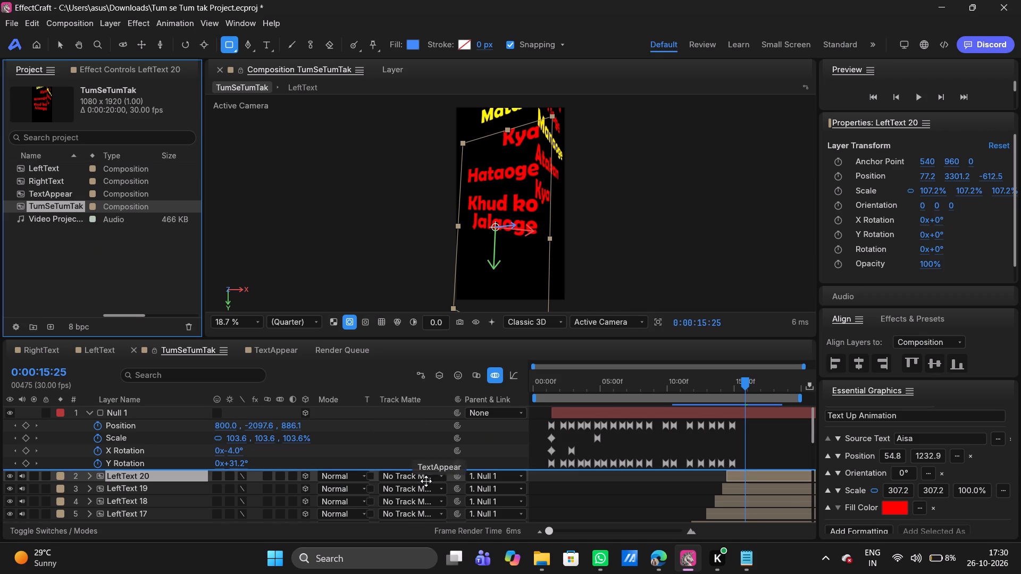
{"action": "left_click_drag", "start_coordinate": [426, 481], "coordinate": [698, 467]}
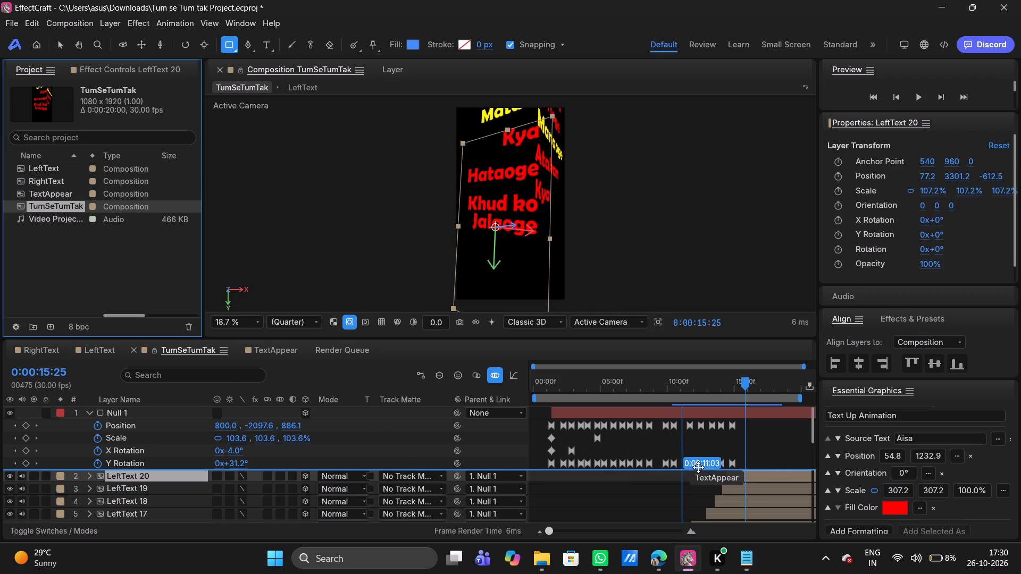
{"action": "left_click_drag", "start_coordinate": [698, 467], "coordinate": [746, 464]}
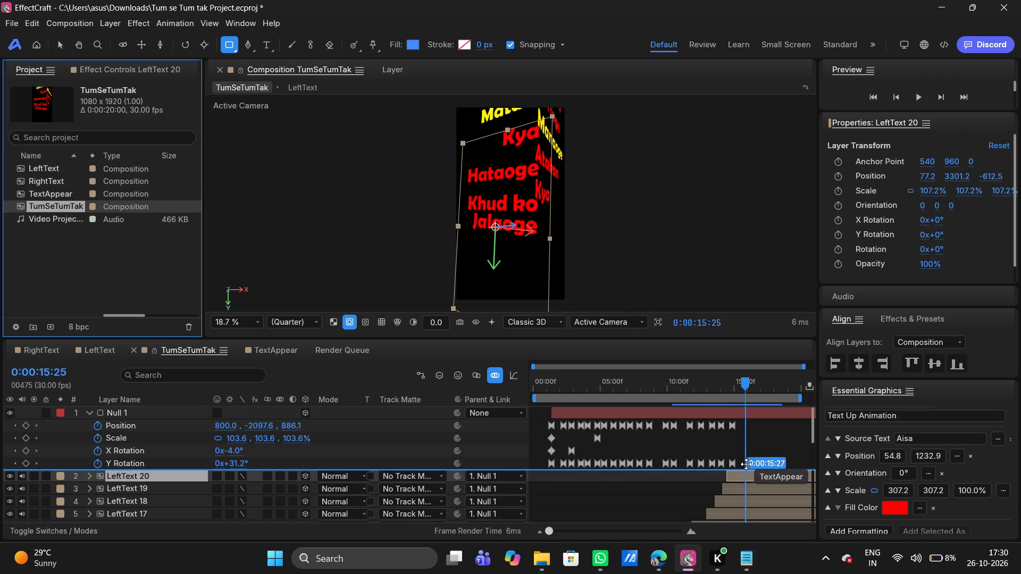
{"action": "left_click_drag", "start_coordinate": [746, 464], "coordinate": [745, 464]}
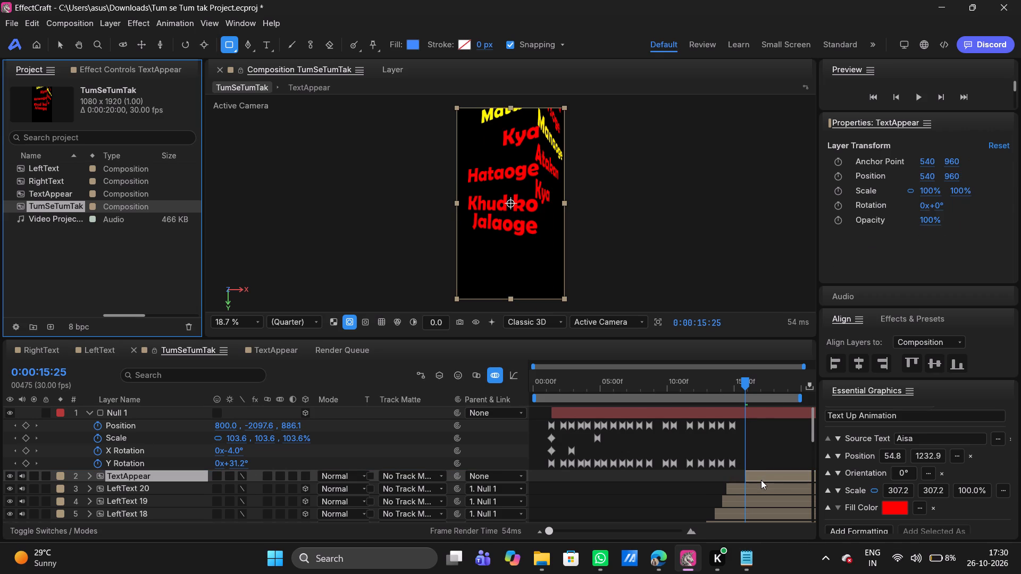
{"action": "left_click", "coordinate": [761, 480]}
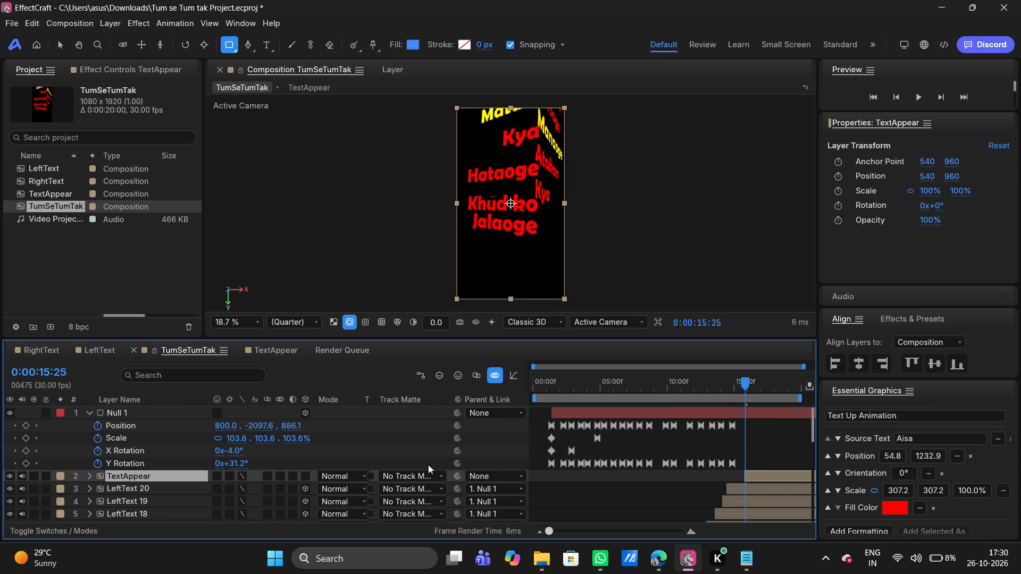
Make the TextAppear layer 3D and set its Y Rotation to about -22.4°.
{"action": "left_click", "coordinate": [45, 534]}
{"action": "left_click", "coordinate": [302, 479]}
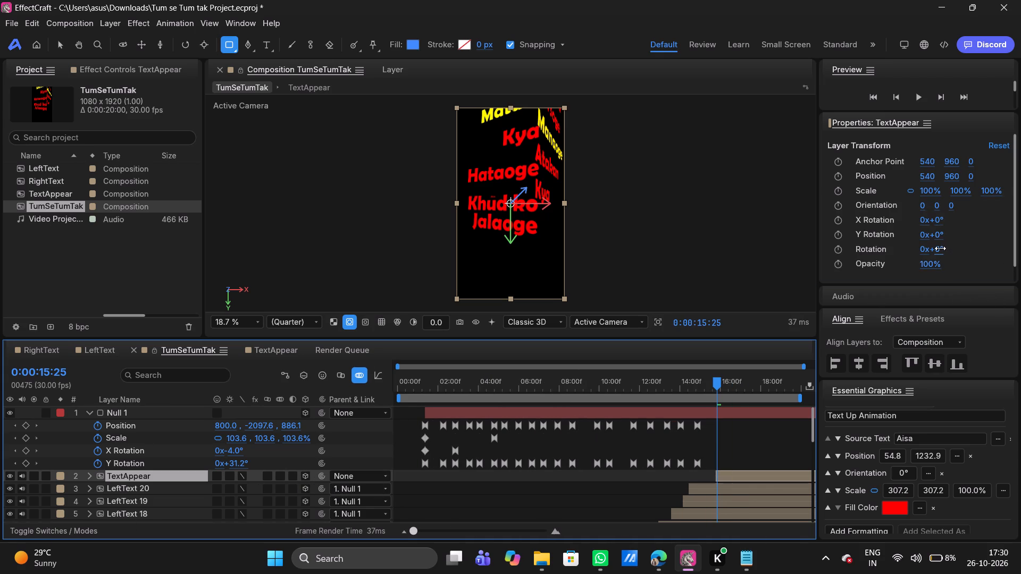
{"action": "left_click_drag", "start_coordinate": [940, 248], "coordinate": [947, 248]}
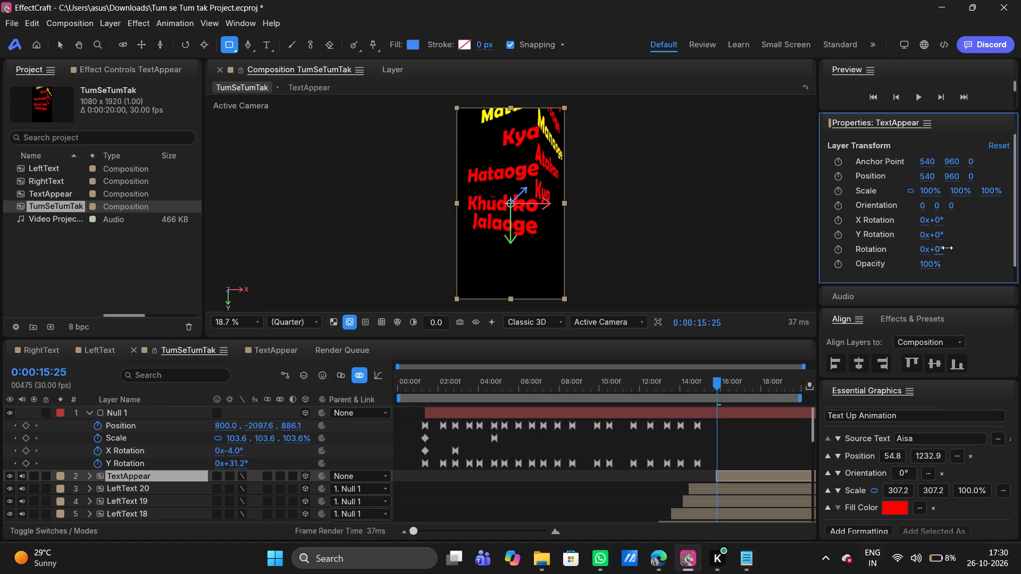
{"action": "left_click_drag", "start_coordinate": [947, 248], "coordinate": [950, 246]}
{"action": "key", "text": "ctrl+z"}
{"action": "left_click_drag", "start_coordinate": [944, 232], "coordinate": [885, 235]}
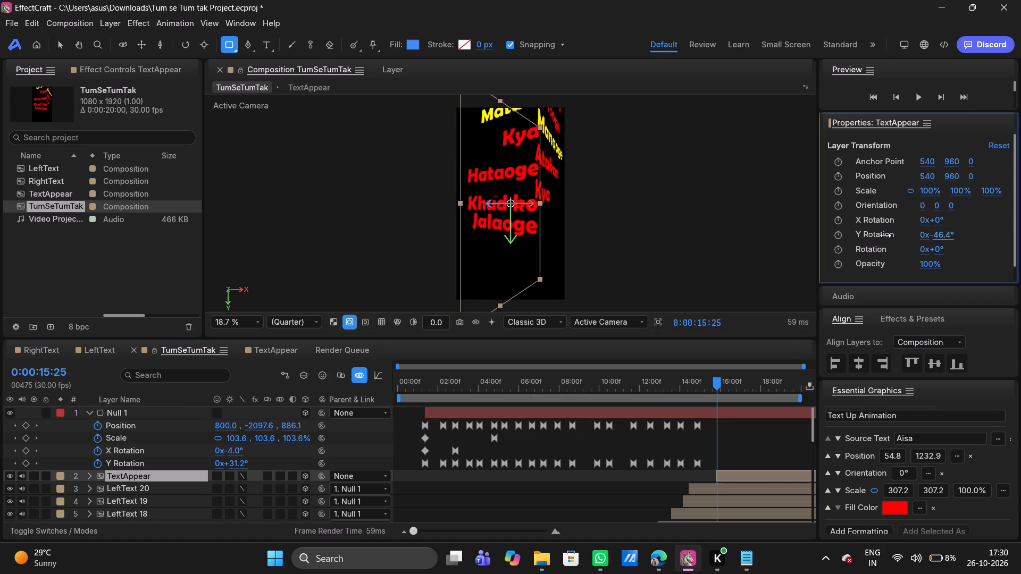
{"action": "left_click_drag", "start_coordinate": [885, 235], "coordinate": [919, 233]}
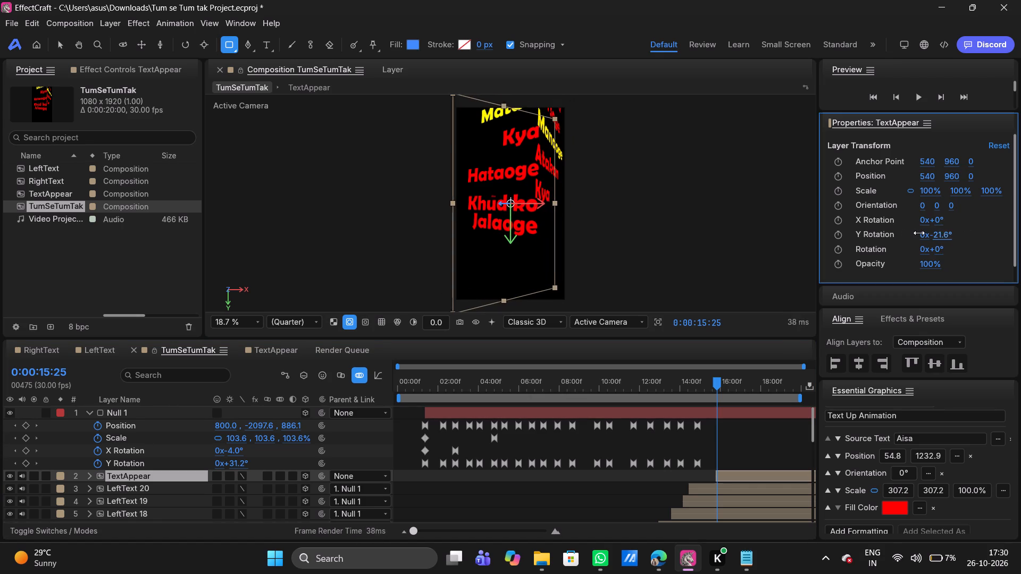
{"action": "left_click_drag", "start_coordinate": [919, 233], "coordinate": [917, 233]}
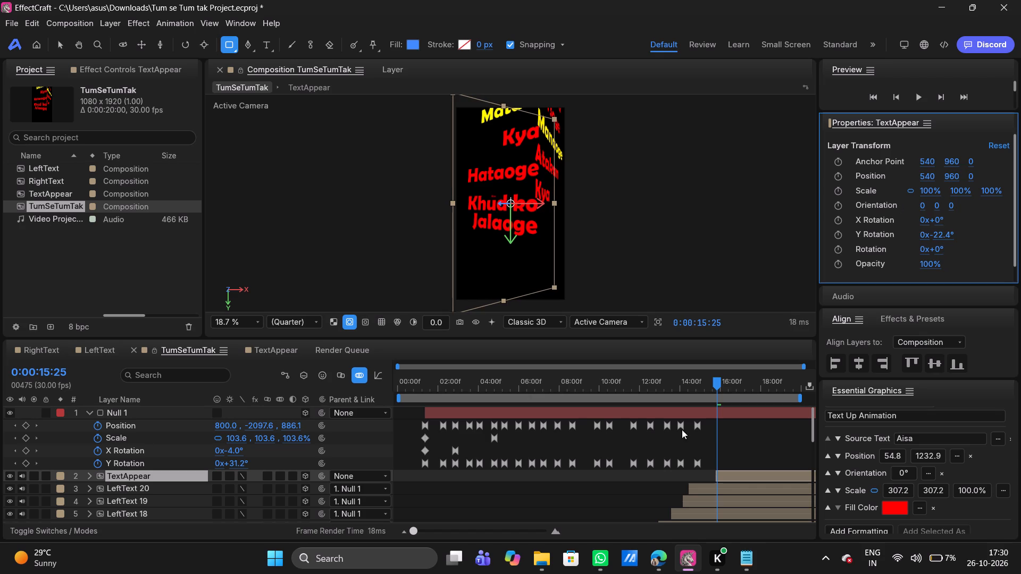
At 0:00:18:29, reposition the TextAppear layer below Jalaoge, with Position about 894.4, 1368.8, 0.
{"action": "left_click_drag", "start_coordinate": [717, 385], "coordinate": [807, 383]}
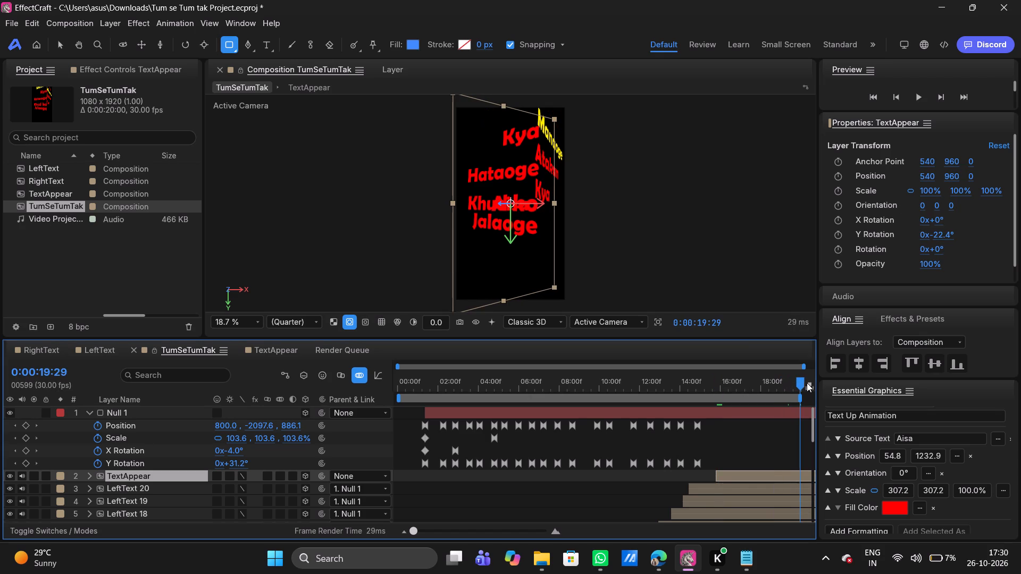
{"action": "left_click_drag", "start_coordinate": [807, 383], "coordinate": [781, 390]}
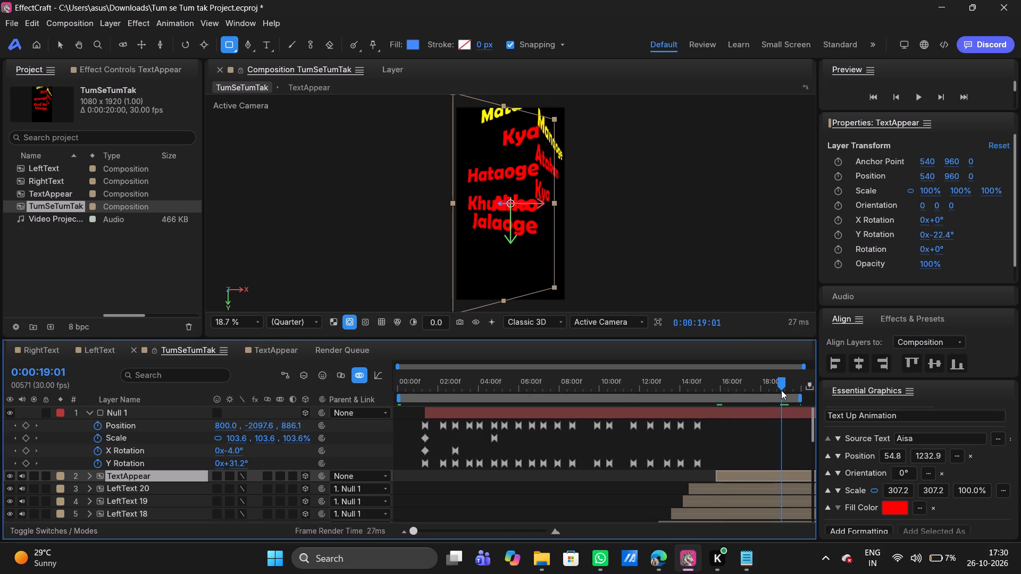
{"action": "left_click_drag", "start_coordinate": [781, 390], "coordinate": [780, 391]}
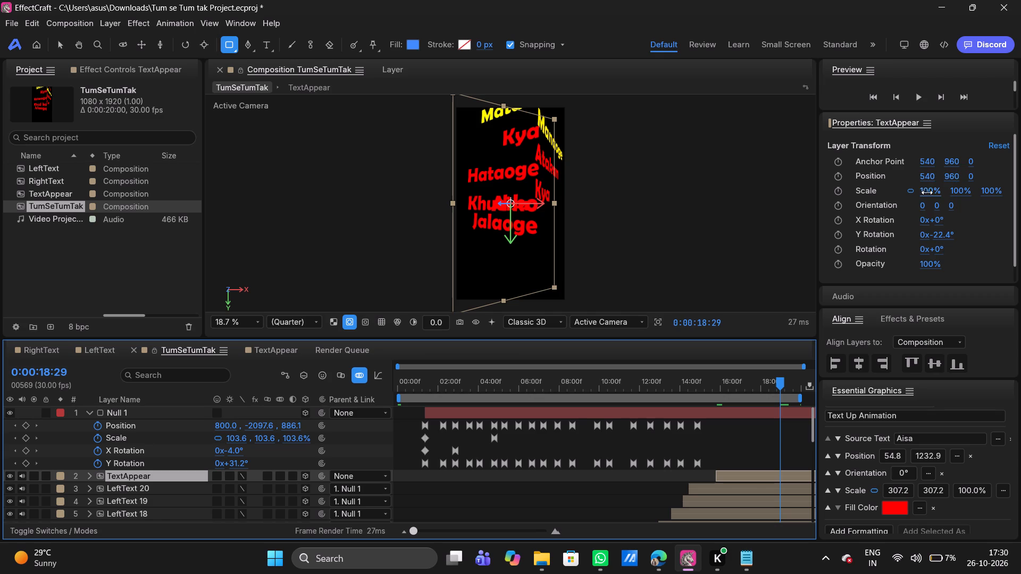
{"action": "left_click_drag", "start_coordinate": [950, 178], "coordinate": [230, 200]}
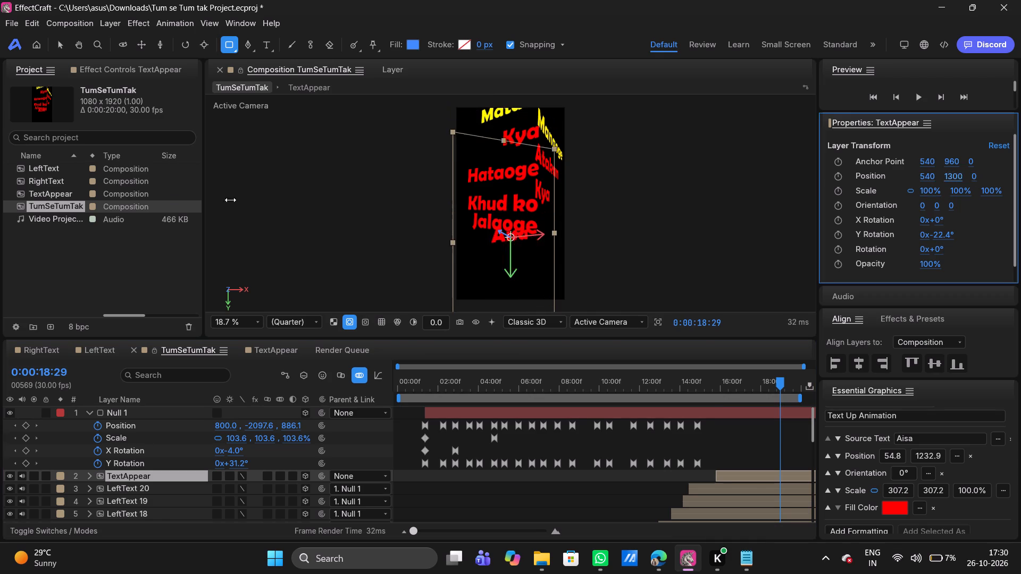
{"action": "left_click_drag", "start_coordinate": [230, 200], "coordinate": [190, 202]}
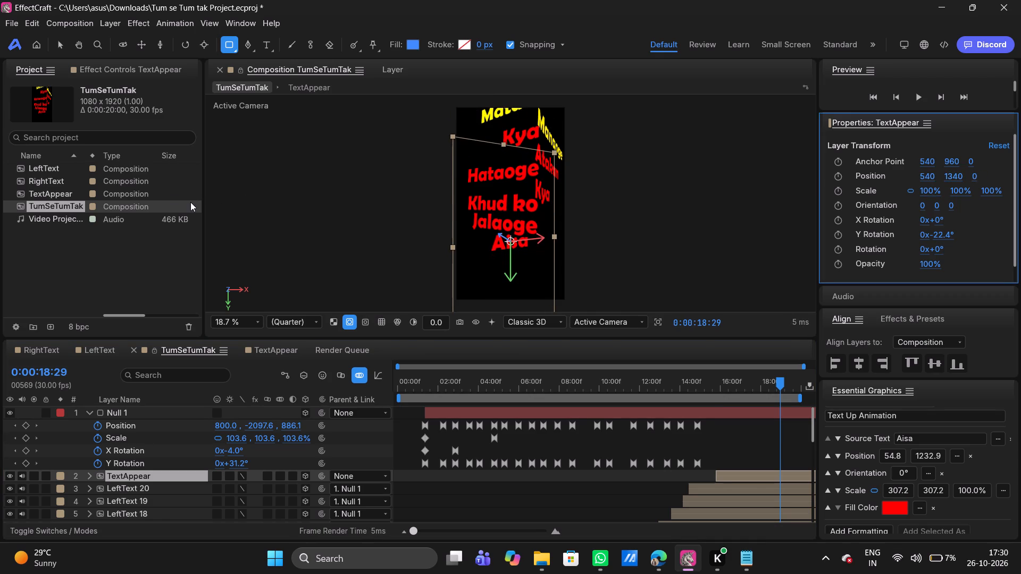
{"action": "left_click_drag", "start_coordinate": [923, 180], "coordinate": [1010, 175]}
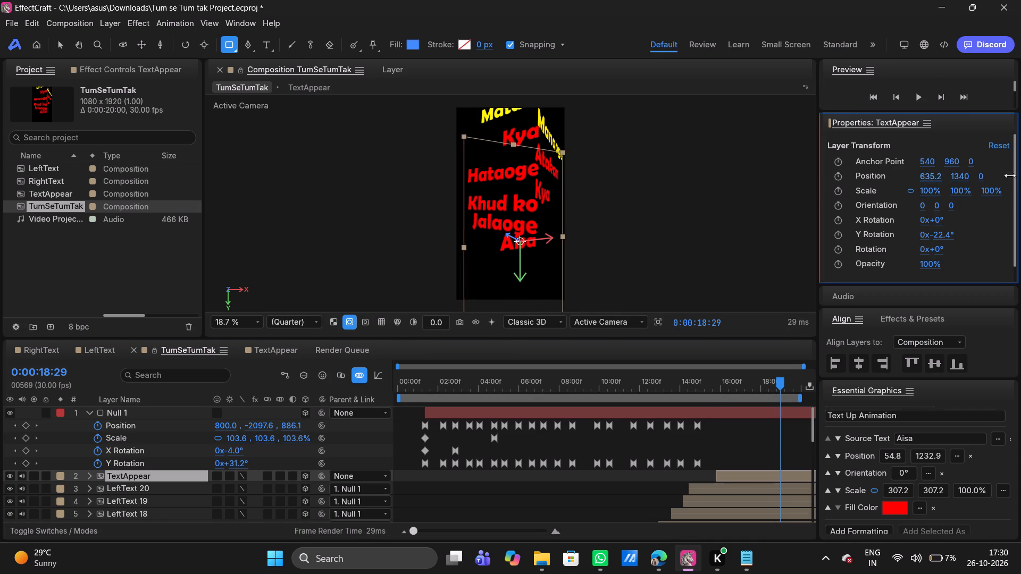
{"action": "left_click_drag", "start_coordinate": [1010, 175], "coordinate": [146, 171]}
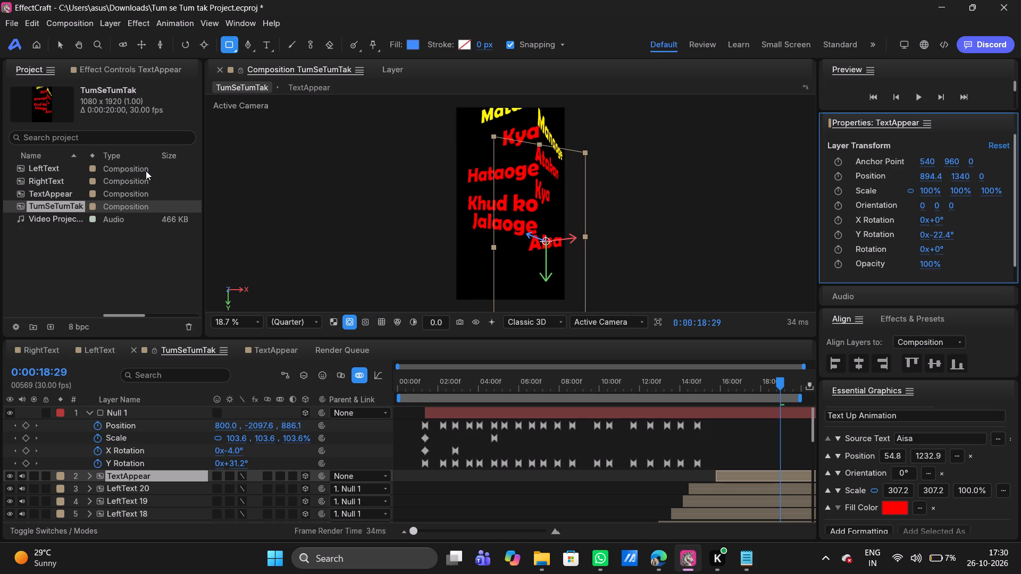
{"action": "left_click_drag", "start_coordinate": [963, 174], "coordinate": [984, 175]}
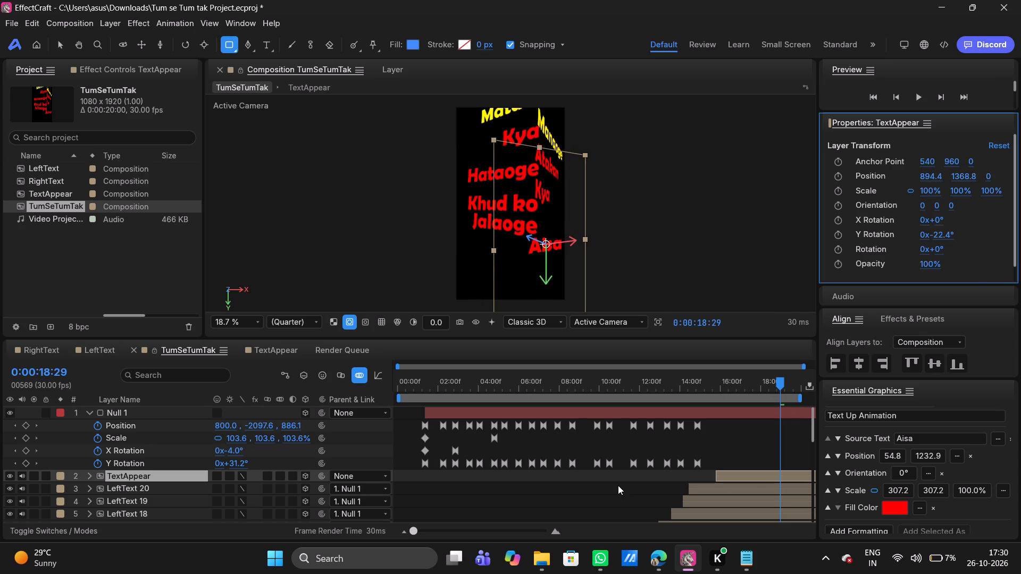
Open the TextAppear composition and change the Aesa text layer's fill to yellow FFEC00.
{"action": "double_click", "coordinate": [50, 189]}
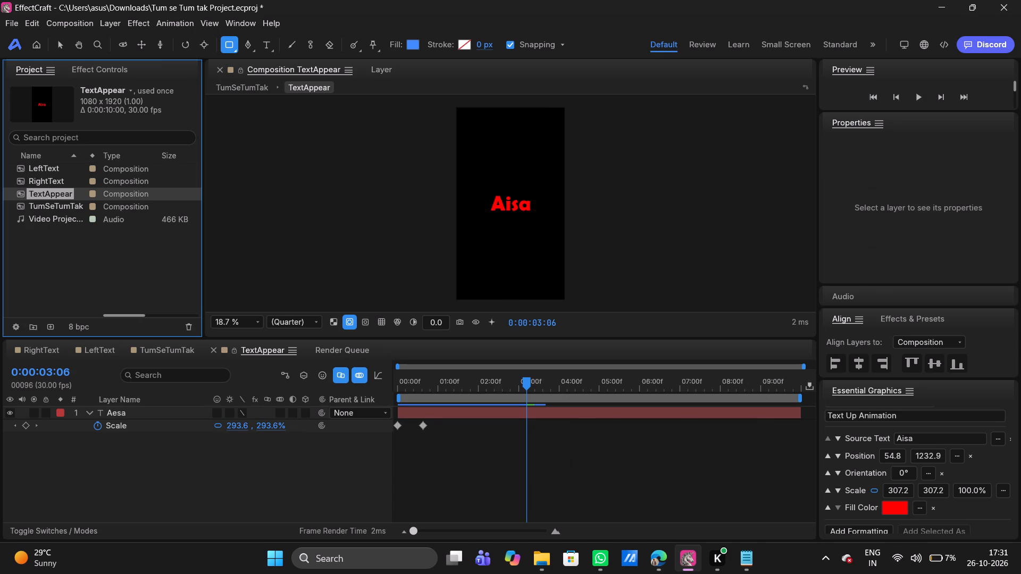
{"action": "left_click", "coordinate": [101, 414]}
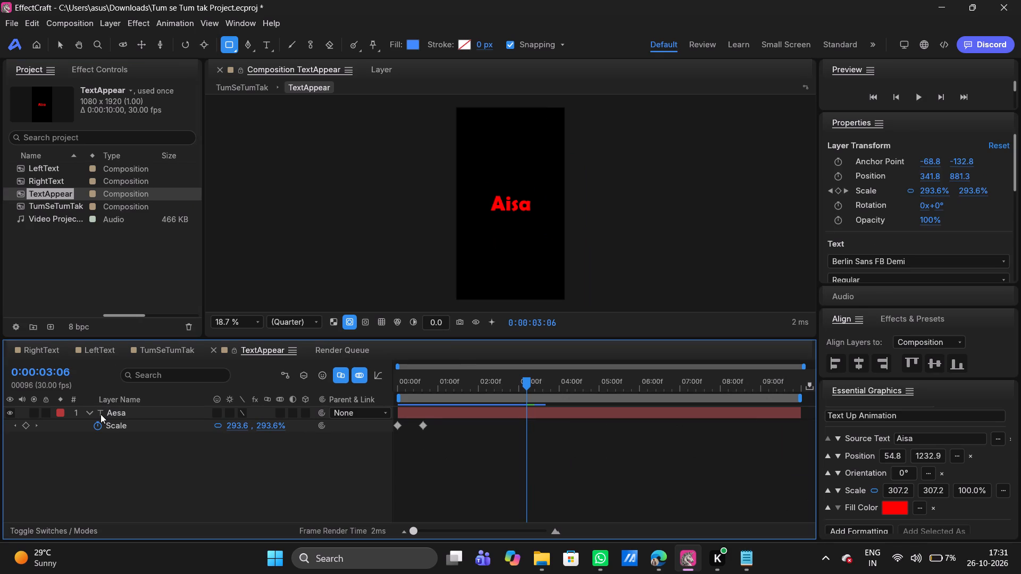
{"action": "scroll", "coordinate": [922, 233], "scroll_direction": "down", "scroll_amount": 1}
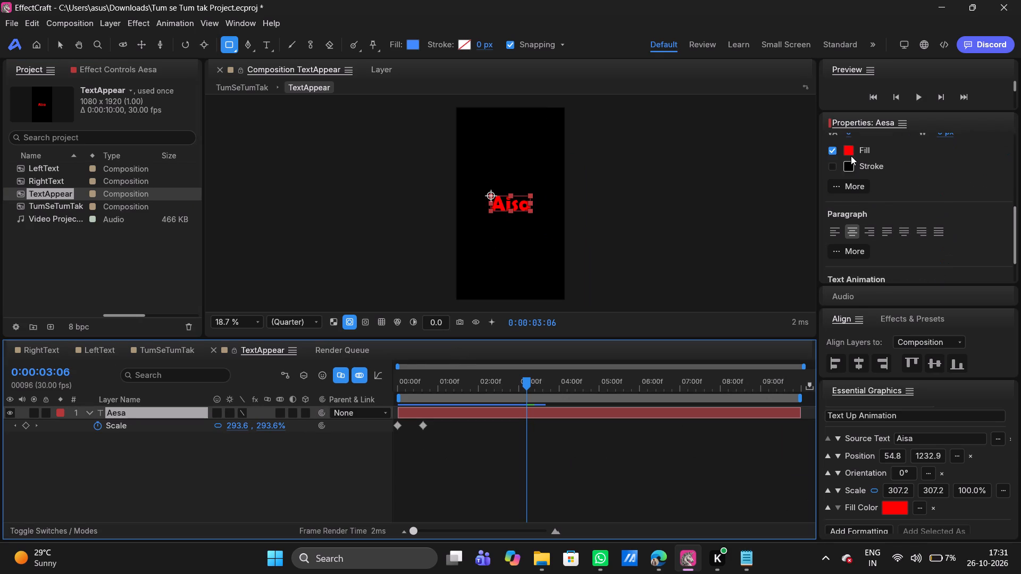
{"action": "left_click", "coordinate": [850, 156]}
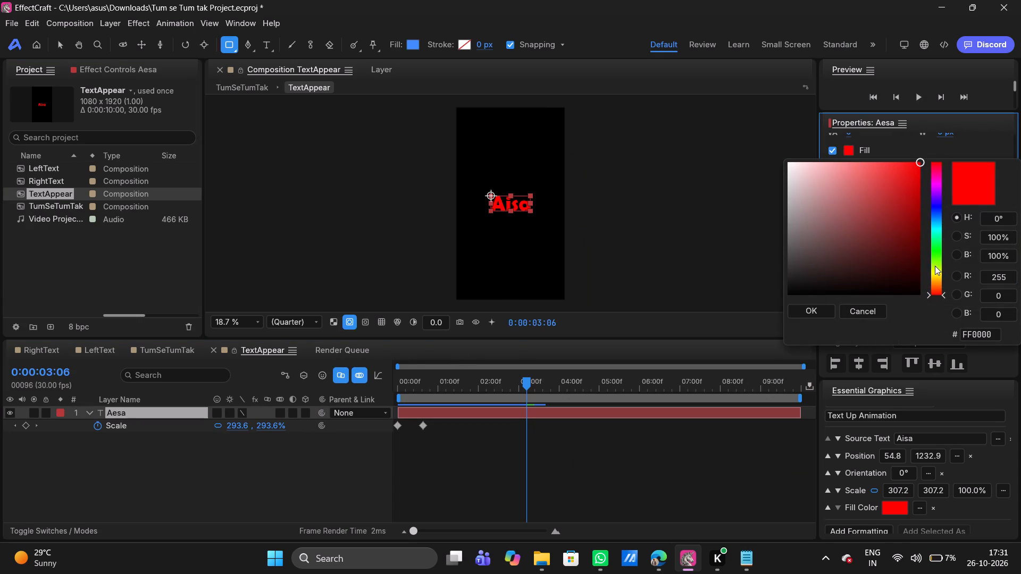
{"action": "left_click", "coordinate": [936, 280]}
{"action": "left_click_drag", "start_coordinate": [936, 280], "coordinate": [937, 283]}
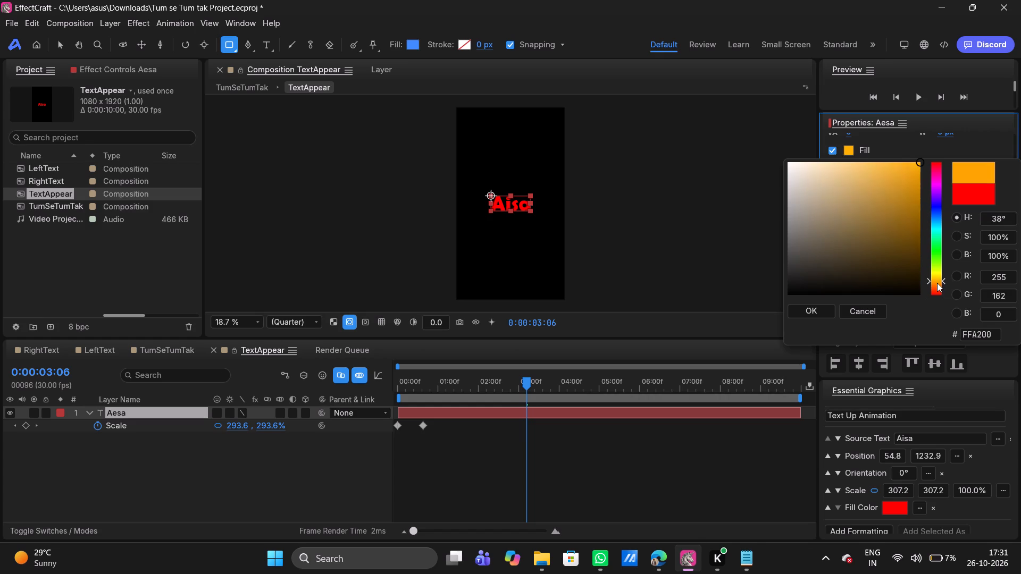
{"action": "left_click_drag", "start_coordinate": [937, 283], "coordinate": [938, 280]}
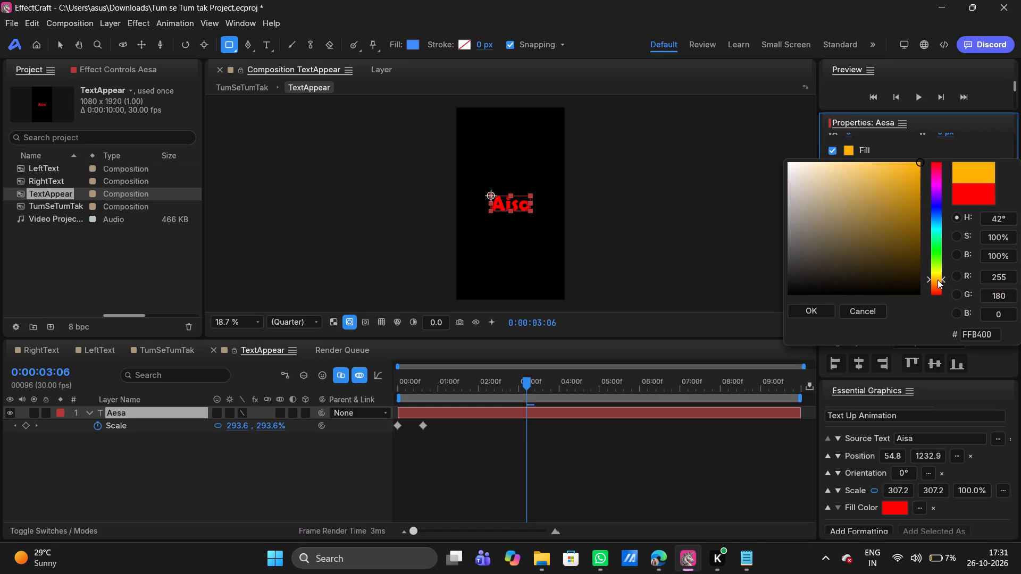
{"action": "left_click_drag", "start_coordinate": [938, 280], "coordinate": [937, 275]}
{"action": "left_click", "coordinate": [804, 308]}
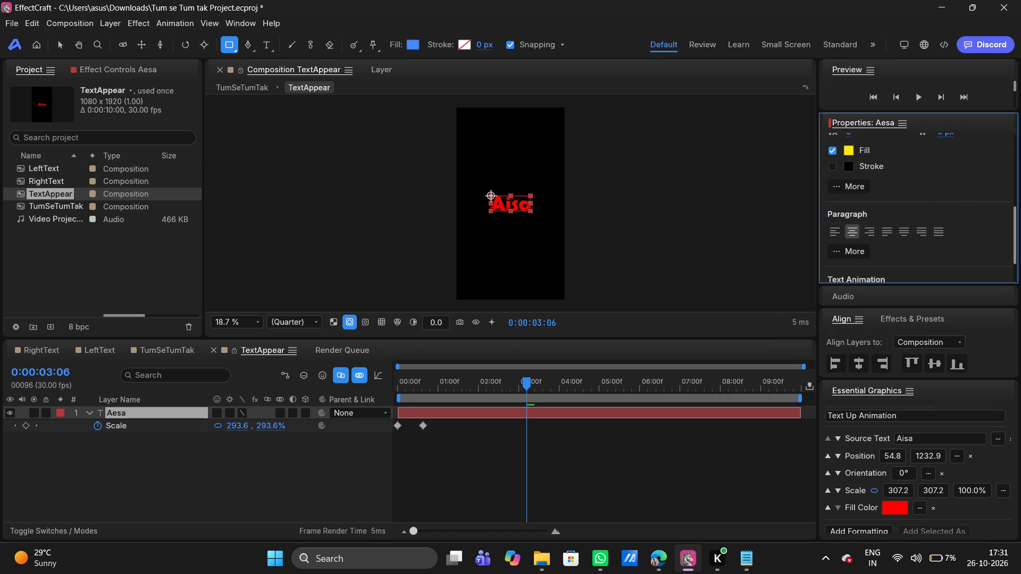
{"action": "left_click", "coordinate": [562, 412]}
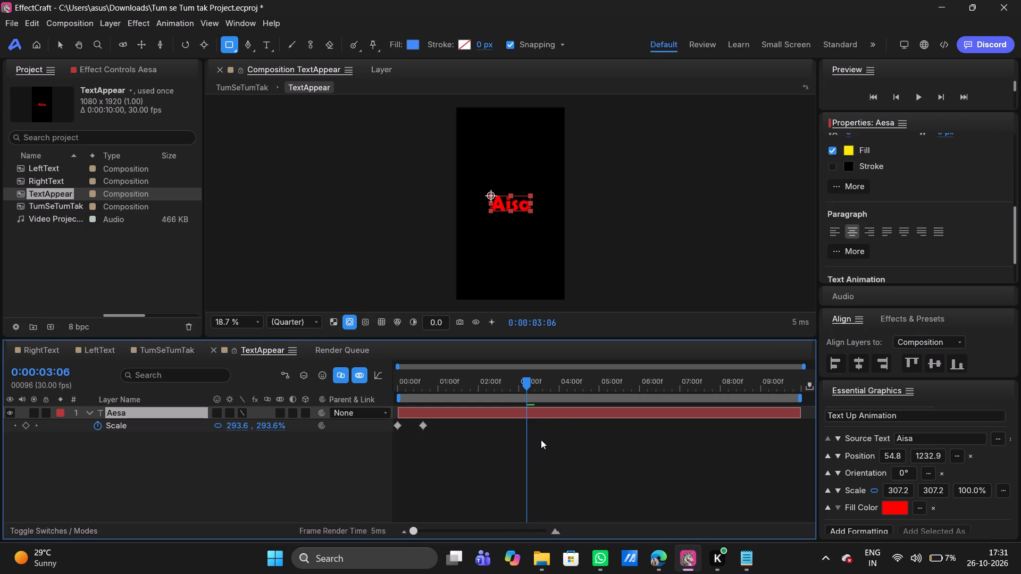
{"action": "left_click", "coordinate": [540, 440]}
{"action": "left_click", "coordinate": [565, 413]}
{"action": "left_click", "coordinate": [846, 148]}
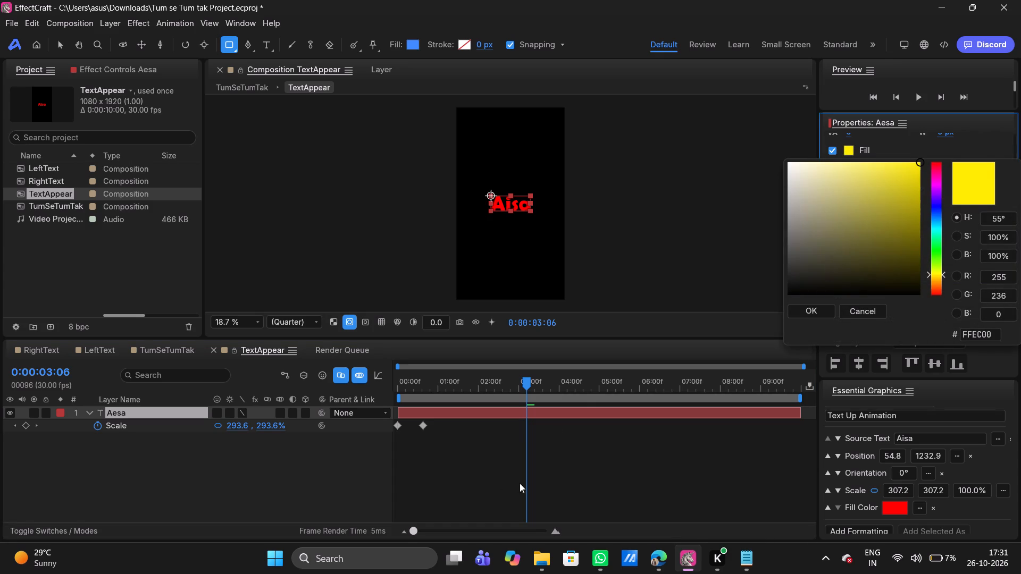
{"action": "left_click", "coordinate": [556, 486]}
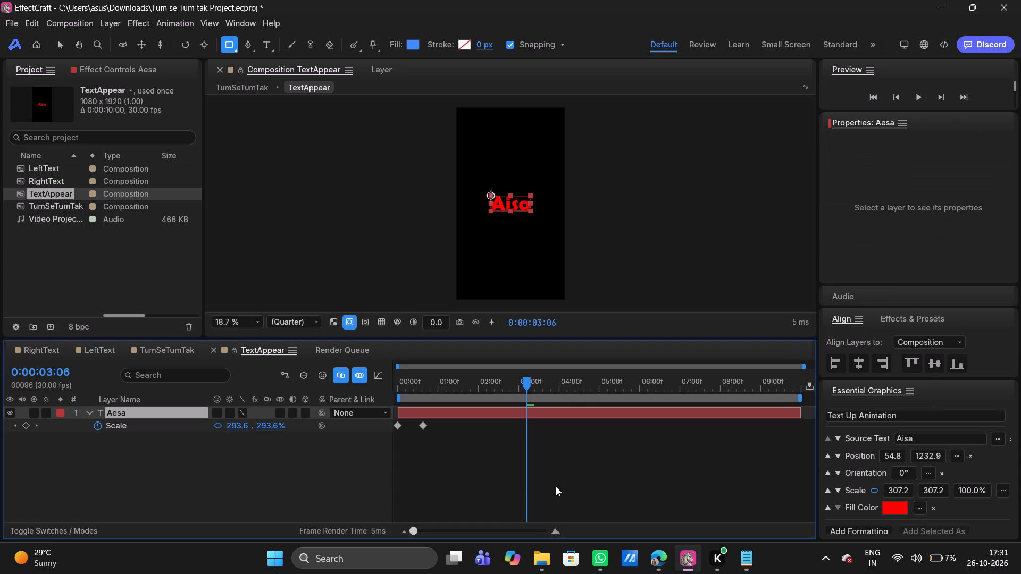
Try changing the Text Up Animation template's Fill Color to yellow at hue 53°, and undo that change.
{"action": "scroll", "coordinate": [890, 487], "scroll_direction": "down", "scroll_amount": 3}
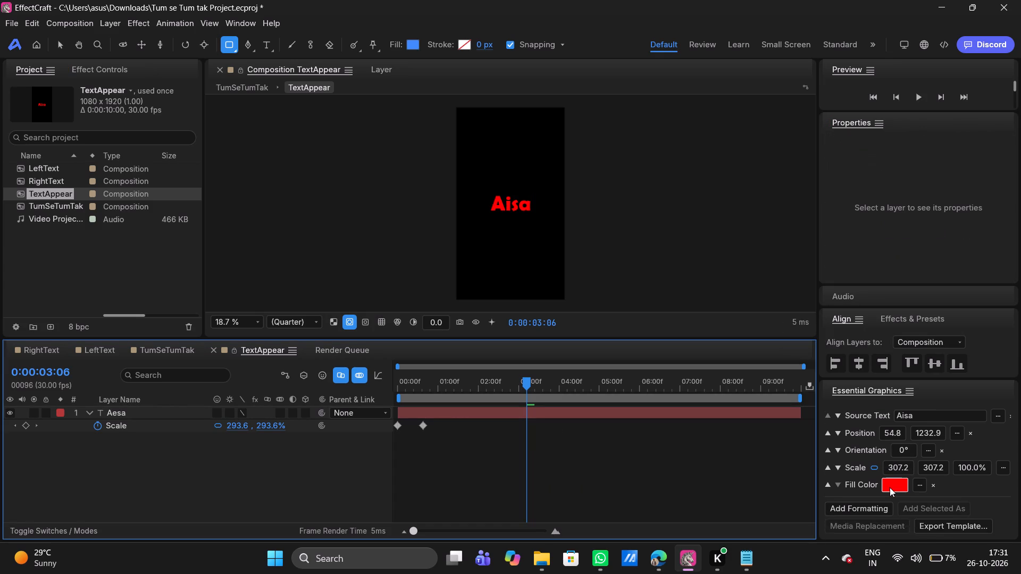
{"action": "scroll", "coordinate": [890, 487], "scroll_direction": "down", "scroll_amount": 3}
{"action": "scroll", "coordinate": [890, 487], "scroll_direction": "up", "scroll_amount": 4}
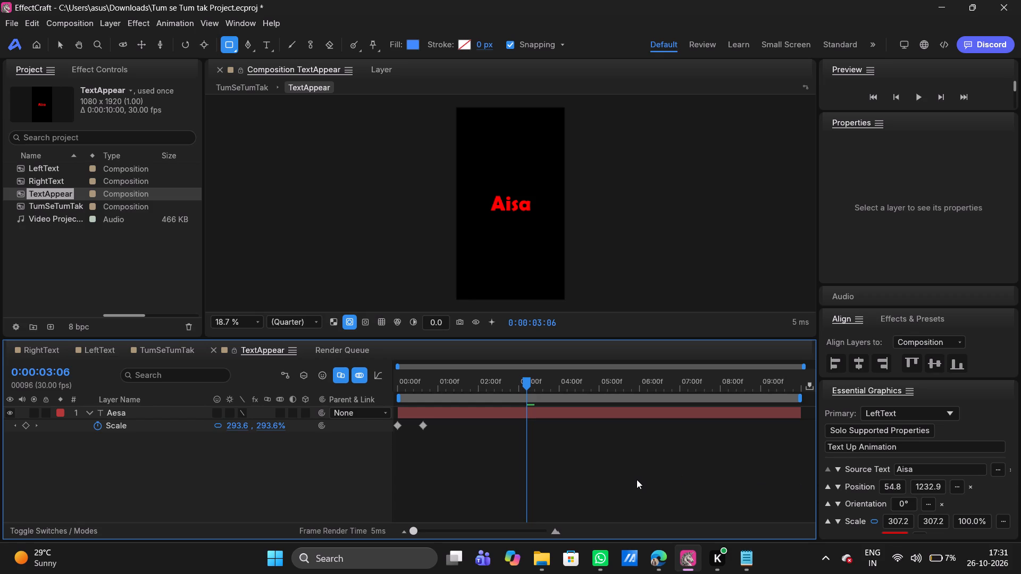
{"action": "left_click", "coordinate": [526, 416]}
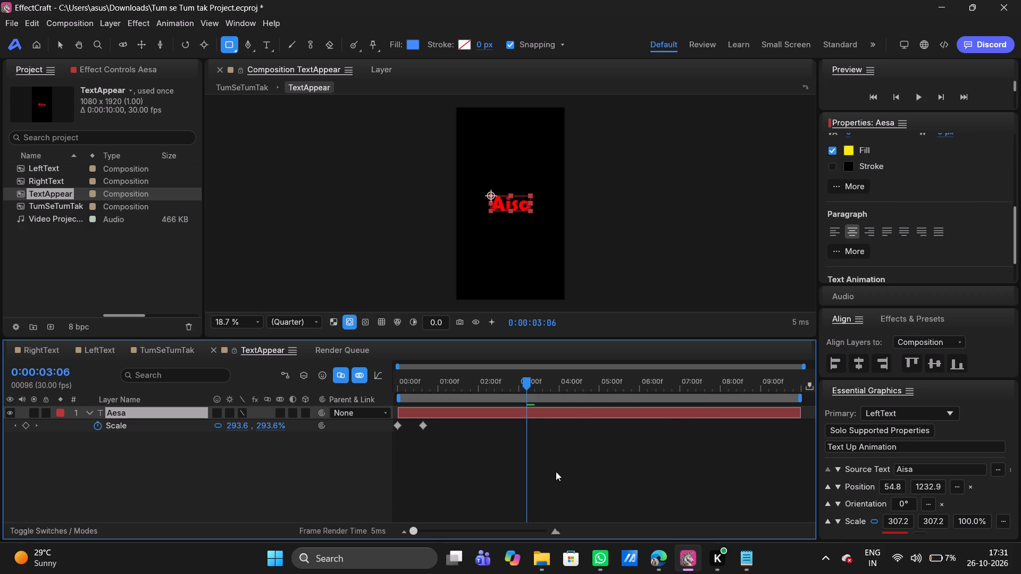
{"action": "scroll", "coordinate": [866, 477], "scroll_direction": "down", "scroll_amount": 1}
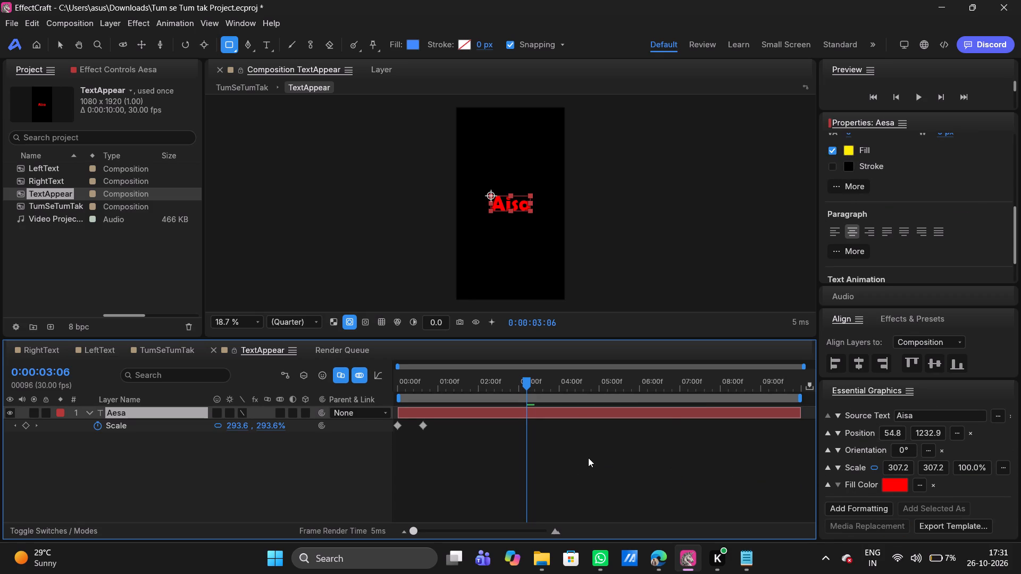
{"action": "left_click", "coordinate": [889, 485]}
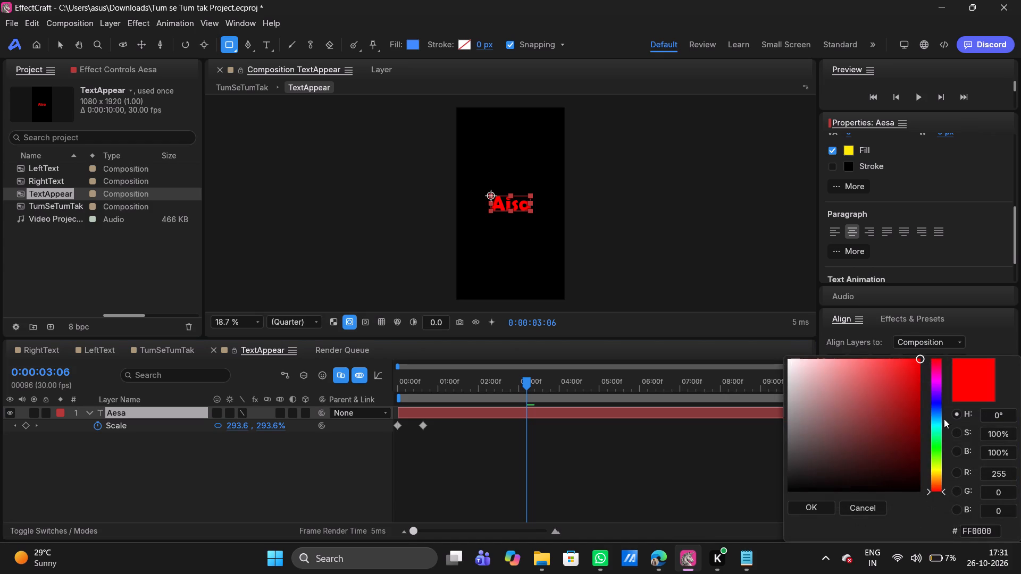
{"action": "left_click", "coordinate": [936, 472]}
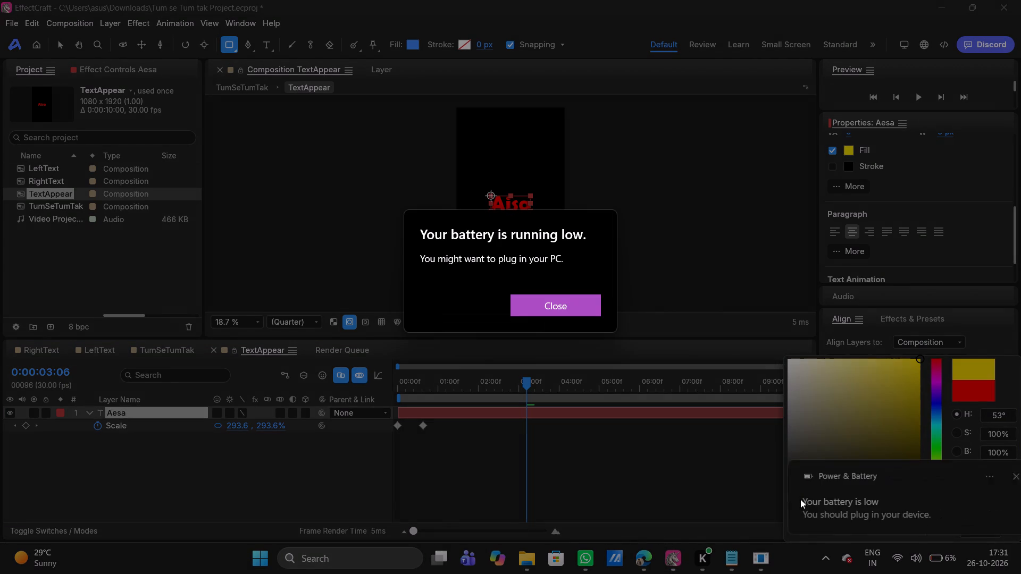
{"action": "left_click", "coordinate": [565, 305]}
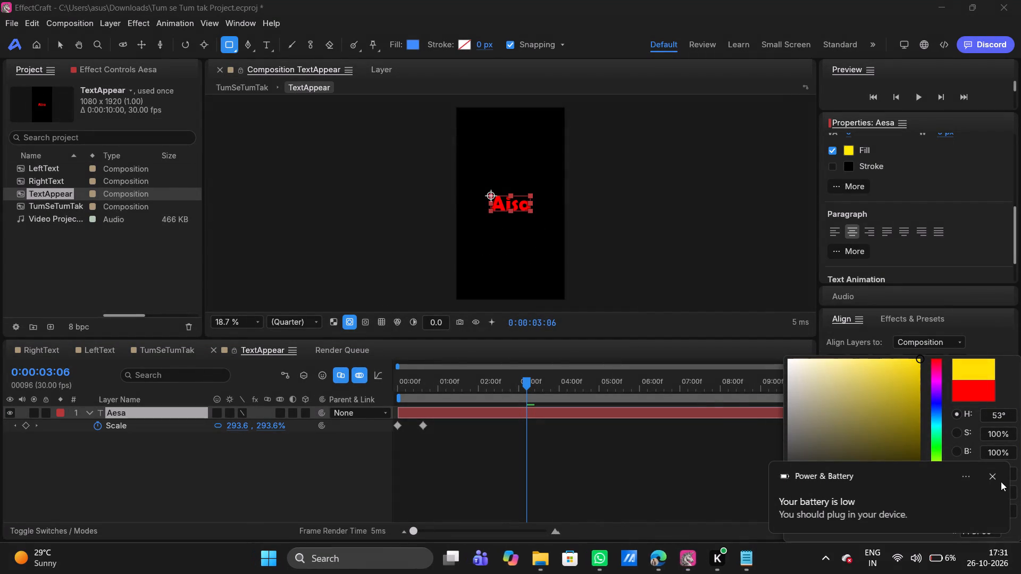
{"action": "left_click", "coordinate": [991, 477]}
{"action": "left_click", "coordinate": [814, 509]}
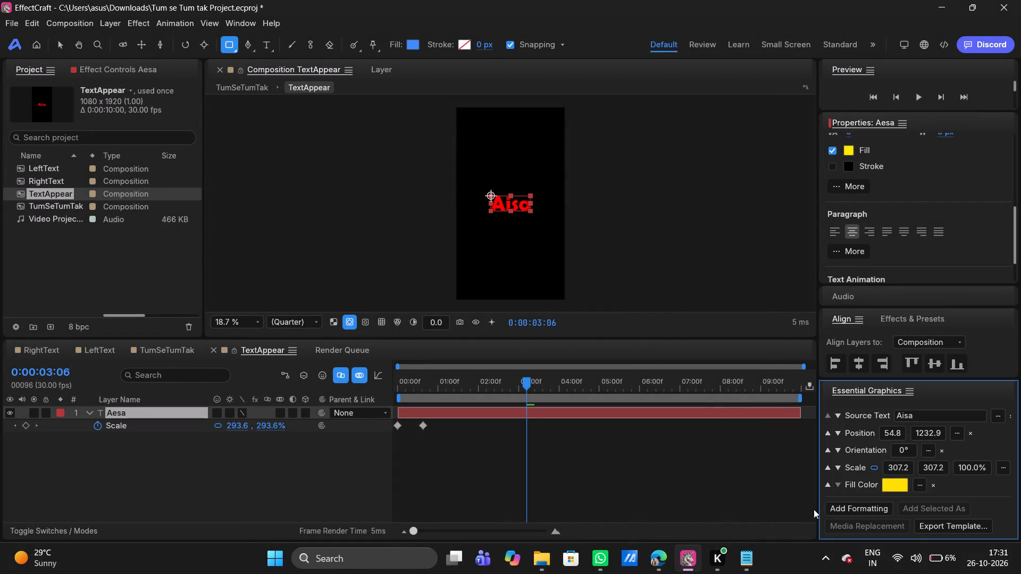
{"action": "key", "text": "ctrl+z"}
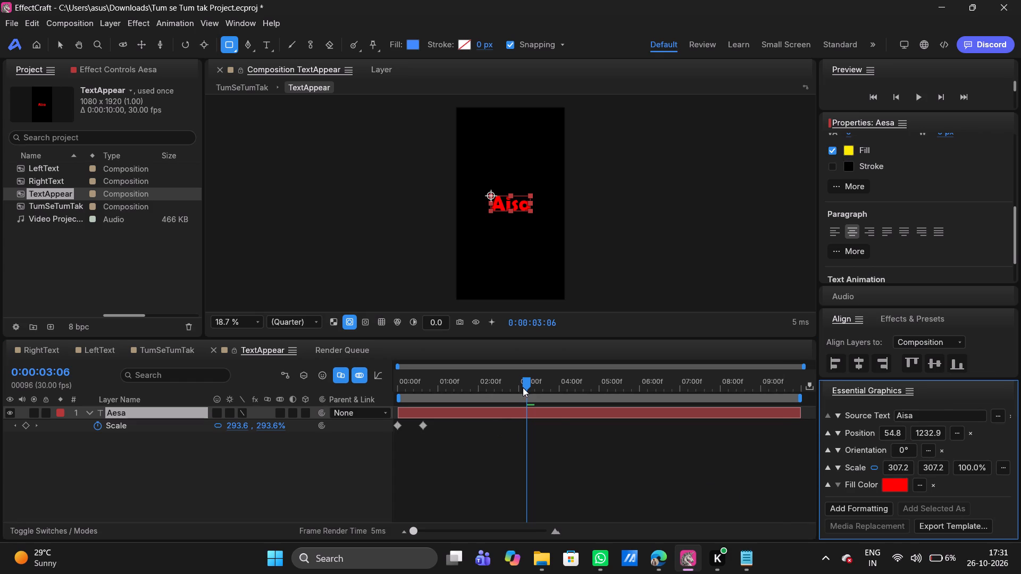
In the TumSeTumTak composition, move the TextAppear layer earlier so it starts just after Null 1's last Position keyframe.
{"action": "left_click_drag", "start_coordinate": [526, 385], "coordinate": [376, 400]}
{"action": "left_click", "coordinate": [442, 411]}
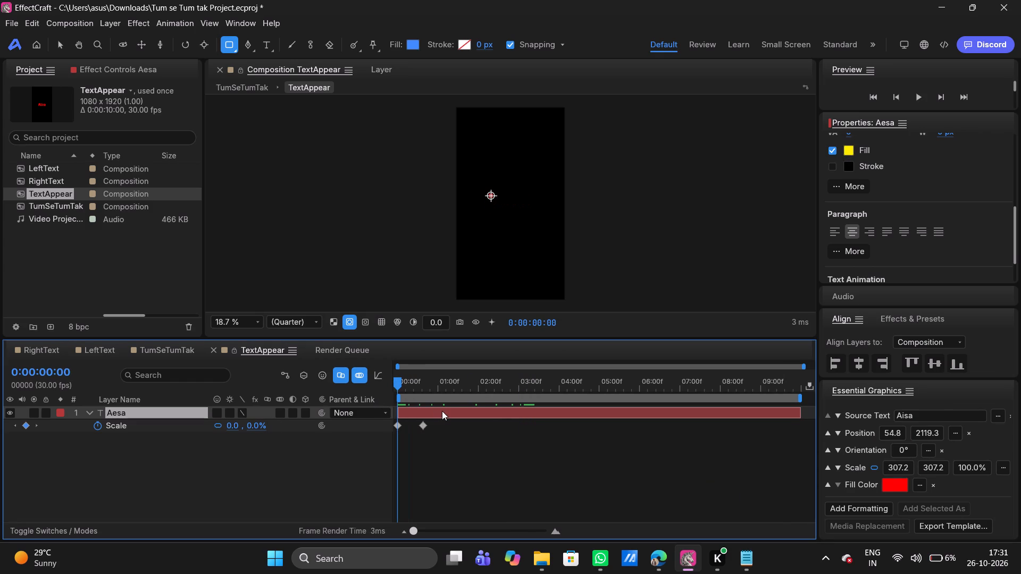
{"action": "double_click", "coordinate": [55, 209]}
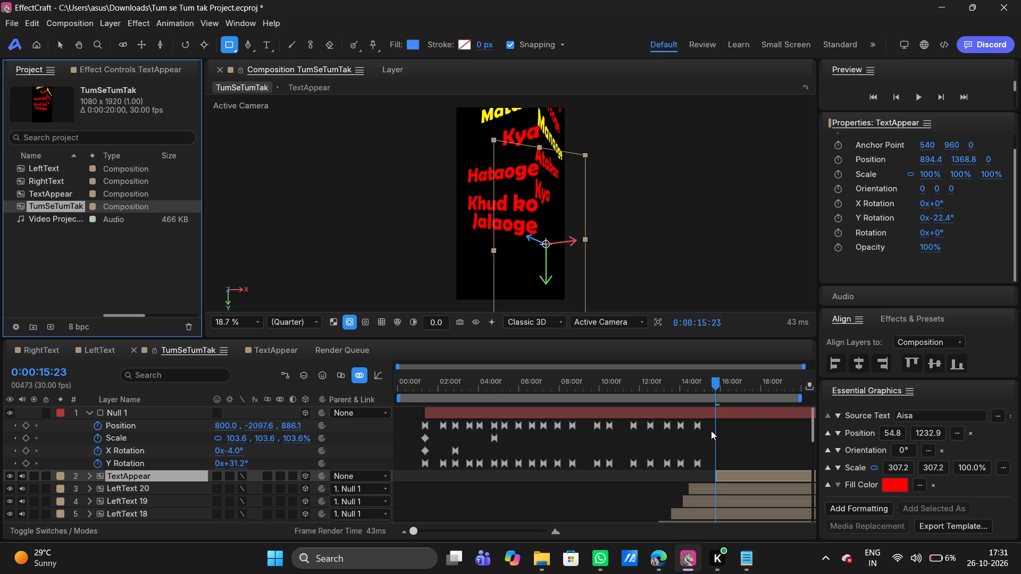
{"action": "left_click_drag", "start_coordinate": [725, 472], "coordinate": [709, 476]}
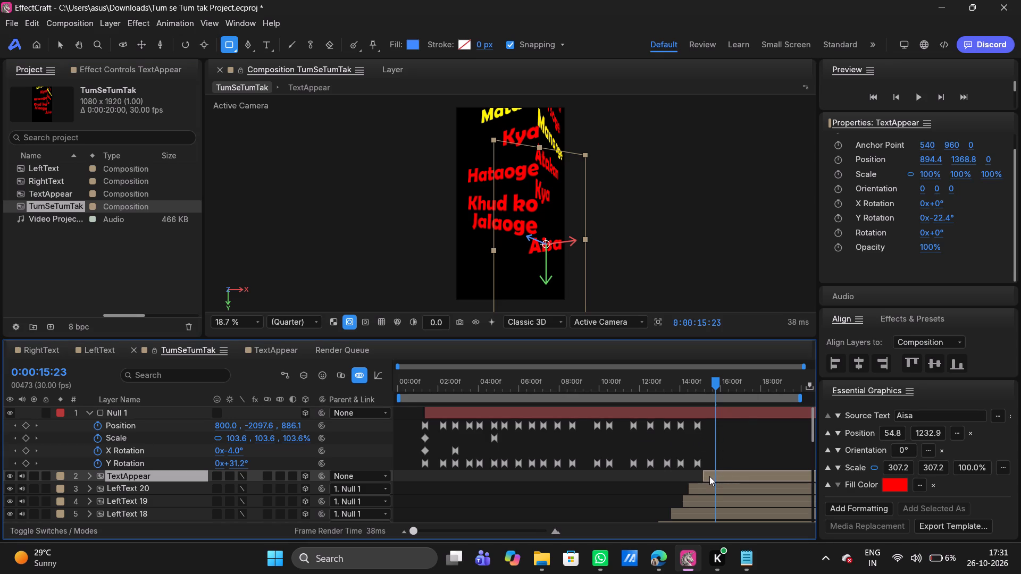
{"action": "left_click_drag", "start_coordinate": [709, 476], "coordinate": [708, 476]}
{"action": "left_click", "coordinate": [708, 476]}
Open the TextAppear composition and change the Aesa text layer's fill to black 000000.
{"action": "scroll", "coordinate": [732, 468], "scroll_direction": "up", "scroll_amount": 2}
{"action": "scroll", "coordinate": [865, 440], "scroll_direction": "up", "scroll_amount": 2}
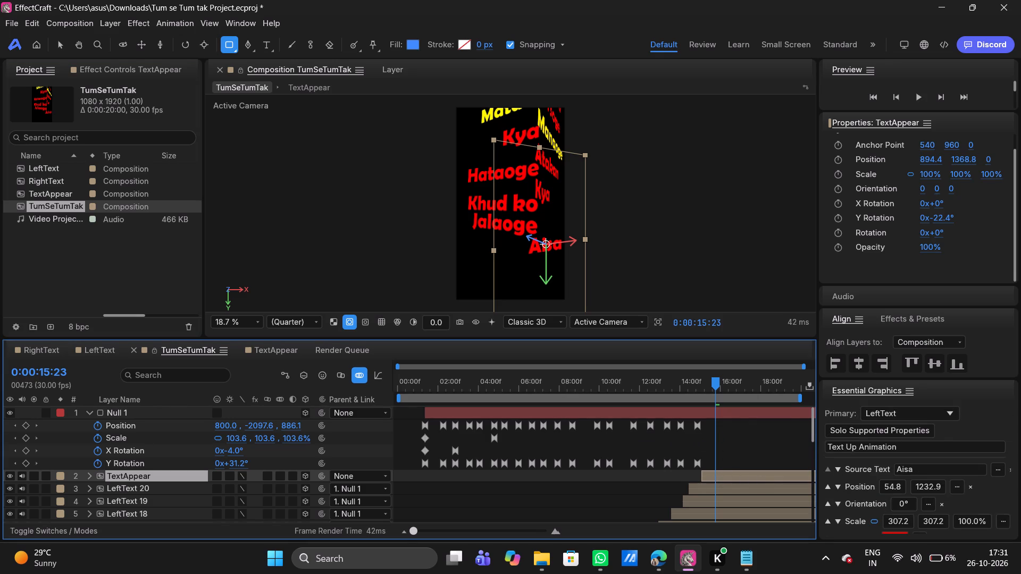
{"action": "scroll", "coordinate": [865, 440], "scroll_direction": "up", "scroll_amount": 3}
{"action": "scroll", "coordinate": [865, 440], "scroll_direction": "down", "scroll_amount": 14}
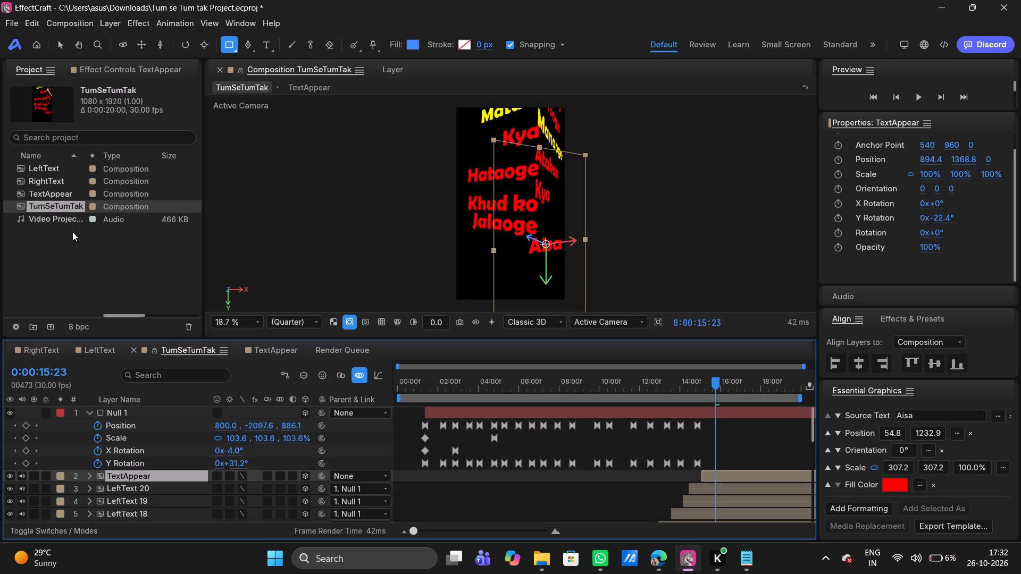
{"action": "double_click", "coordinate": [40, 194]}
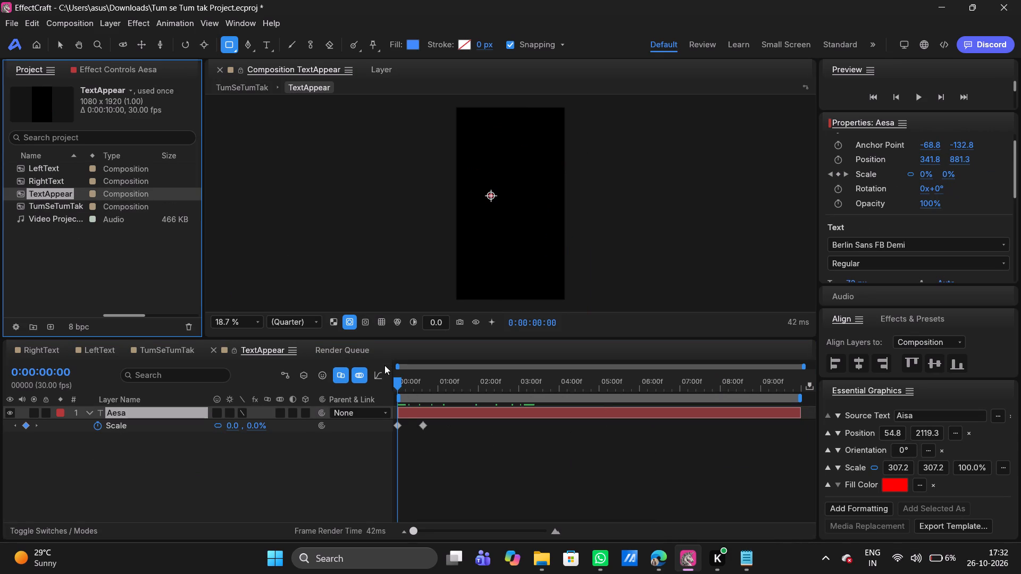
{"action": "left_click_drag", "start_coordinate": [397, 378], "coordinate": [452, 375]}
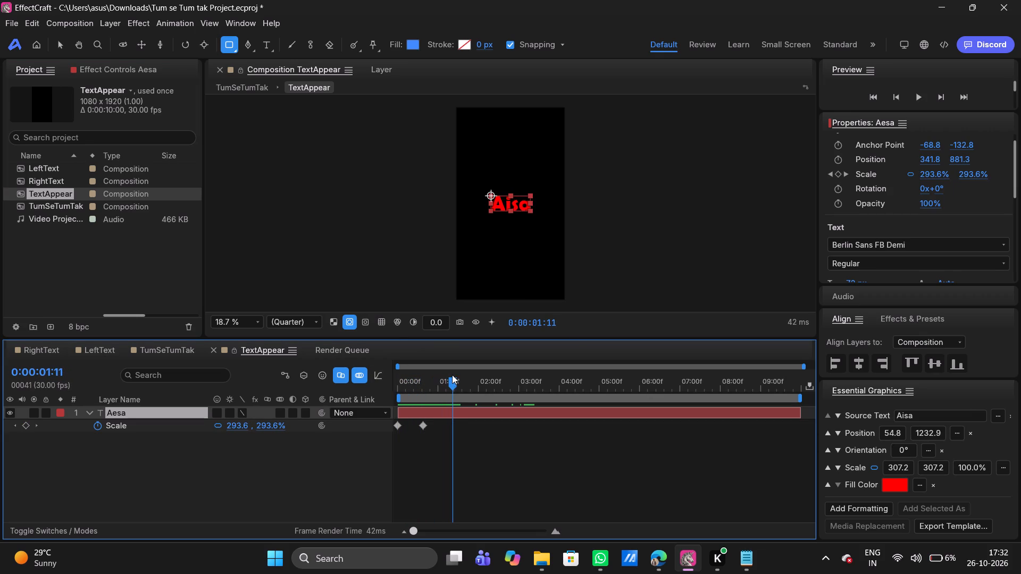
{"action": "scroll", "coordinate": [928, 246], "scroll_direction": "down", "scroll_amount": 3}
{"action": "scroll", "coordinate": [861, 191], "scroll_direction": "up", "scroll_amount": 1}
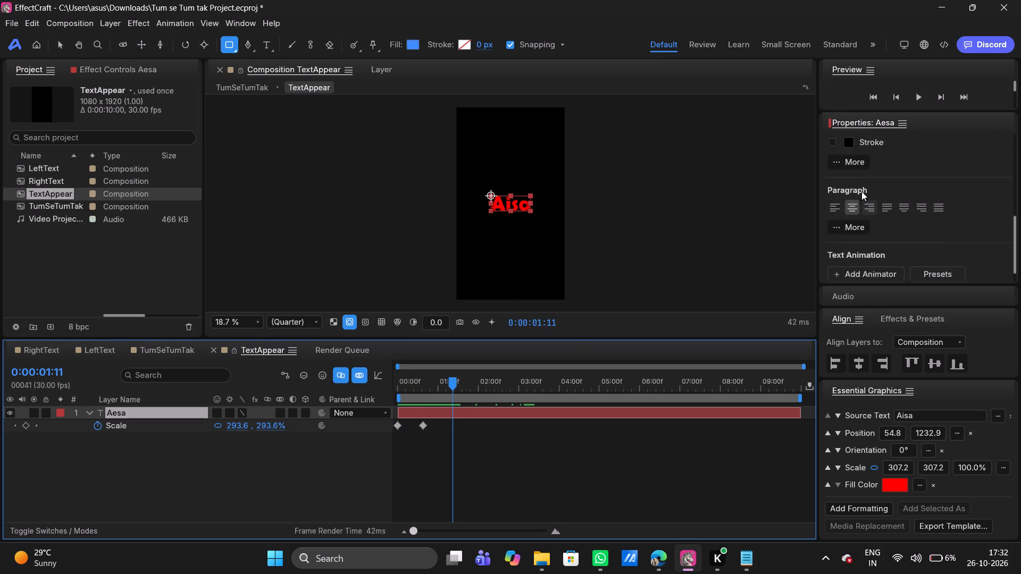
{"action": "scroll", "coordinate": [861, 191], "scroll_direction": "up", "scroll_amount": 1}
{"action": "left_click", "coordinate": [852, 225]}
{"action": "left_click_drag", "start_coordinate": [835, 285], "coordinate": [840, 277]}
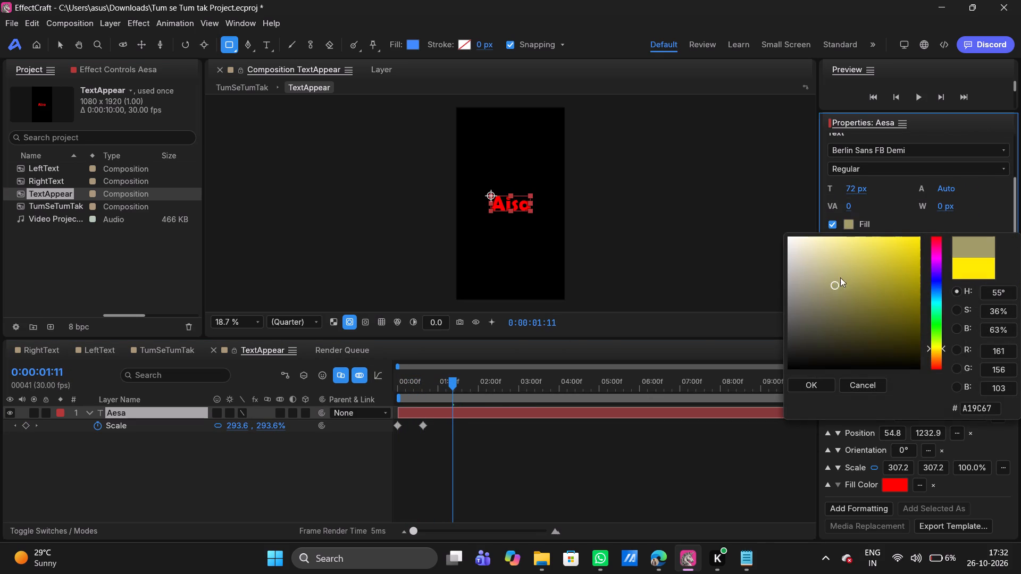
{"action": "left_click_drag", "start_coordinate": [840, 277], "coordinate": [757, 436]}
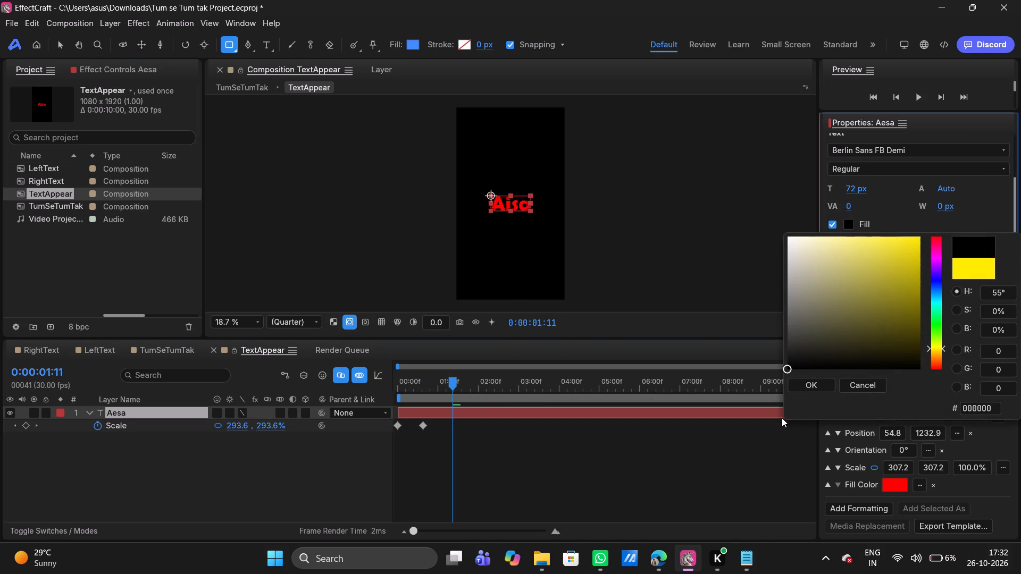
{"action": "left_click", "coordinate": [822, 390]}
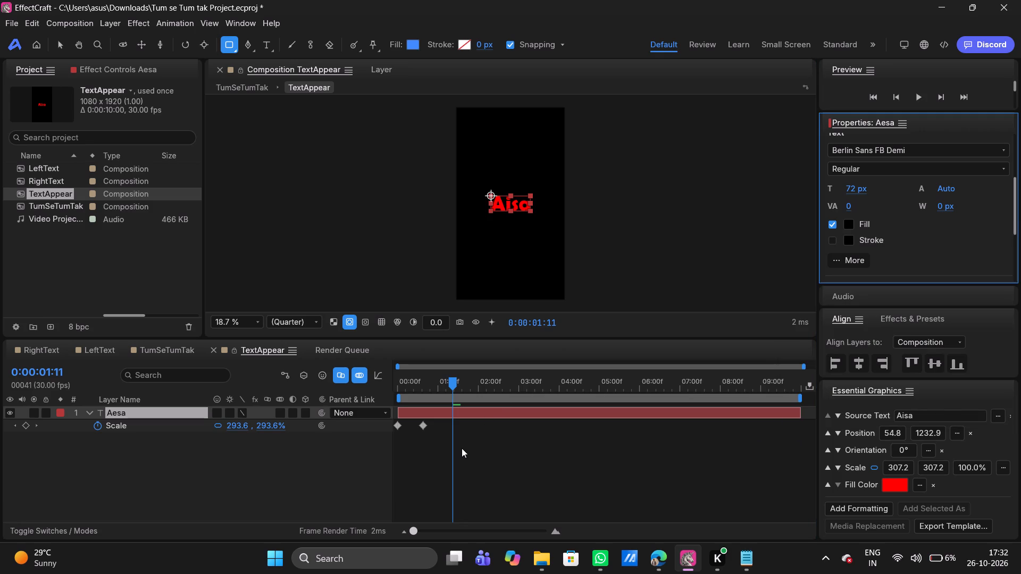
{"action": "left_click", "coordinate": [462, 448]}
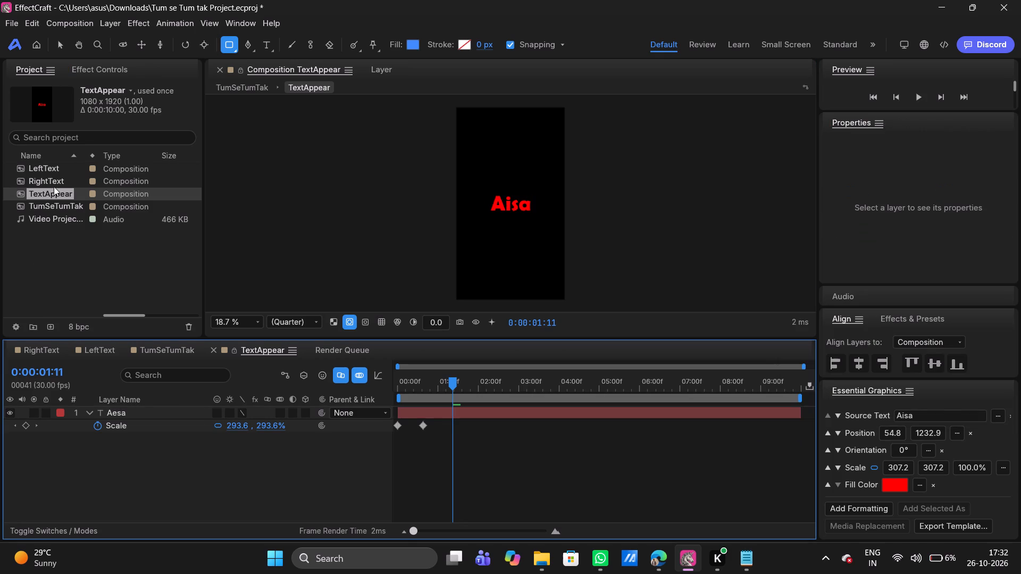
Return to the TumSeTumTak composition and delete the TextAppear layer.
{"action": "double_click", "coordinate": [48, 208]}
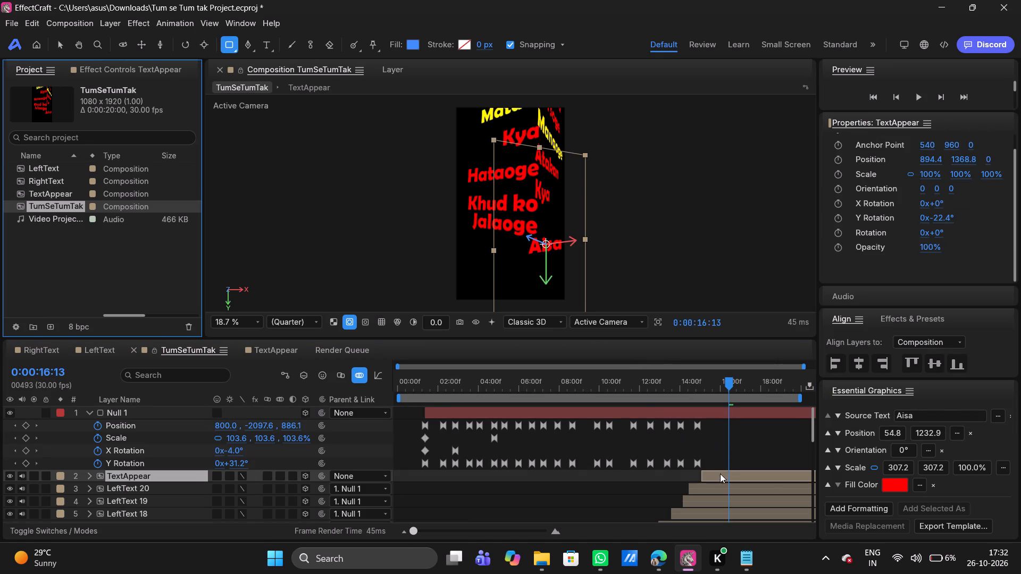
{"action": "left_click", "coordinate": [717, 476]}
{"action": "key", "text": "Delete"}
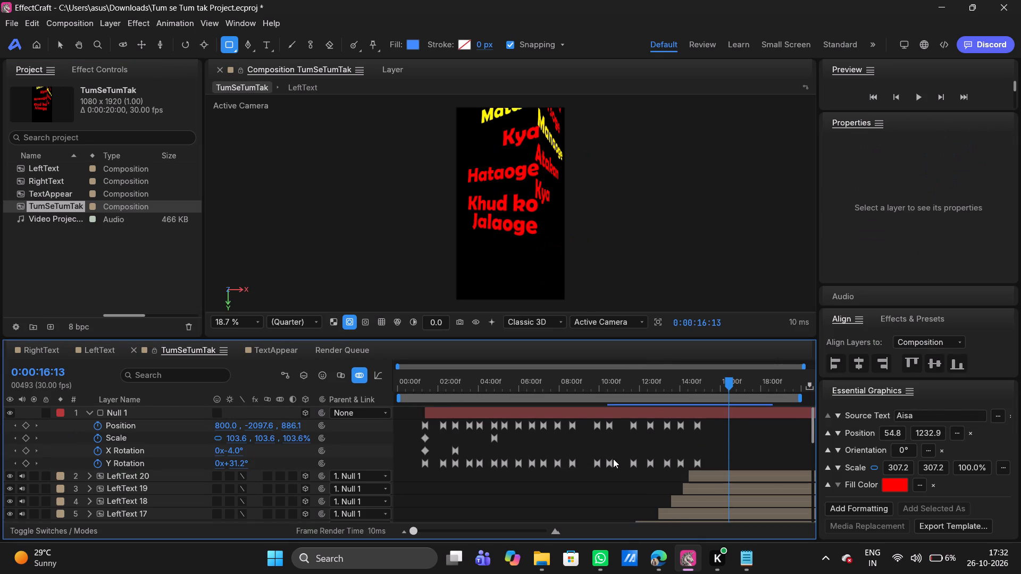
Play back the Khud ko Jalaoge section of TumSeTumTak and stop at about 0:00:15:22 to check the next lyric's timing.
{"action": "left_click_drag", "start_coordinate": [727, 383], "coordinate": [694, 385]}
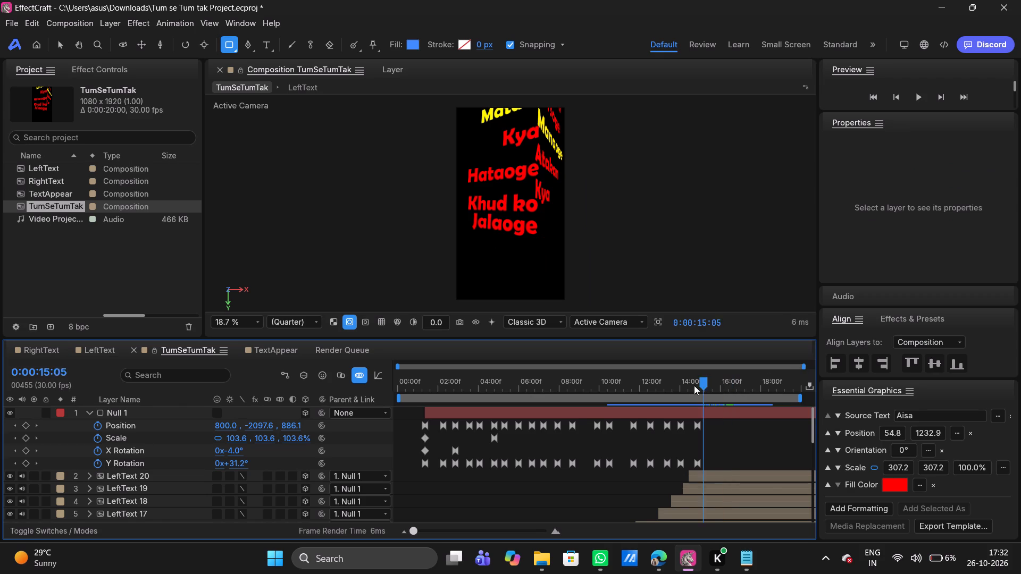
{"action": "left_click_drag", "start_coordinate": [694, 385], "coordinate": [702, 386]}
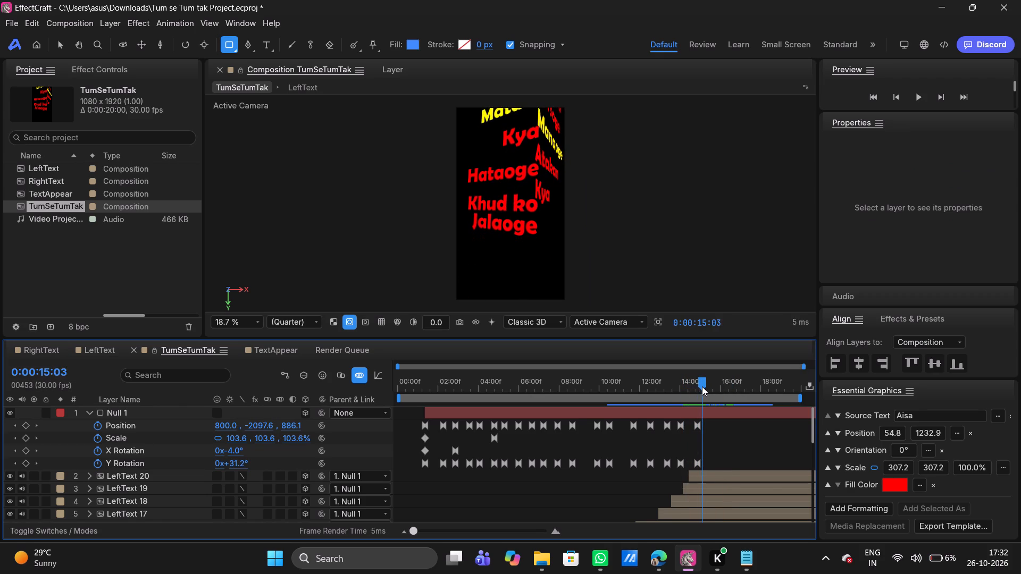
{"action": "left_click_drag", "start_coordinate": [702, 386], "coordinate": [704, 384]}
{"action": "left_click_drag", "start_coordinate": [704, 384], "coordinate": [651, 386]}
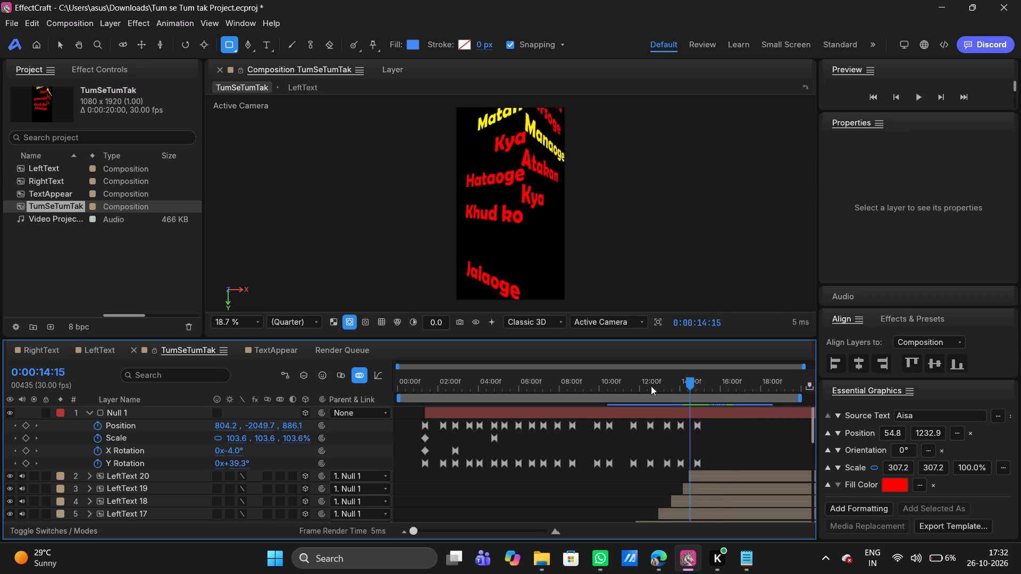
{"action": "left_click_drag", "start_coordinate": [651, 386], "coordinate": [634, 387]}
{"action": "key", "text": "space"}
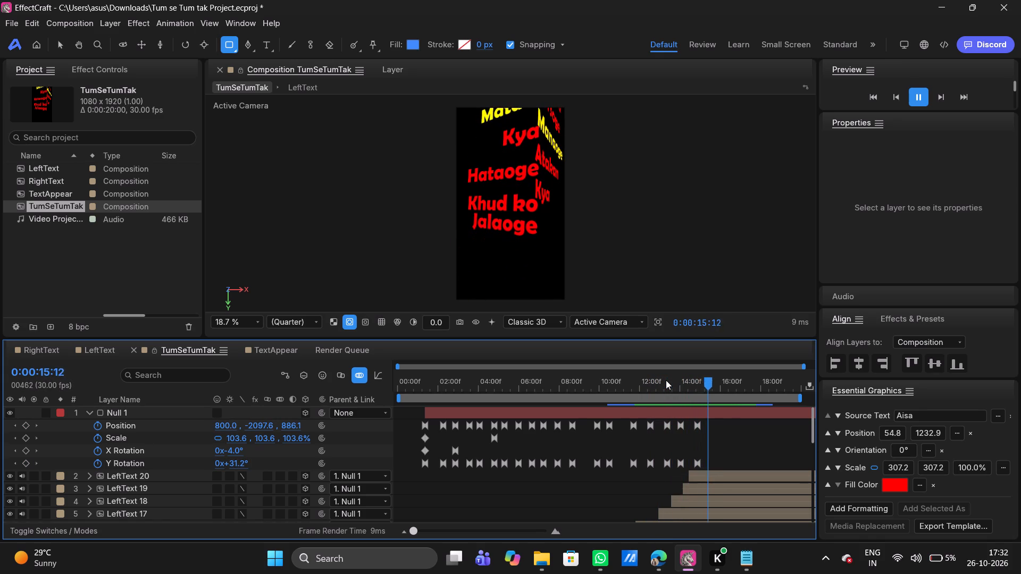
{"action": "left_click", "coordinate": [721, 379]}
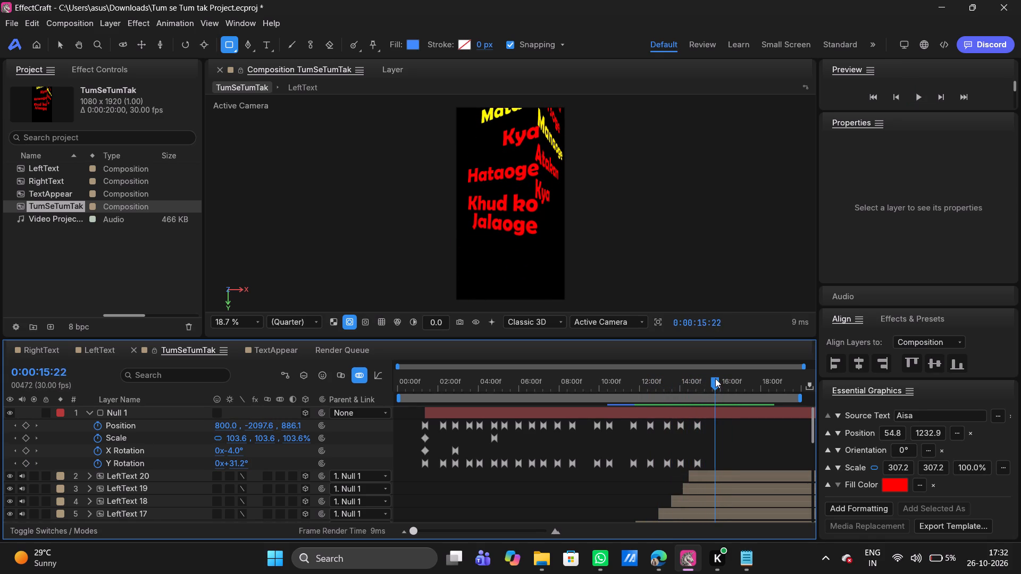
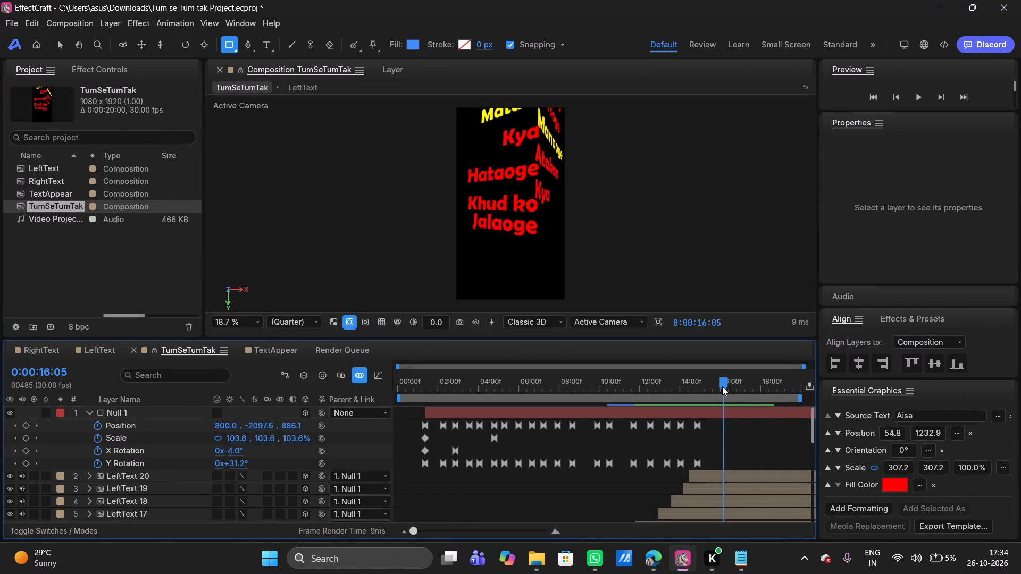
Add a text box reading Kya below the Khud ko Jalaoge lyric in the TumSeTumTak composition.
{"action": "left_click", "coordinate": [265, 49]}
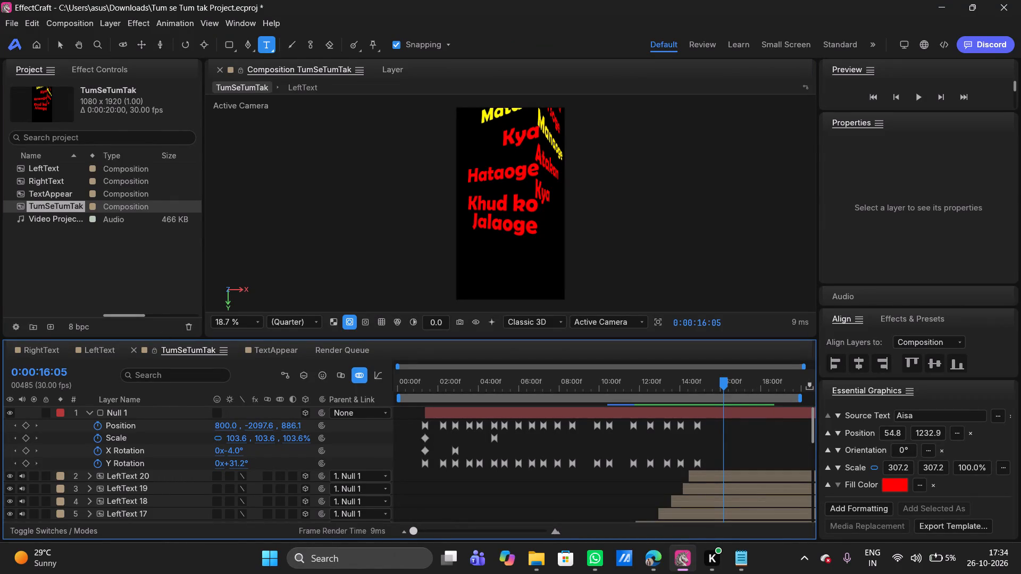
{"action": "left_click_drag", "start_coordinate": [474, 247], "coordinate": [557, 282]}
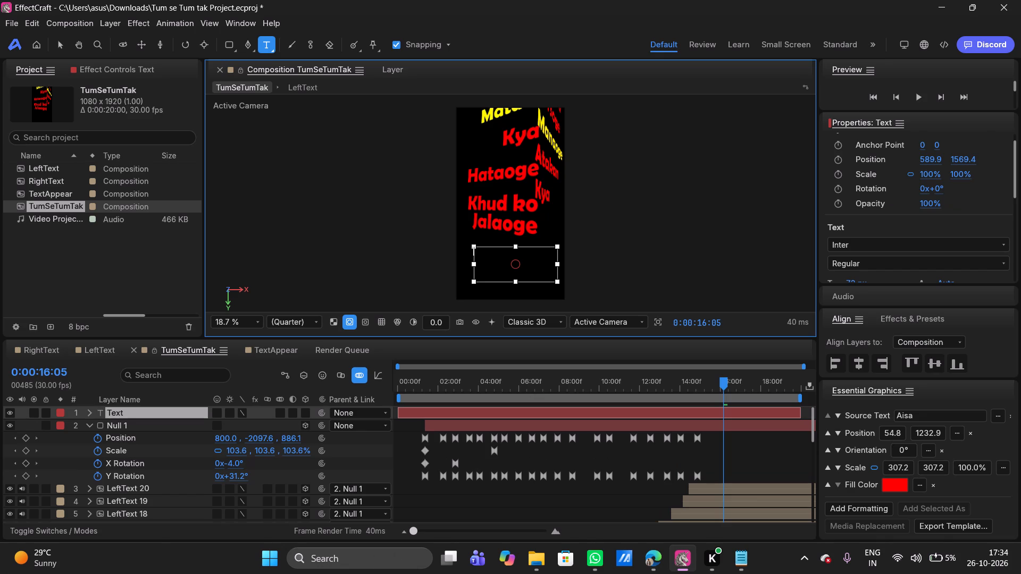
{"action": "left_click_drag", "start_coordinate": [192, 411], "coordinate": [191, 457]}
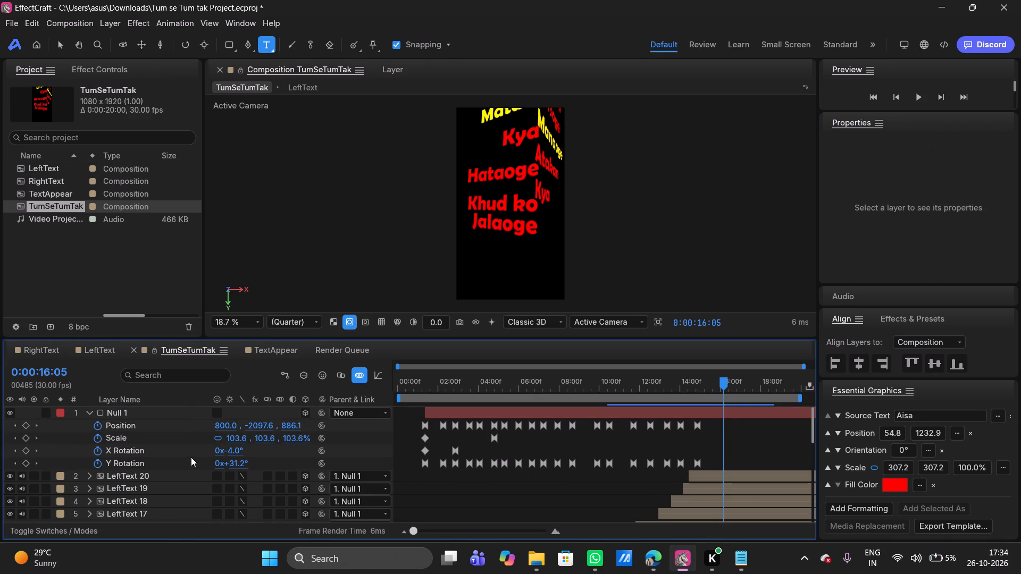
{"action": "left_click_drag", "start_coordinate": [191, 457], "coordinate": [189, 456]}
{"action": "left_click_drag", "start_coordinate": [478, 253], "coordinate": [485, 254]}
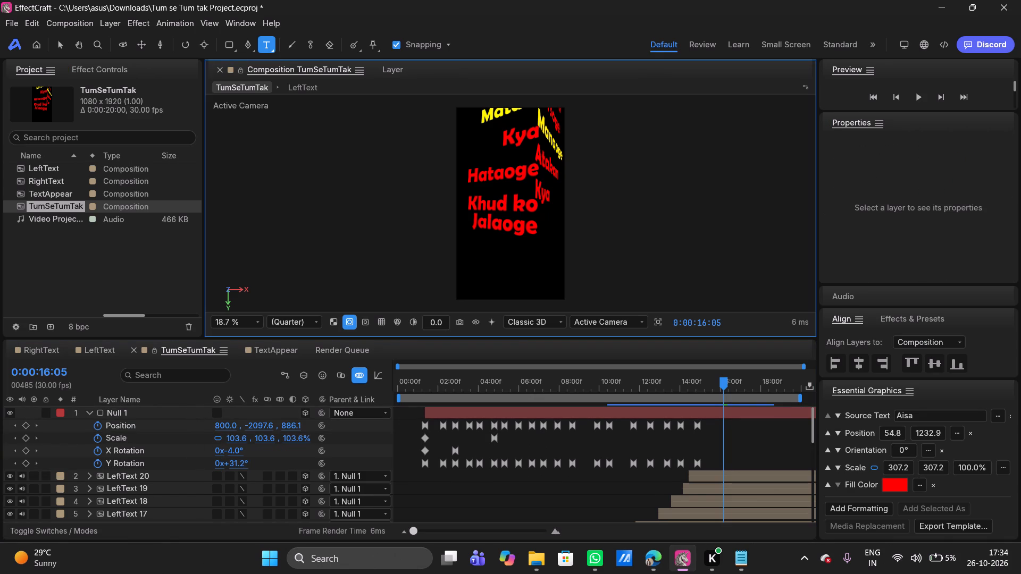
{"action": "left_click_drag", "start_coordinate": [485, 254], "coordinate": [555, 277]}
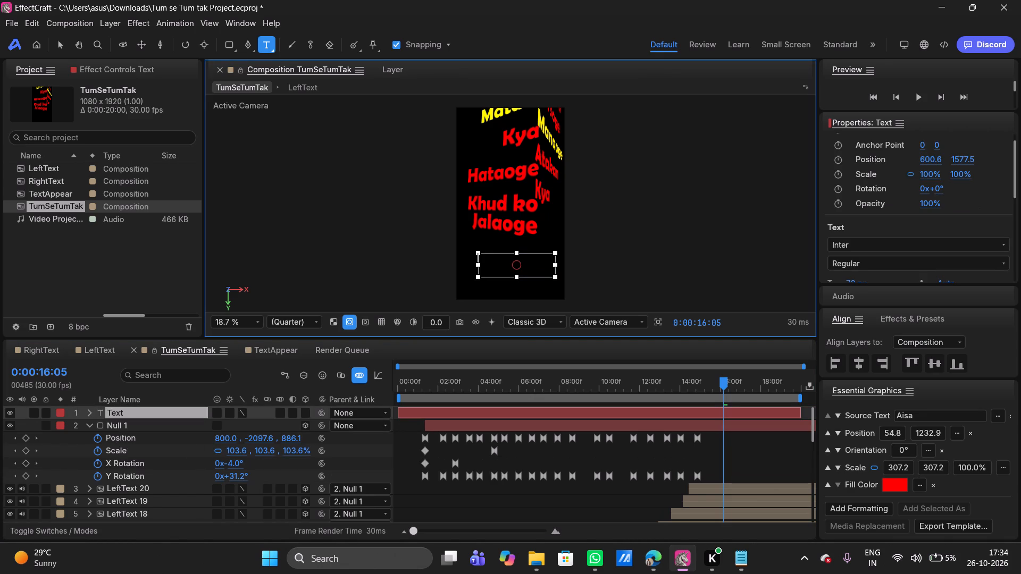
{"action": "type", "text": "Kya"}
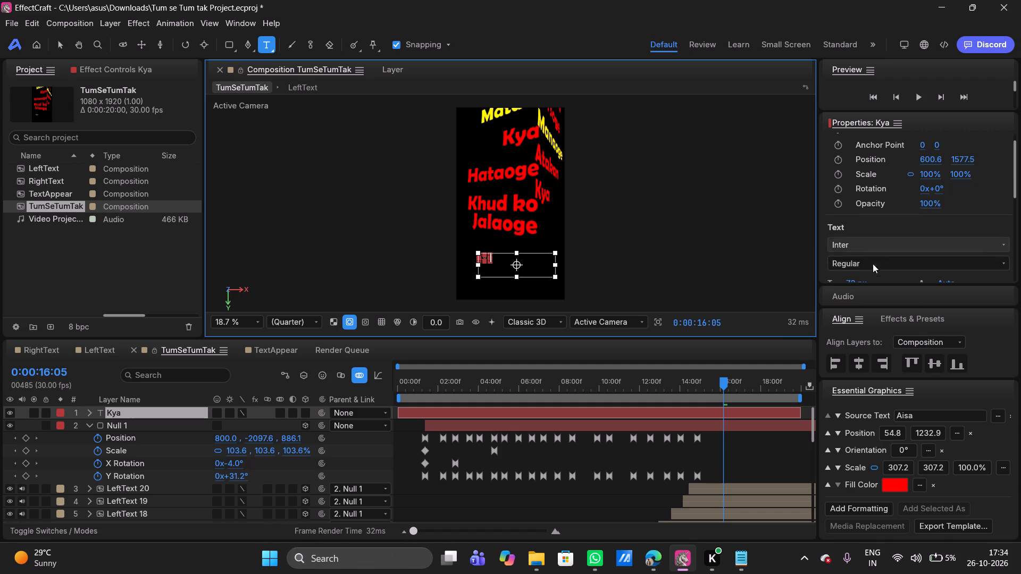
Scale the new Kya text layer up to about 214.4%.
{"action": "left_click", "coordinate": [889, 390]}
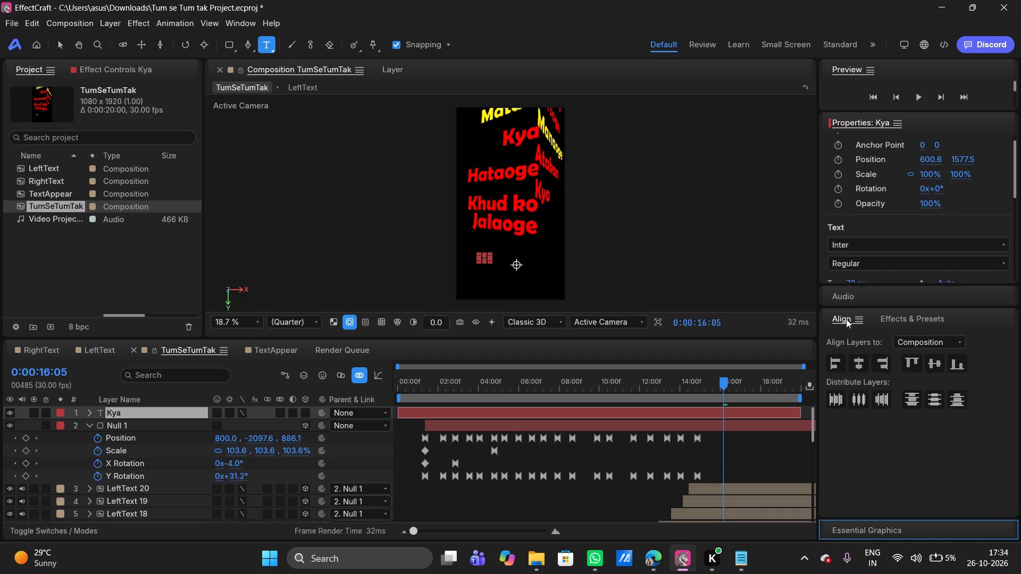
{"action": "left_click", "coordinate": [846, 319]}
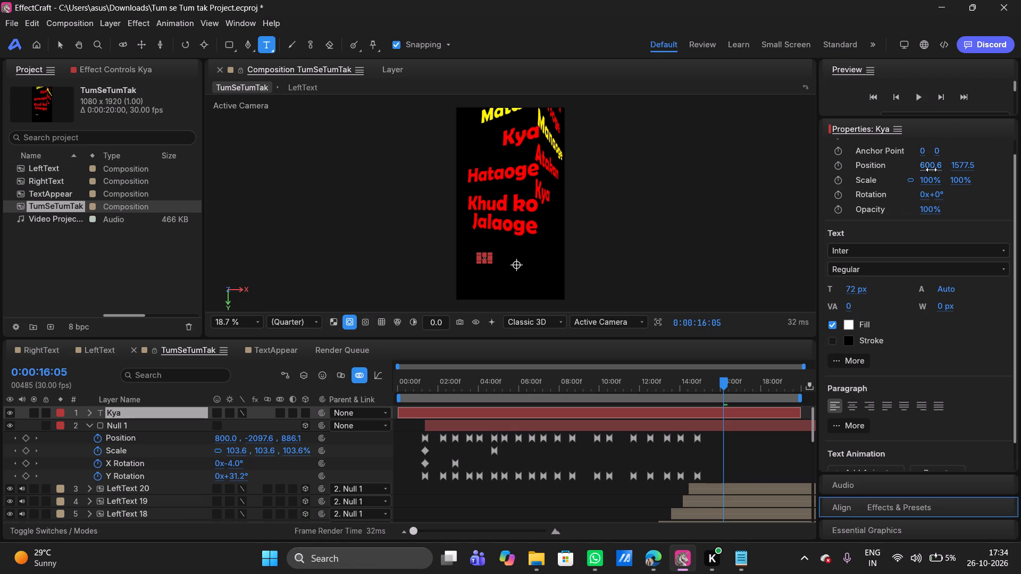
{"action": "left_click_drag", "start_coordinate": [931, 181], "coordinate": [997, 180]}
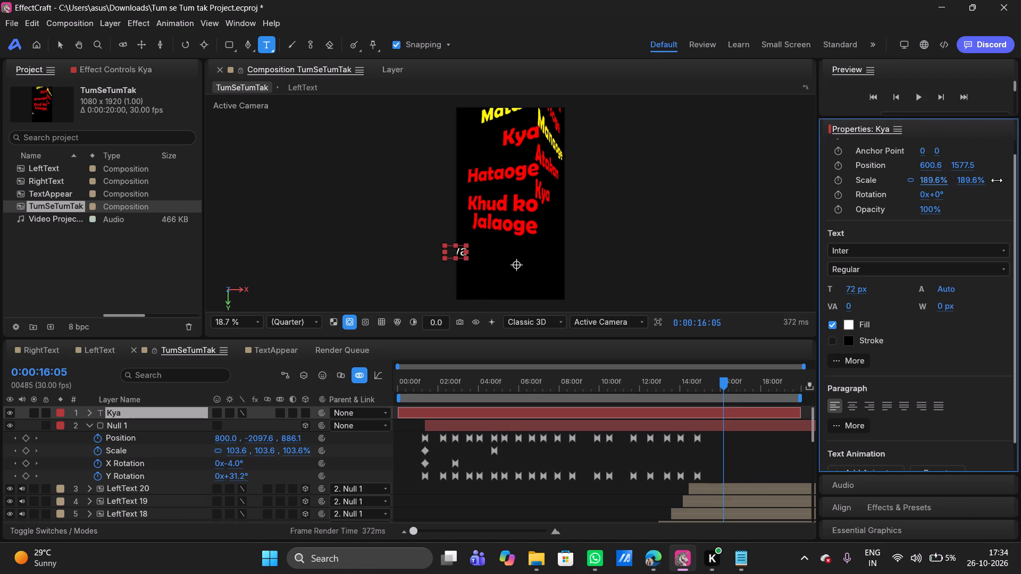
{"action": "left_click_drag", "start_coordinate": [997, 180], "coordinate": [1010, 179]}
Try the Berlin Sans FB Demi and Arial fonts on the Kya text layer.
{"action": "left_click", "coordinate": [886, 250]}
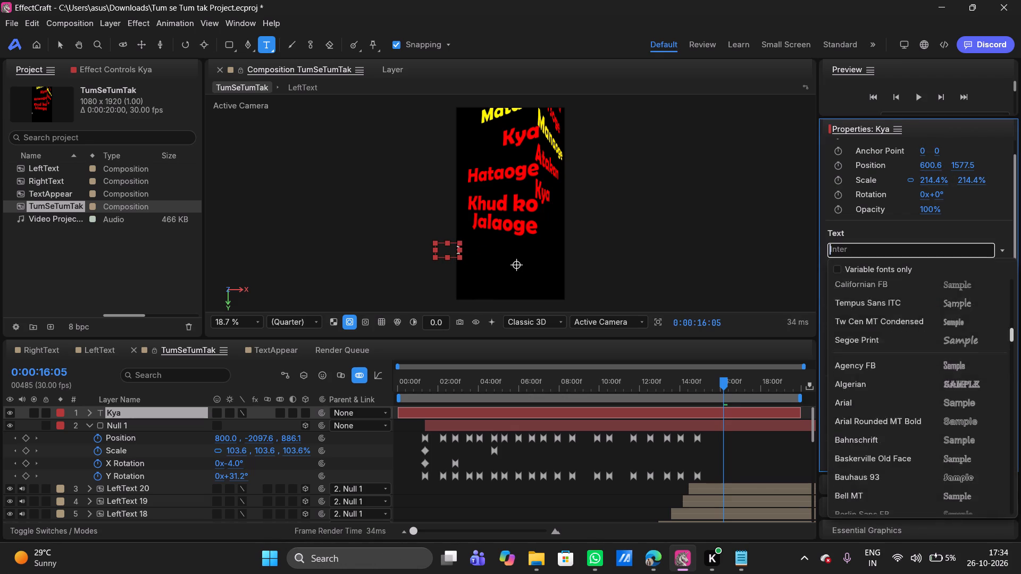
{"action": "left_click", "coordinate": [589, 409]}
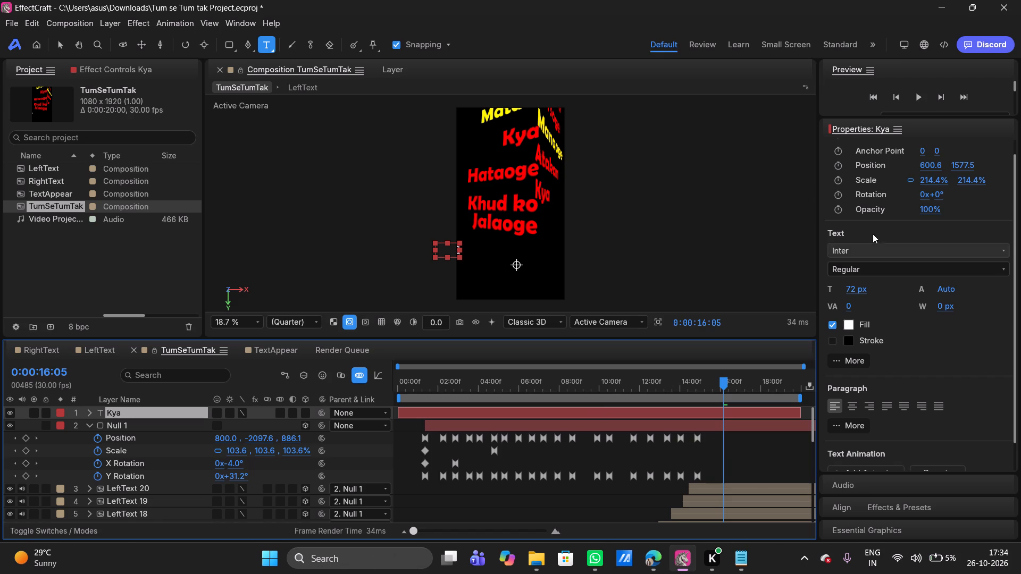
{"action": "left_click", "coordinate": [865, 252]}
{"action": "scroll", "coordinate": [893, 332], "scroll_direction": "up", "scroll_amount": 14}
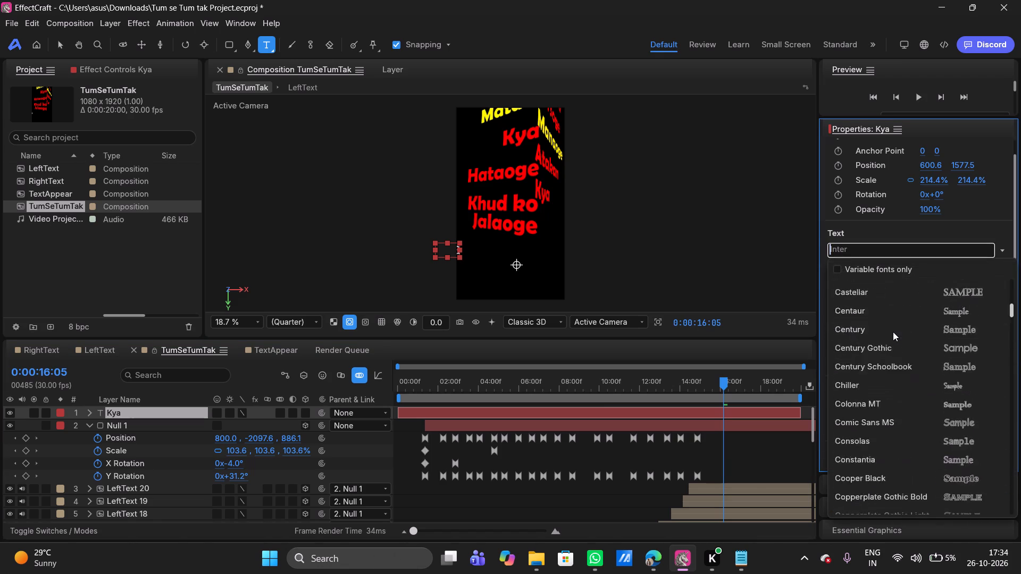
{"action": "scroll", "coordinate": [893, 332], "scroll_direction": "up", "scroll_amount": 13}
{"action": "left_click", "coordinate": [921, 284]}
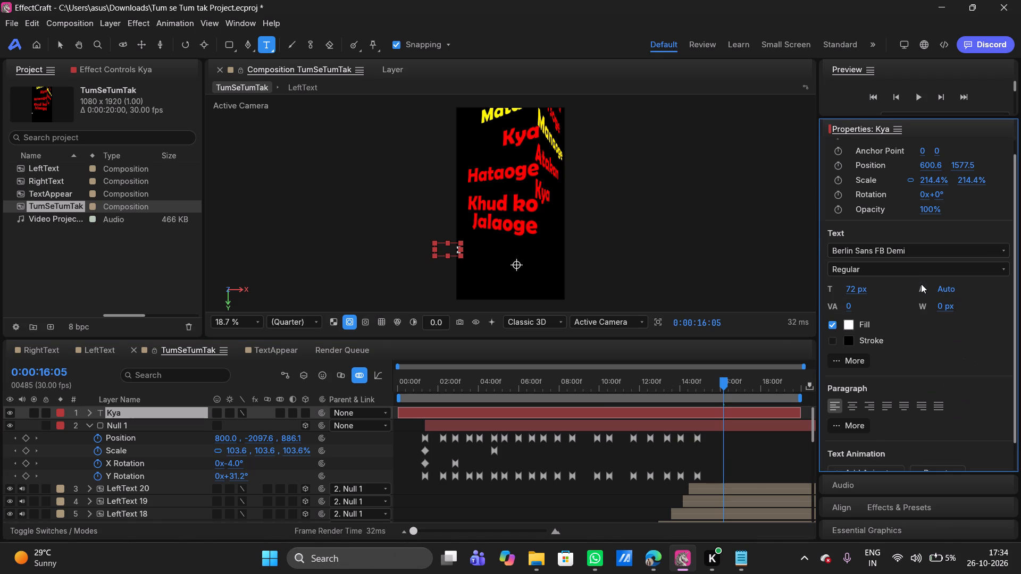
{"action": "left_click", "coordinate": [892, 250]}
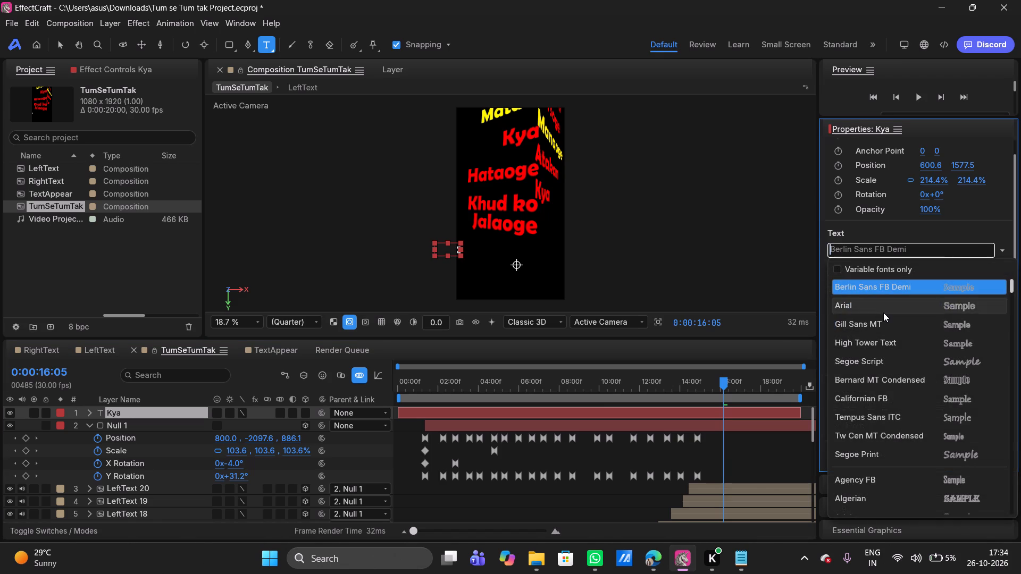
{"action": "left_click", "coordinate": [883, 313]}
Move the Kya text layer horizontally into the frame, to an X position of about 1128.6.
{"action": "left_click_drag", "start_coordinate": [935, 163], "coordinate": [952, 166]}
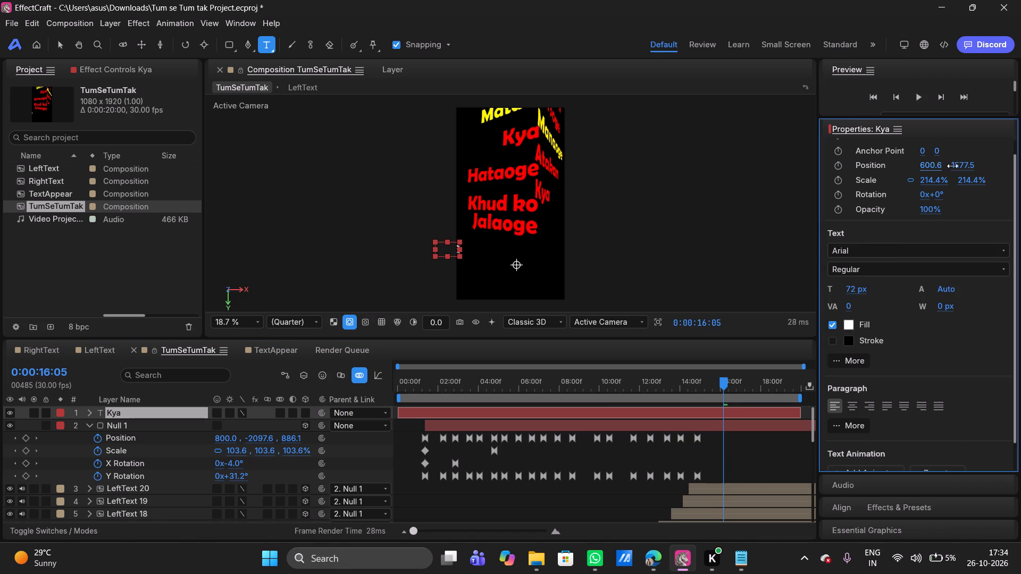
{"action": "left_click_drag", "start_coordinate": [952, 166], "coordinate": [274, 190]}
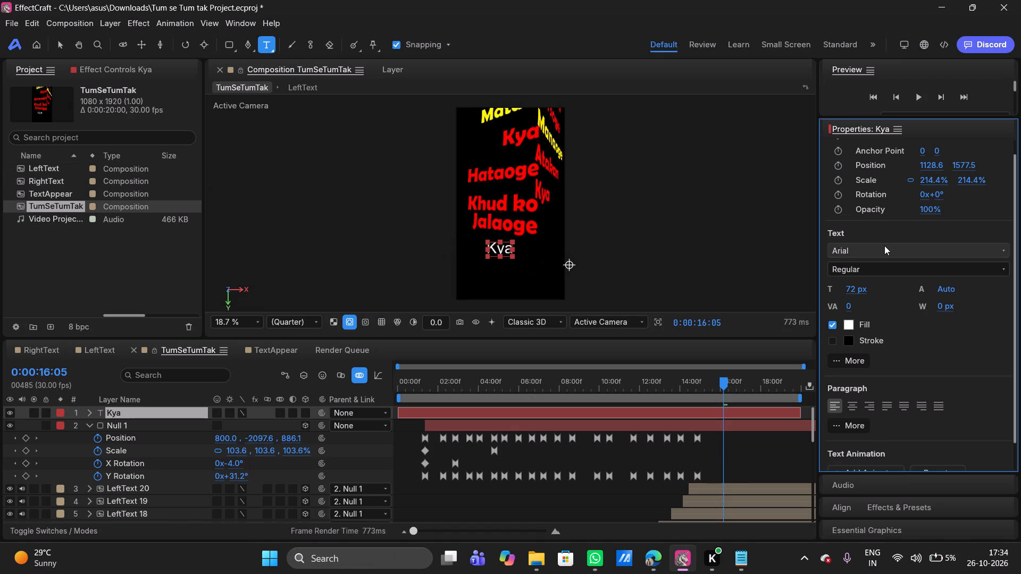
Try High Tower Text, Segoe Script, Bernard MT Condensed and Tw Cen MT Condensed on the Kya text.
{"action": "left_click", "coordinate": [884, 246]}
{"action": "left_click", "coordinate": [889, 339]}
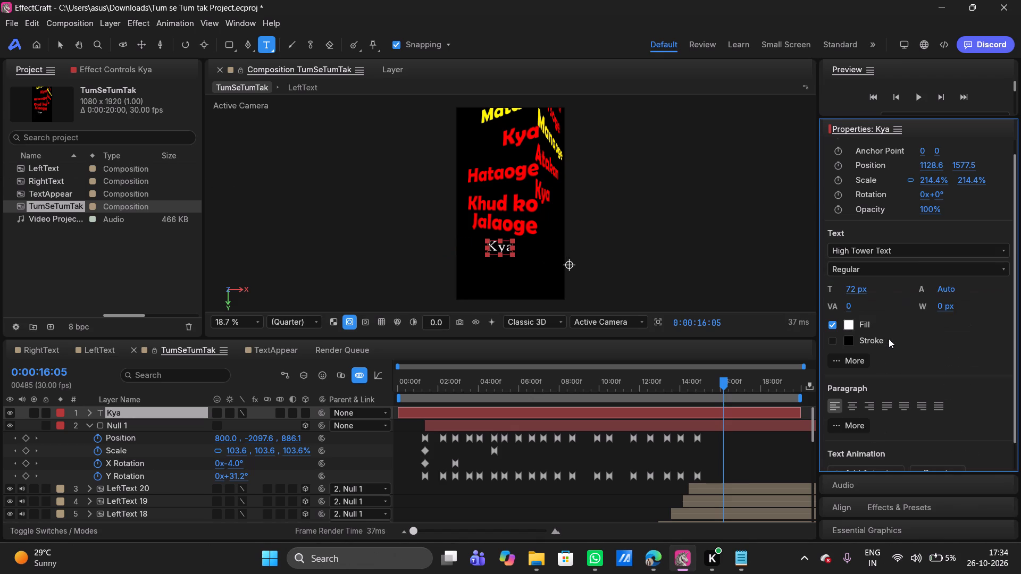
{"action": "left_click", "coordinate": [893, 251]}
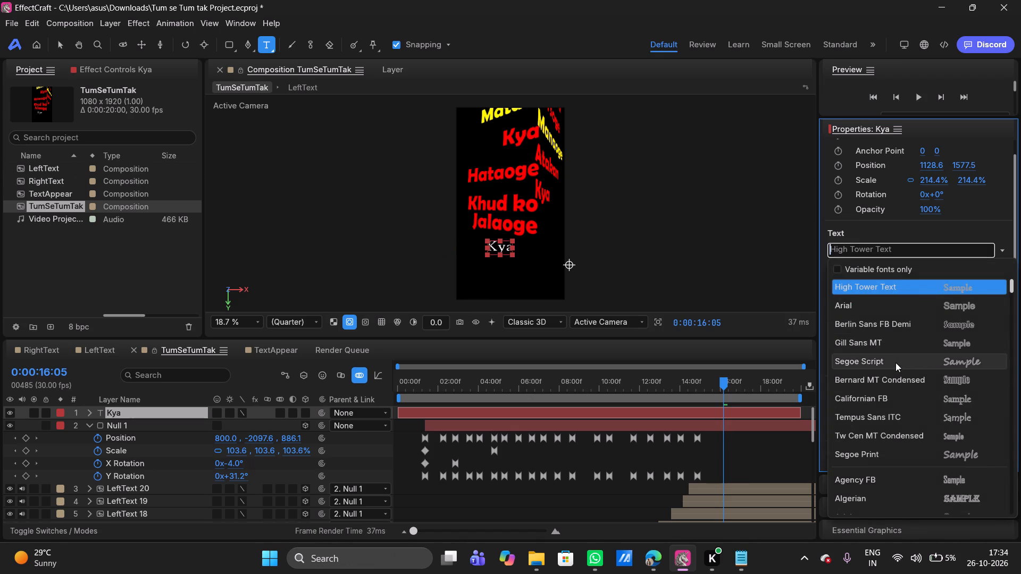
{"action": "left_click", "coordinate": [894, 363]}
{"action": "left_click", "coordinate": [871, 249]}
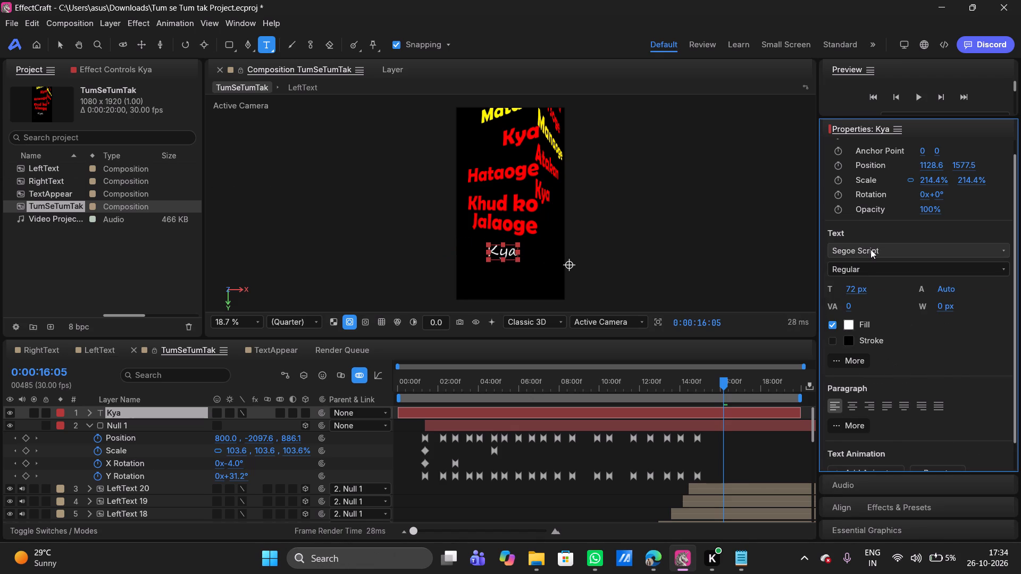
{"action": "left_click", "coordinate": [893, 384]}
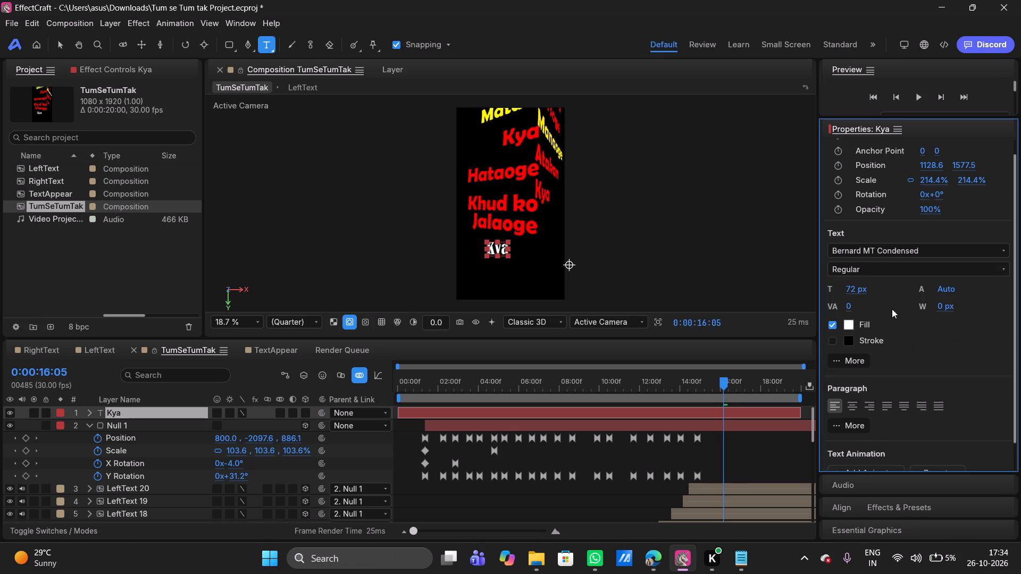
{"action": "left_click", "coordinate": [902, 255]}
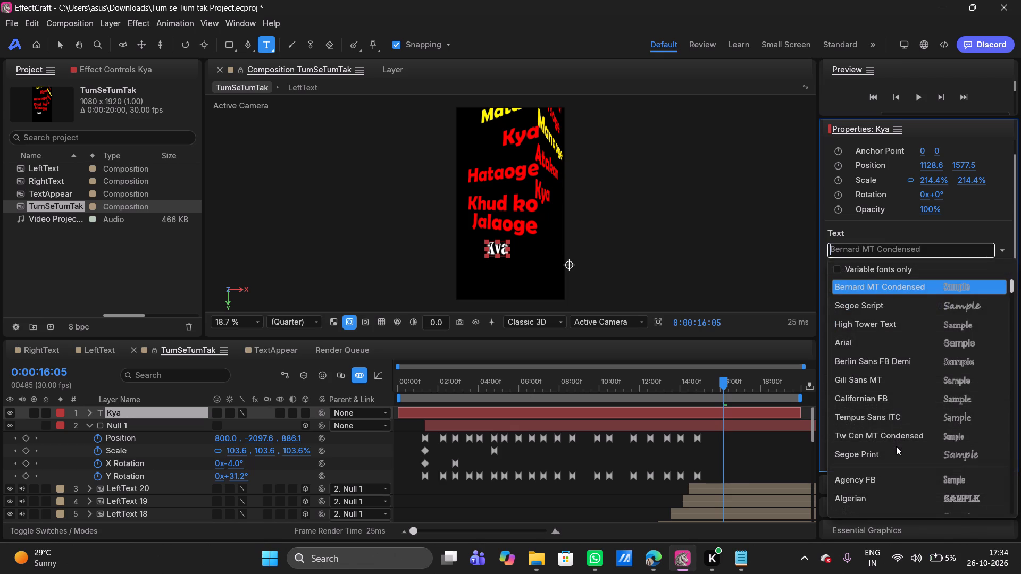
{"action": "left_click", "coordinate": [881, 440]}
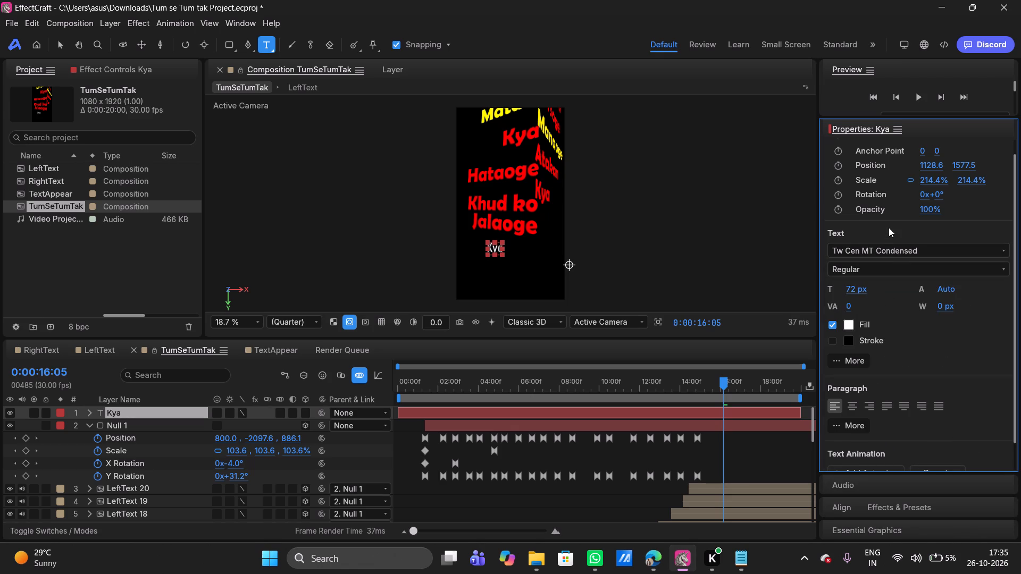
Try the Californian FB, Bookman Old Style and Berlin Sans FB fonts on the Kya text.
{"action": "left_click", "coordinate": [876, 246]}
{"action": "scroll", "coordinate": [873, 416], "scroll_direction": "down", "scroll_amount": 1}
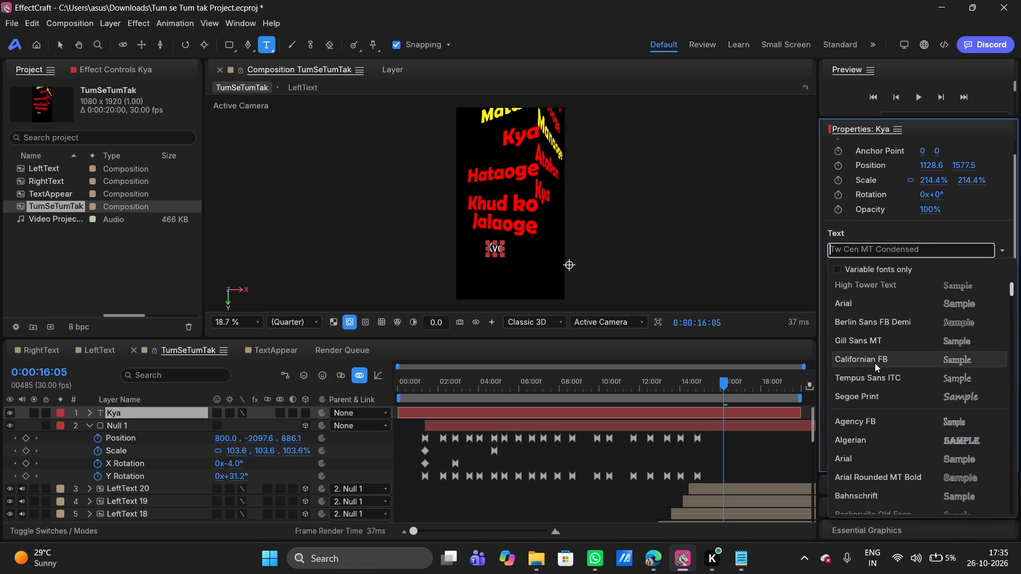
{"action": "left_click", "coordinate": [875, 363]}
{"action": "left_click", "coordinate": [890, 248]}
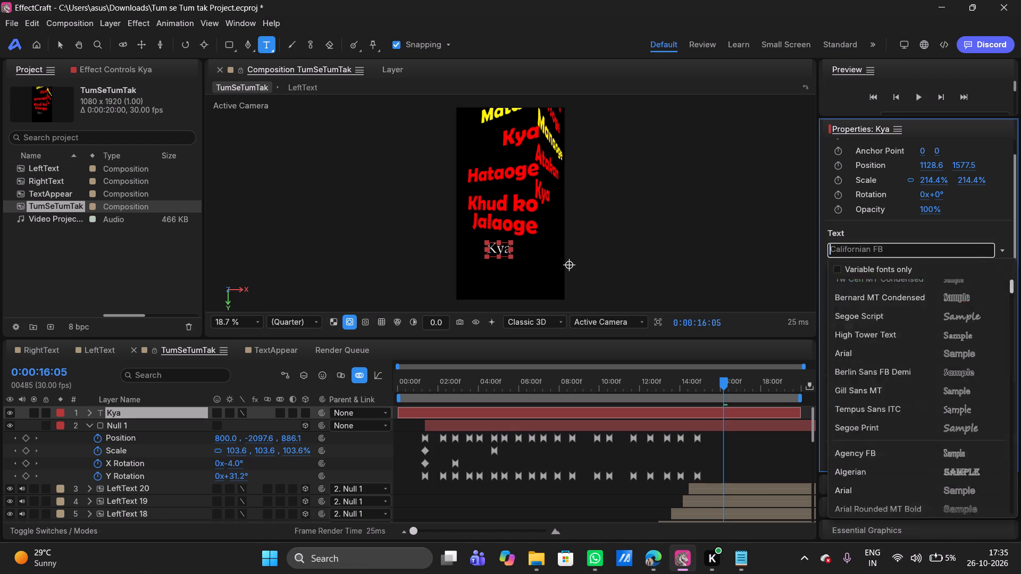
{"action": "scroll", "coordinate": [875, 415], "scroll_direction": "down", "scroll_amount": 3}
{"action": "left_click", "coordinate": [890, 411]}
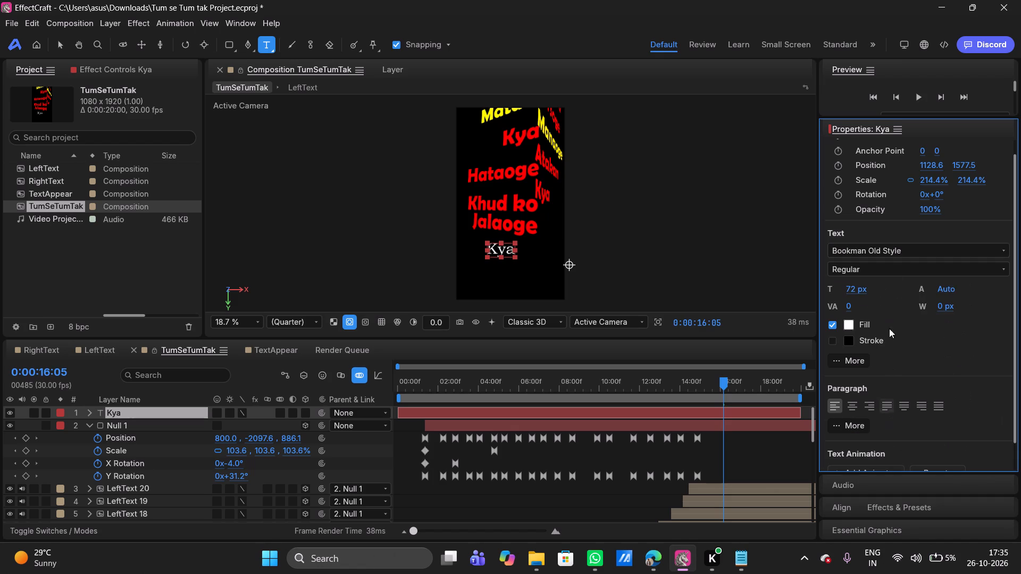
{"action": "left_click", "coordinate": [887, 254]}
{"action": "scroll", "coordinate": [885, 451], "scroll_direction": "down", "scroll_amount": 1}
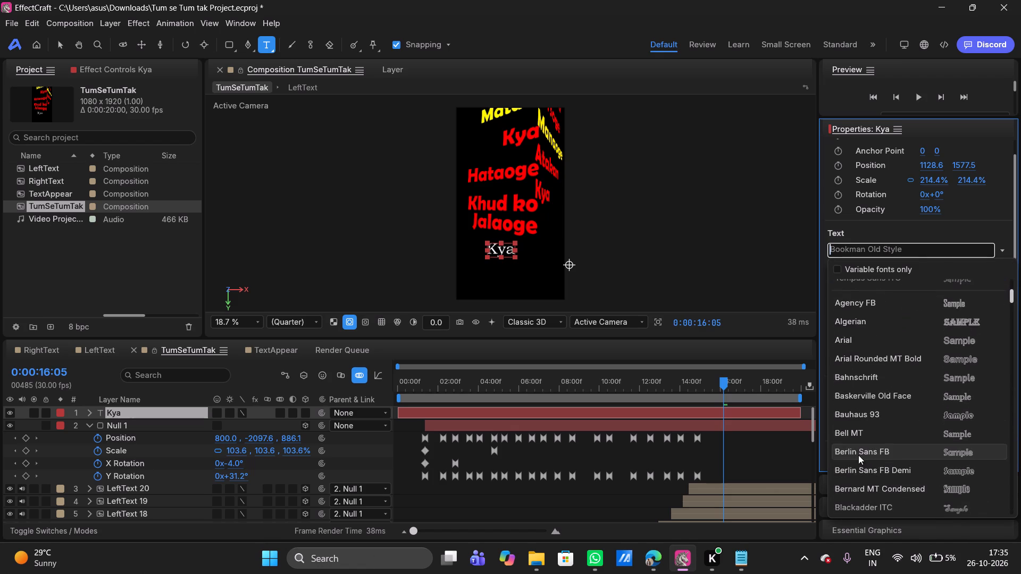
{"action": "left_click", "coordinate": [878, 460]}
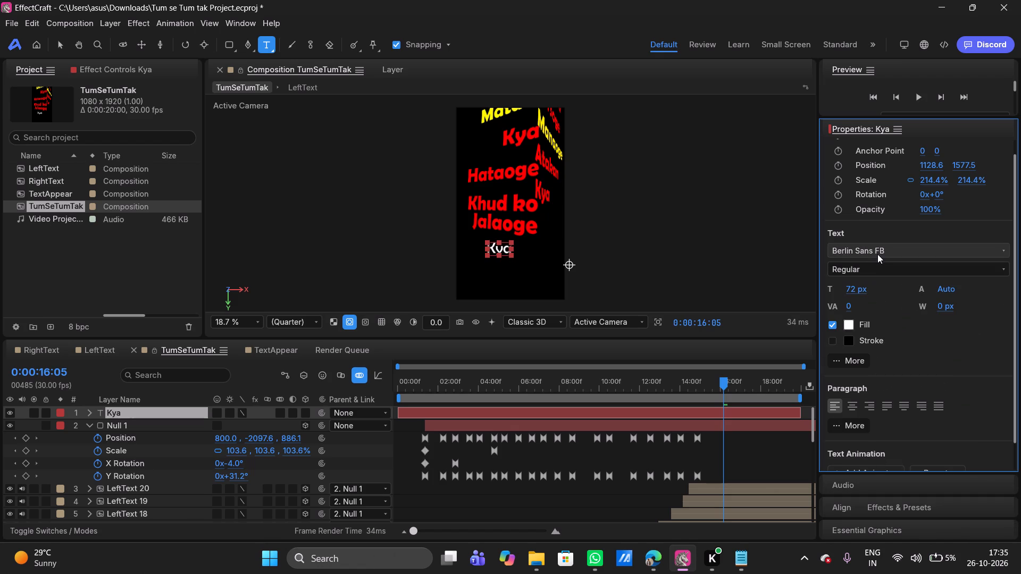
Set the Kya text layer's font to Segoe Script in the Bold style.
{"action": "left_click", "coordinate": [877, 254]}
{"action": "scroll", "coordinate": [882, 365], "scroll_direction": "up", "scroll_amount": 11}
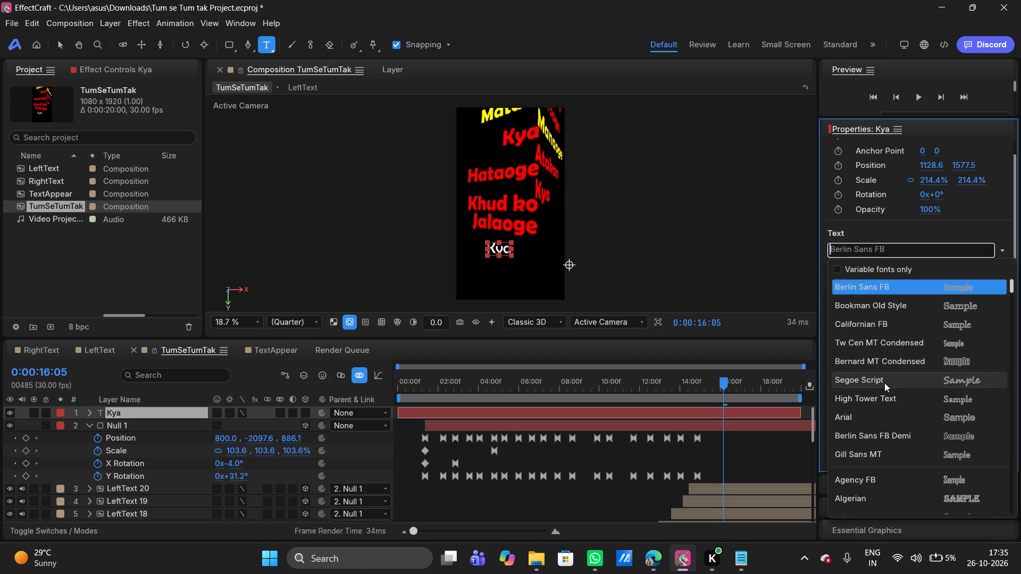
{"action": "left_click", "coordinate": [884, 383]}
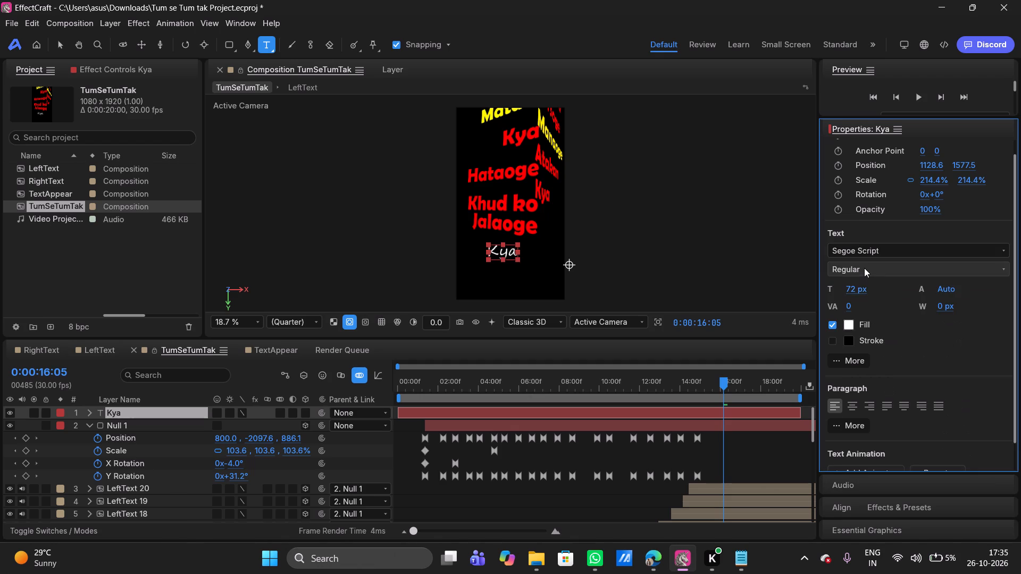
{"action": "left_click", "coordinate": [864, 268]}
{"action": "left_click", "coordinate": [842, 305]}
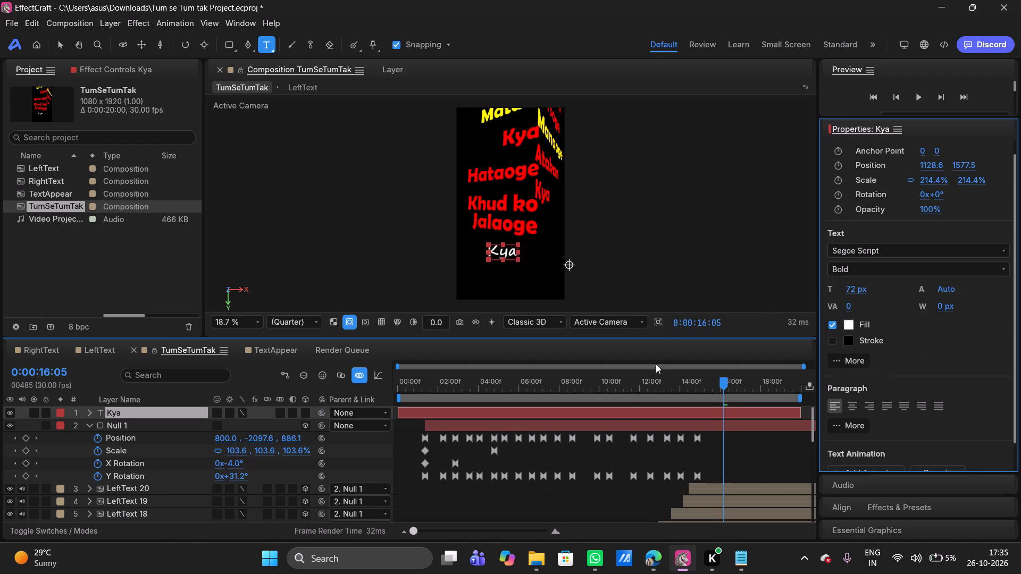
Make the Kya text layer 3D and place it directly below Null 1 in the layer stack.
{"action": "left_click", "coordinate": [304, 411]}
{"action": "left_click_drag", "start_coordinate": [178, 412], "coordinate": [166, 473]}
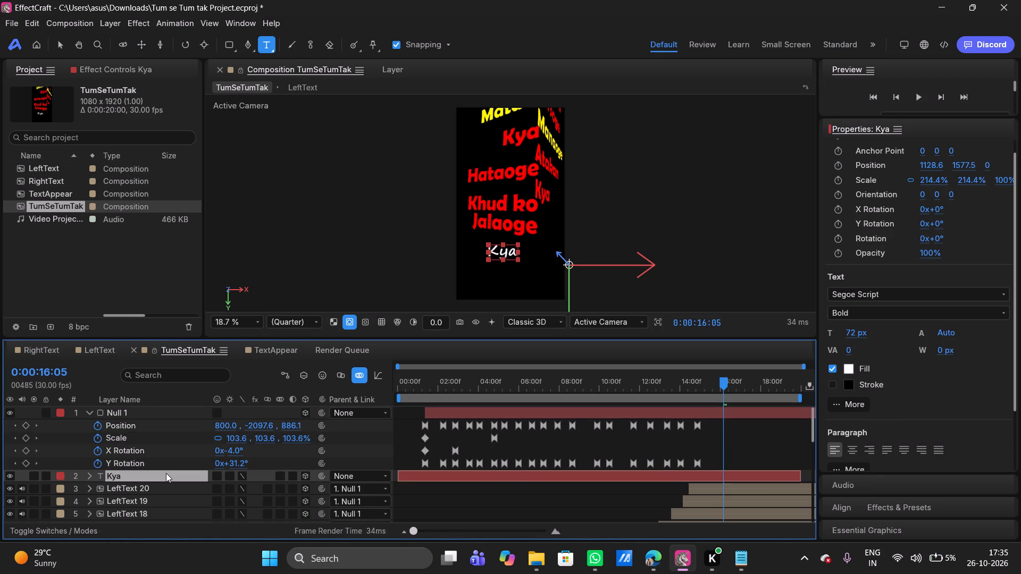
Shift the Kya layer along the timeline so it starts just before 0:00:16:05.
{"action": "left_click_drag", "start_coordinate": [479, 473], "coordinate": [799, 479]}
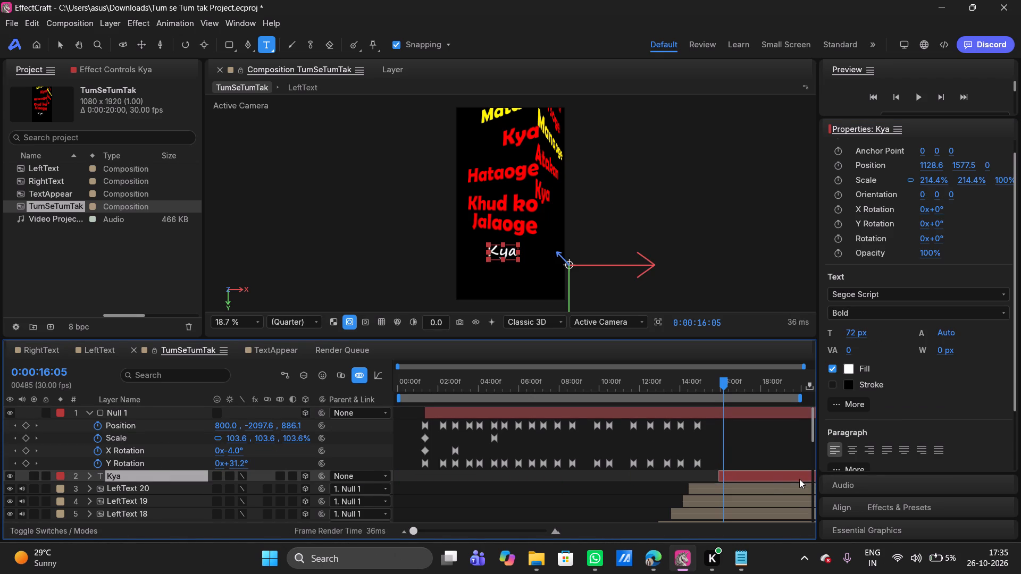
{"action": "left_click_drag", "start_coordinate": [799, 479], "coordinate": [800, 479]}
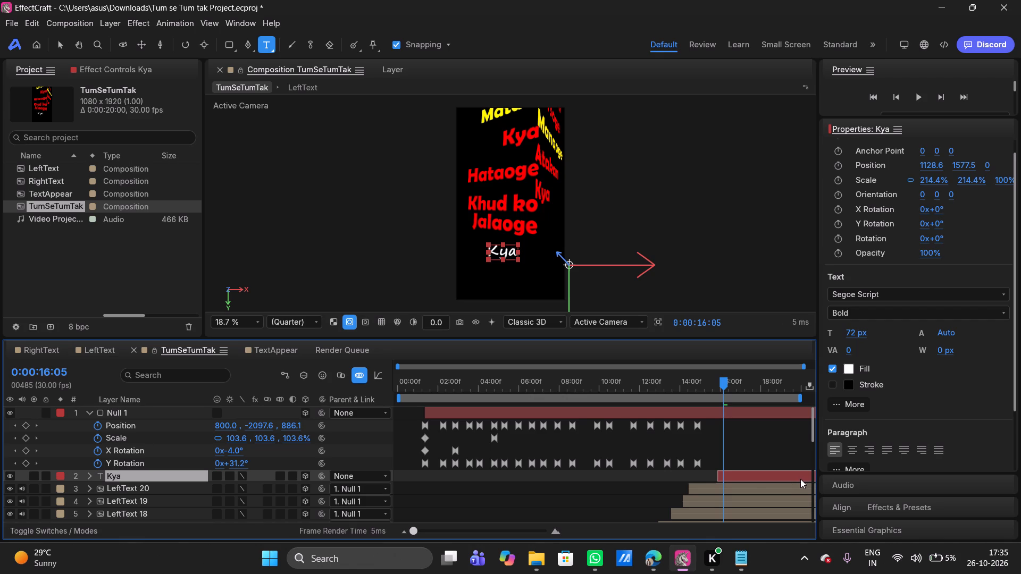
{"action": "left_click_drag", "start_coordinate": [800, 479], "coordinate": [800, 477]}
{"action": "left_click_drag", "start_coordinate": [800, 477], "coordinate": [801, 477]}
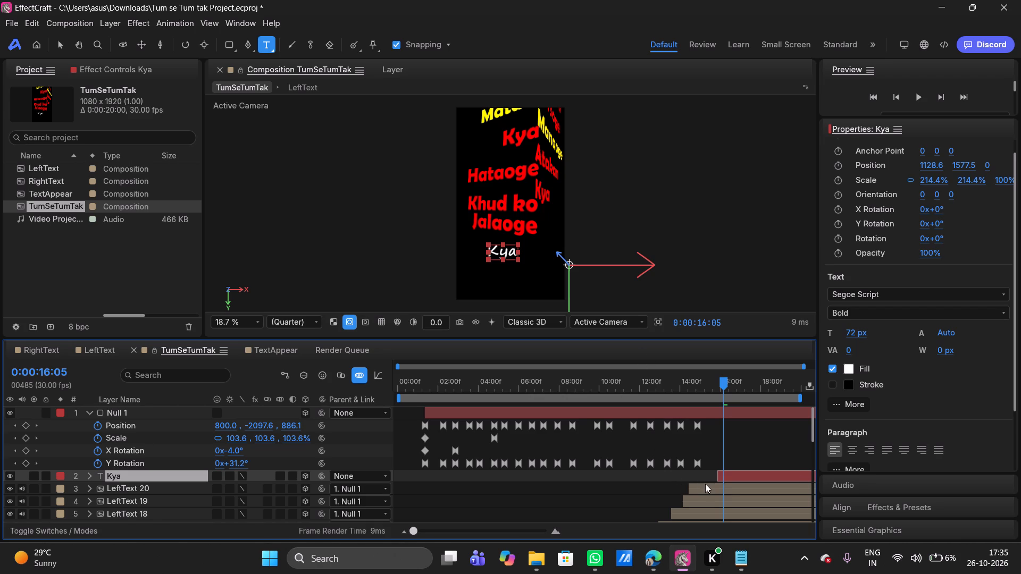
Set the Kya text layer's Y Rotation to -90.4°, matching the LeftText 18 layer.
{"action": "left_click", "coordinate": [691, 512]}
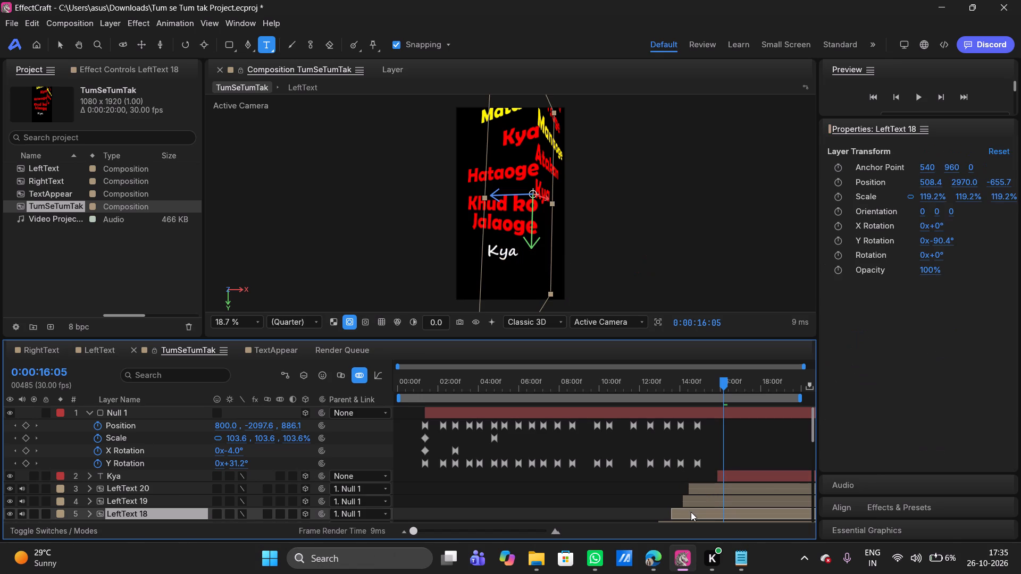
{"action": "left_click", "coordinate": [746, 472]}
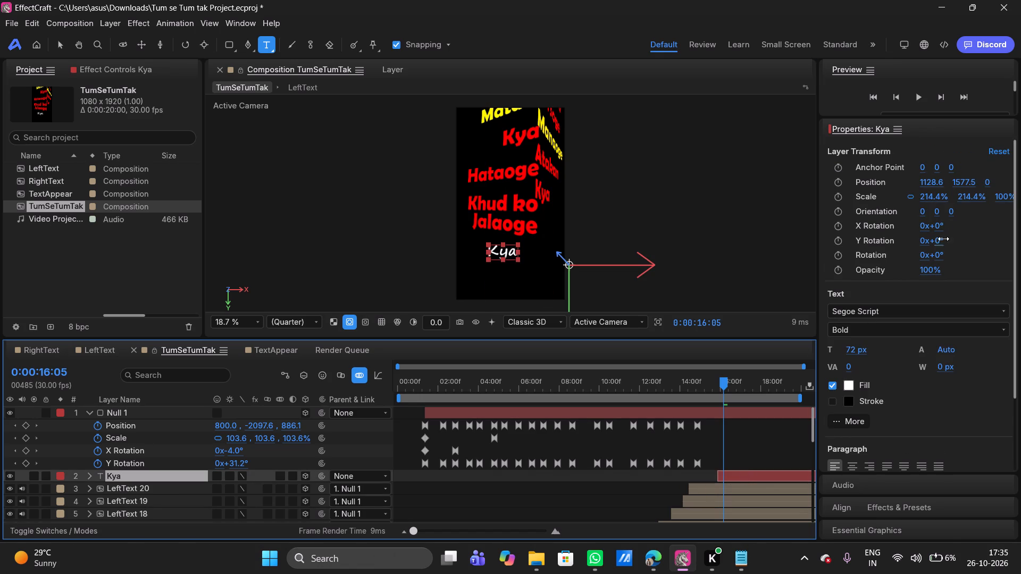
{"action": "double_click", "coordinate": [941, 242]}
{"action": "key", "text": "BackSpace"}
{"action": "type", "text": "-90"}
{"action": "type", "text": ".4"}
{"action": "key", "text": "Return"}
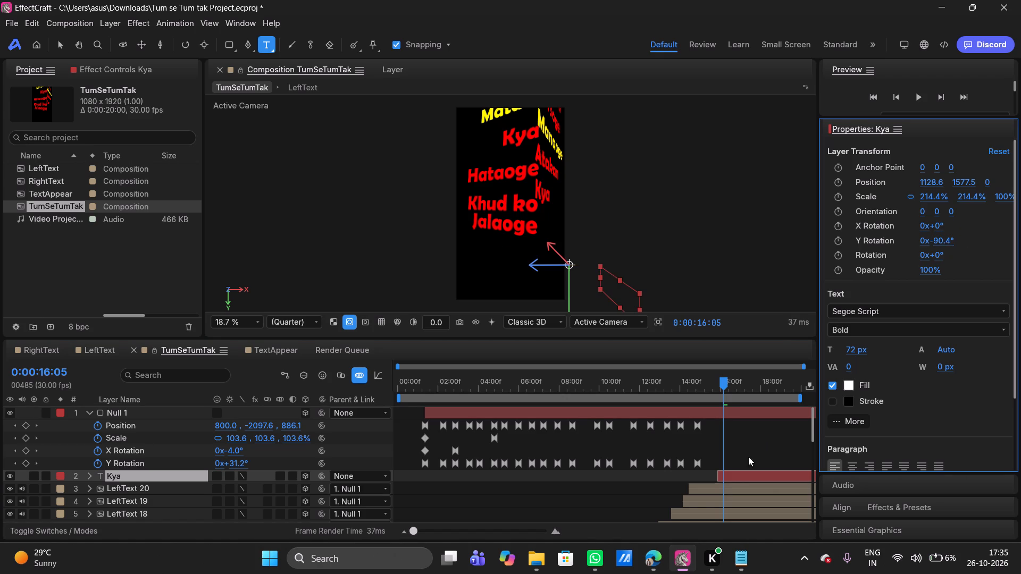
Check the transforms of LeftText 17, 18 and 19, and parent the Kya layer to Null 1.
{"action": "left_click", "coordinate": [699, 504]}
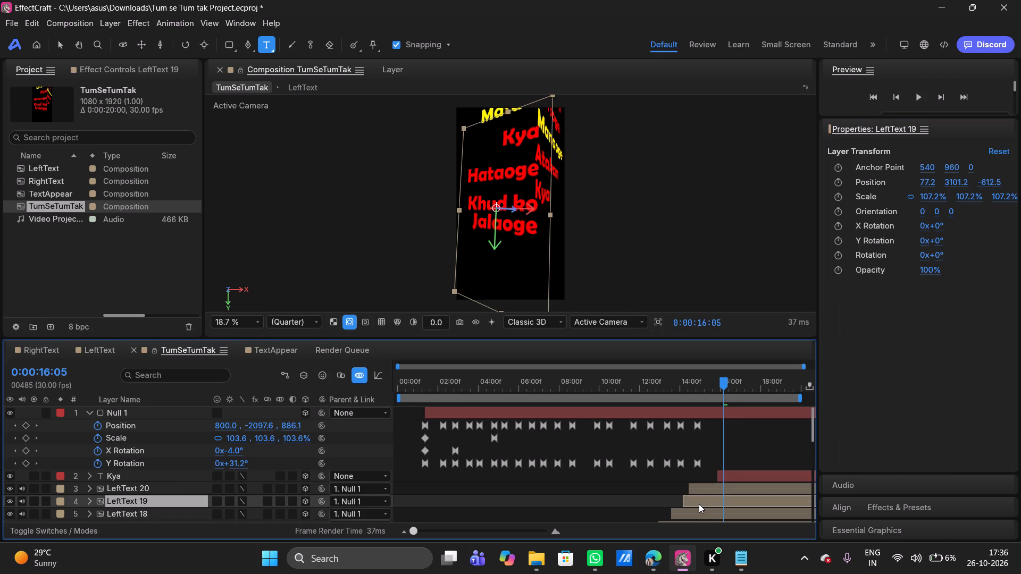
{"action": "left_click", "coordinate": [693, 516]}
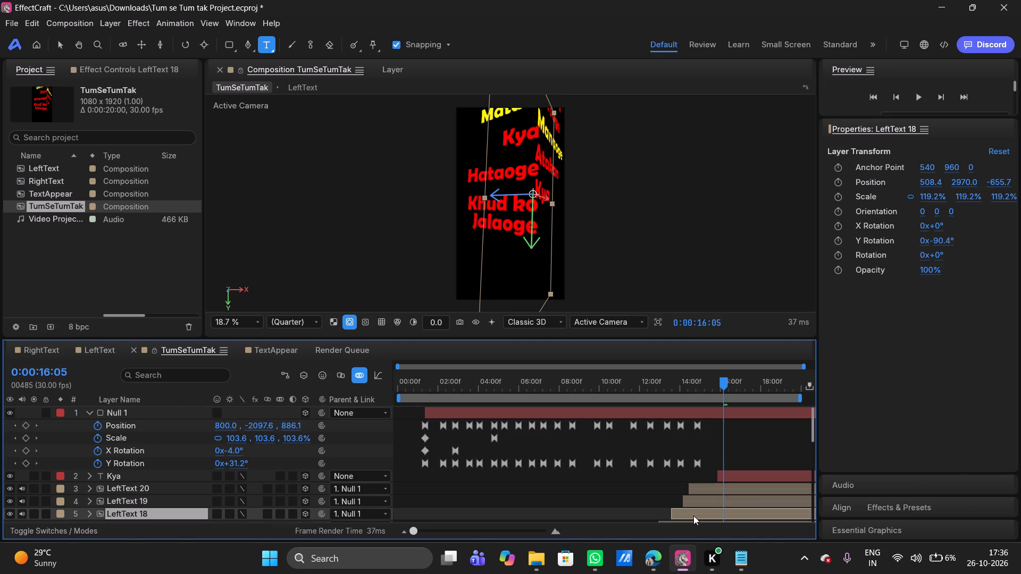
{"action": "scroll", "coordinate": [693, 516], "scroll_direction": "down", "scroll_amount": 1}
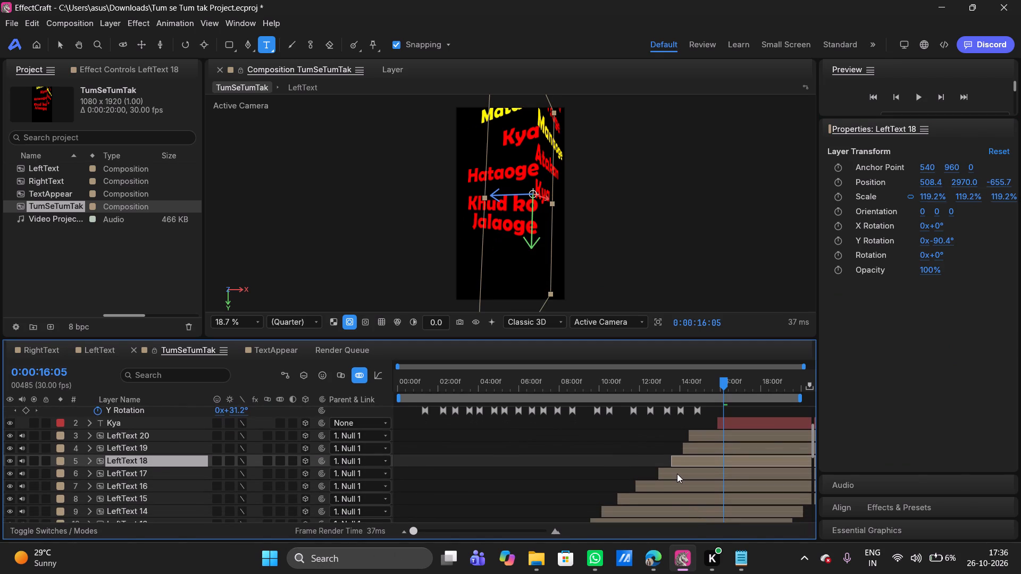
{"action": "left_click", "coordinate": [677, 474]}
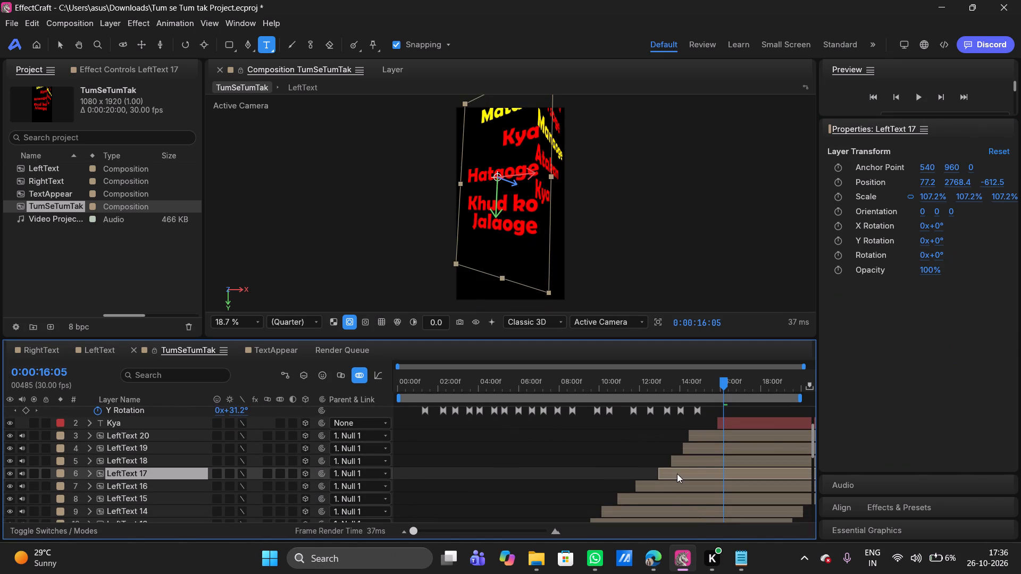
{"action": "left_click", "coordinate": [693, 460]}
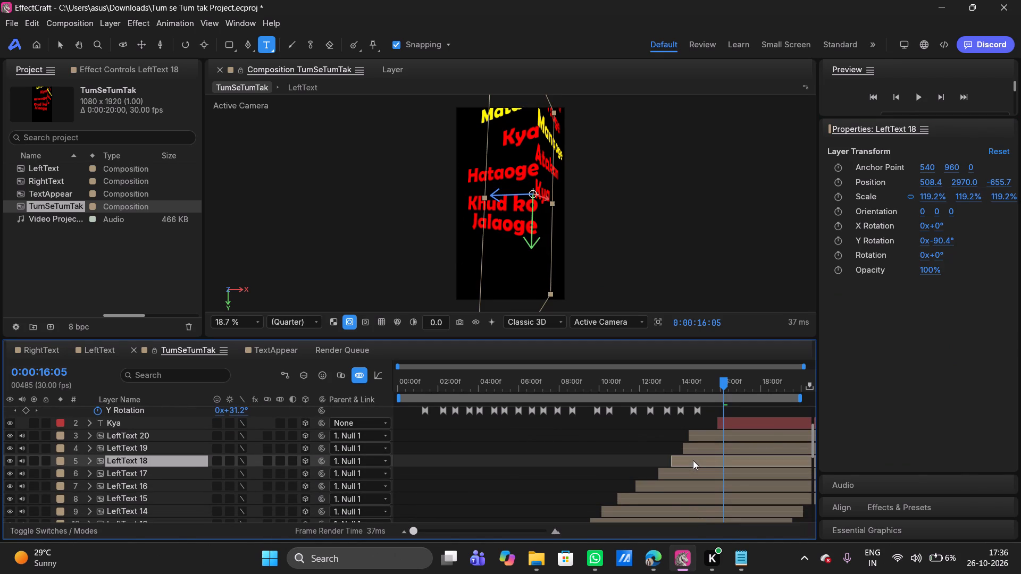
{"action": "scroll", "coordinate": [693, 460], "scroll_direction": "up", "scroll_amount": 1}
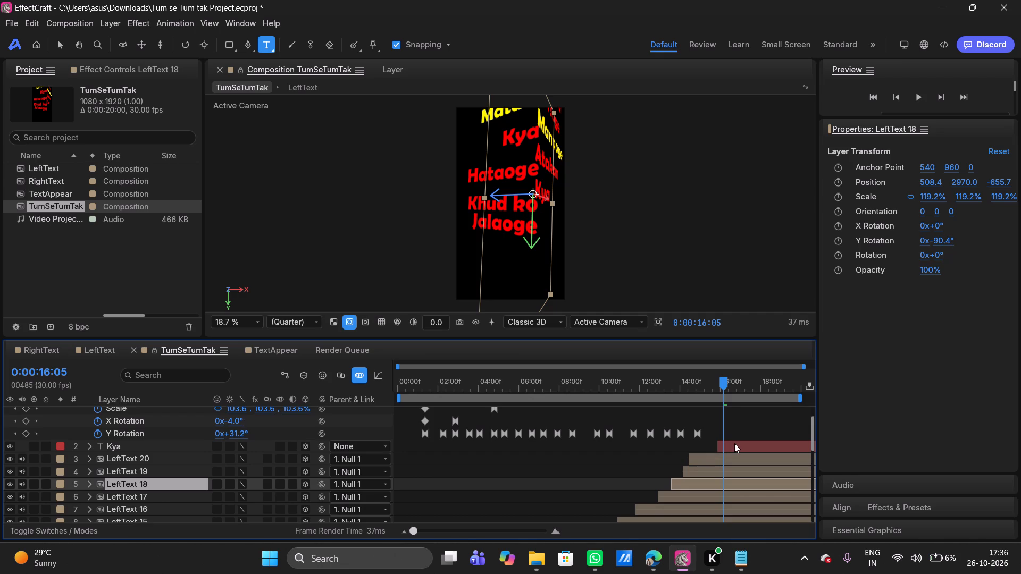
{"action": "left_click", "coordinate": [734, 443]}
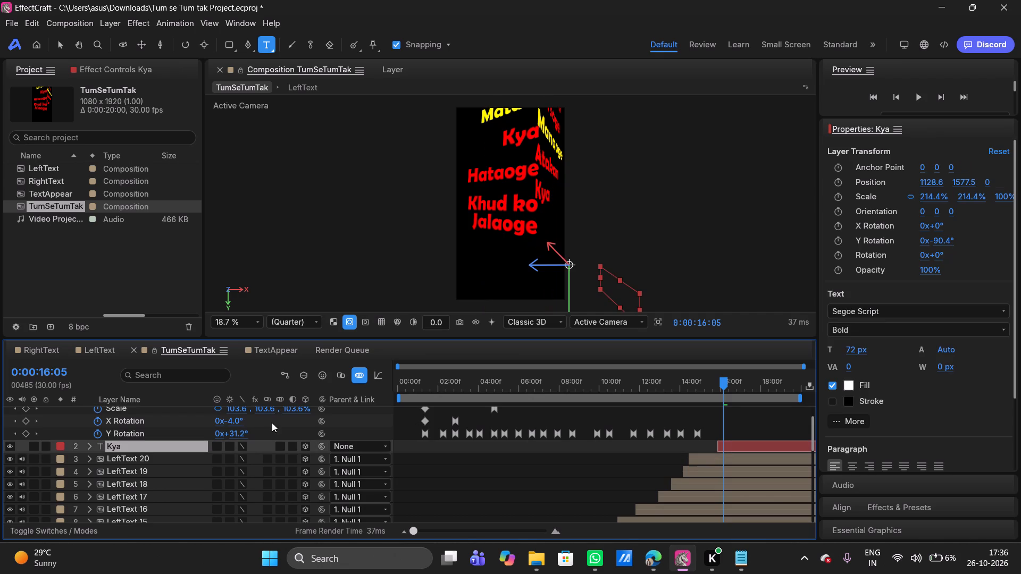
{"action": "scroll", "coordinate": [262, 425], "scroll_direction": "up", "scroll_amount": 1}
{"action": "left_click", "coordinate": [348, 482]}
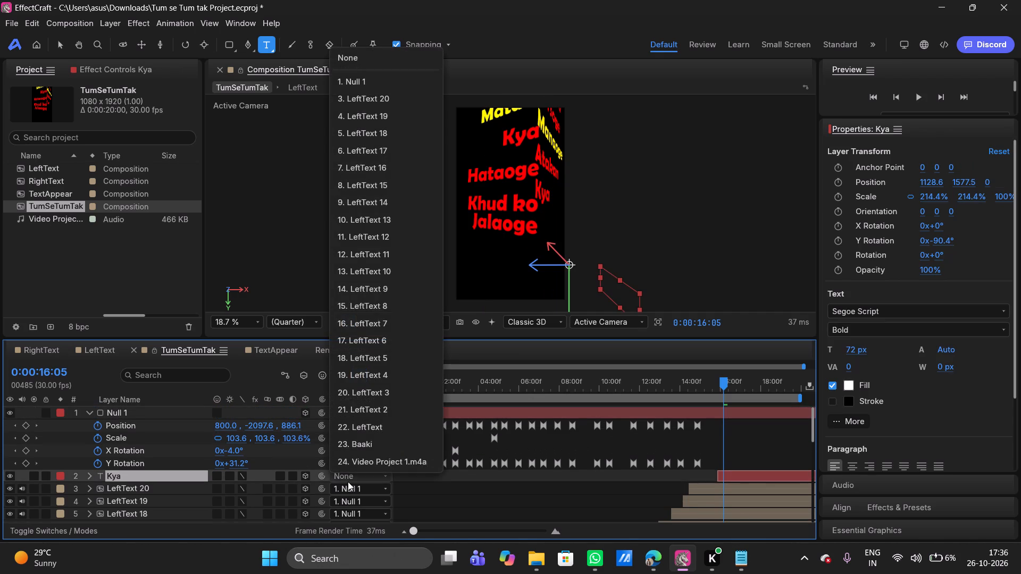
{"action": "left_click", "coordinate": [357, 78]}
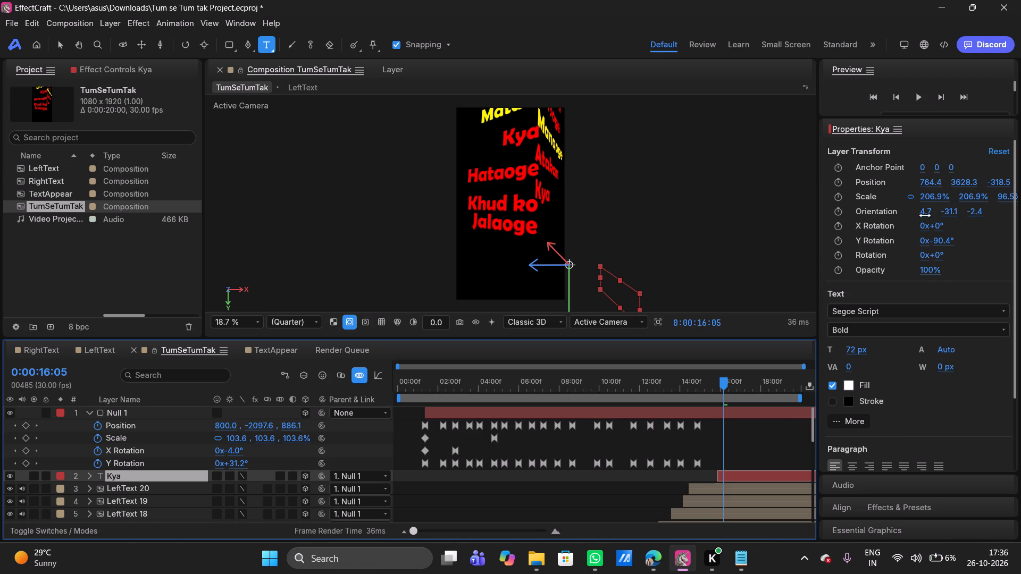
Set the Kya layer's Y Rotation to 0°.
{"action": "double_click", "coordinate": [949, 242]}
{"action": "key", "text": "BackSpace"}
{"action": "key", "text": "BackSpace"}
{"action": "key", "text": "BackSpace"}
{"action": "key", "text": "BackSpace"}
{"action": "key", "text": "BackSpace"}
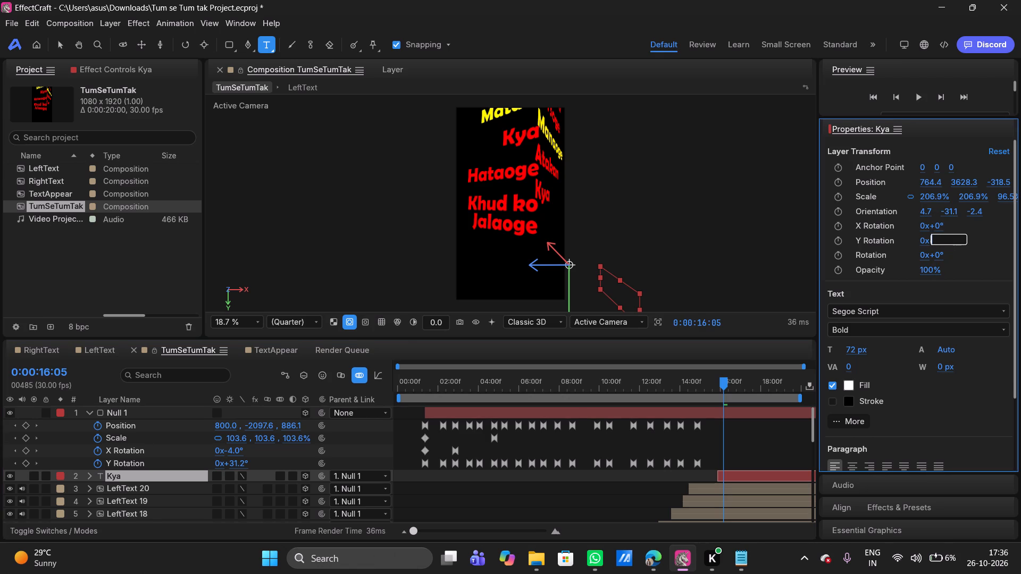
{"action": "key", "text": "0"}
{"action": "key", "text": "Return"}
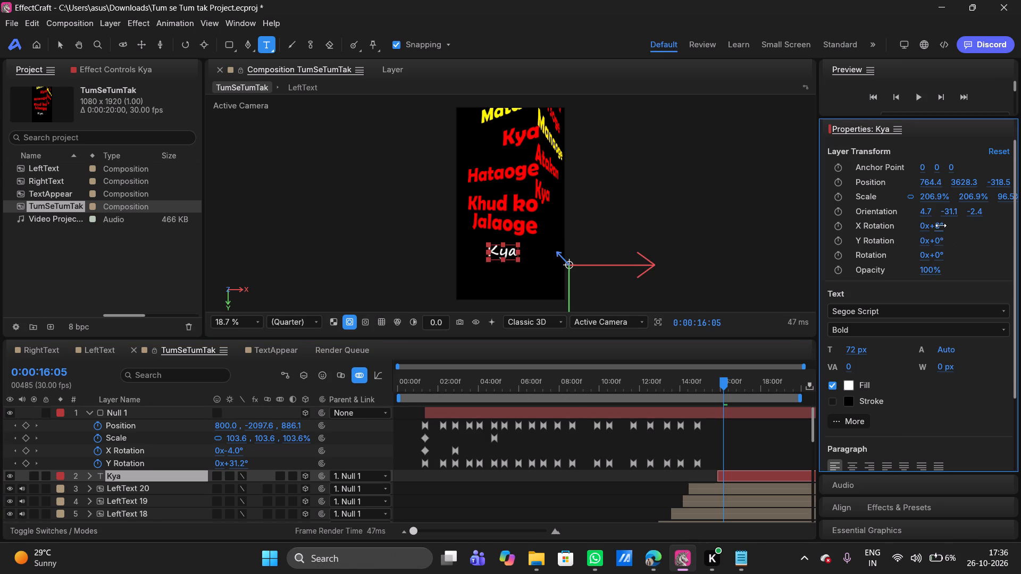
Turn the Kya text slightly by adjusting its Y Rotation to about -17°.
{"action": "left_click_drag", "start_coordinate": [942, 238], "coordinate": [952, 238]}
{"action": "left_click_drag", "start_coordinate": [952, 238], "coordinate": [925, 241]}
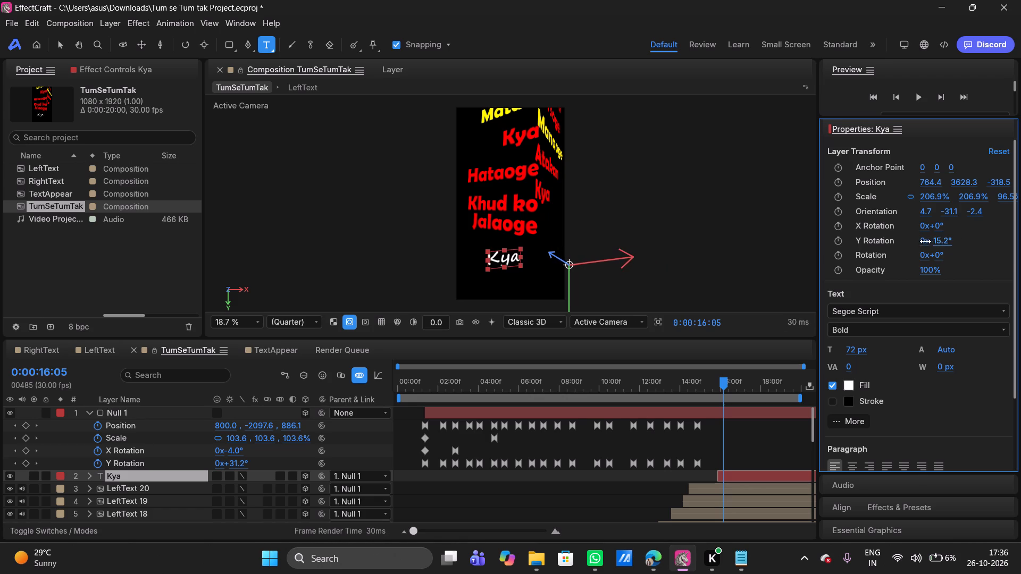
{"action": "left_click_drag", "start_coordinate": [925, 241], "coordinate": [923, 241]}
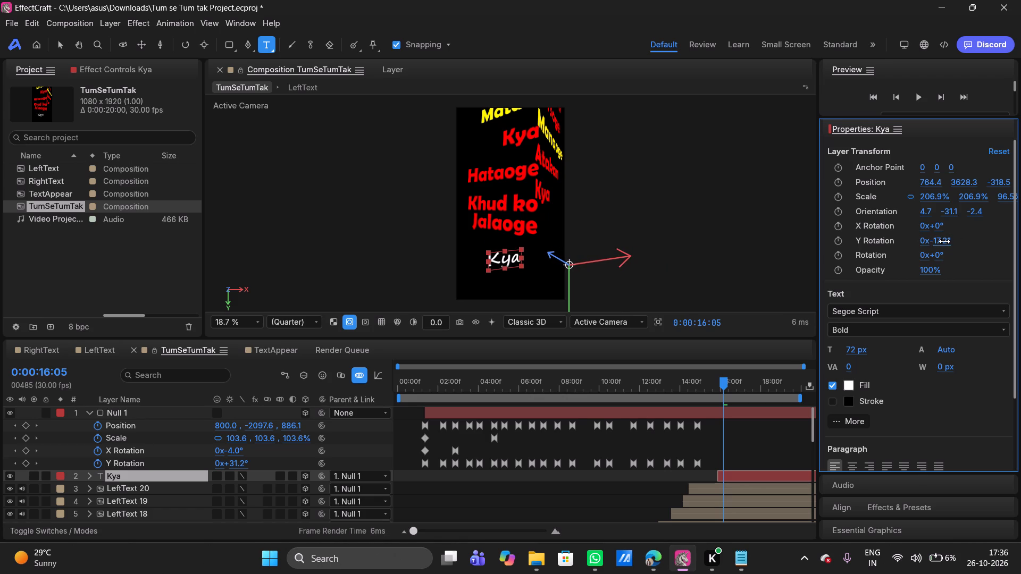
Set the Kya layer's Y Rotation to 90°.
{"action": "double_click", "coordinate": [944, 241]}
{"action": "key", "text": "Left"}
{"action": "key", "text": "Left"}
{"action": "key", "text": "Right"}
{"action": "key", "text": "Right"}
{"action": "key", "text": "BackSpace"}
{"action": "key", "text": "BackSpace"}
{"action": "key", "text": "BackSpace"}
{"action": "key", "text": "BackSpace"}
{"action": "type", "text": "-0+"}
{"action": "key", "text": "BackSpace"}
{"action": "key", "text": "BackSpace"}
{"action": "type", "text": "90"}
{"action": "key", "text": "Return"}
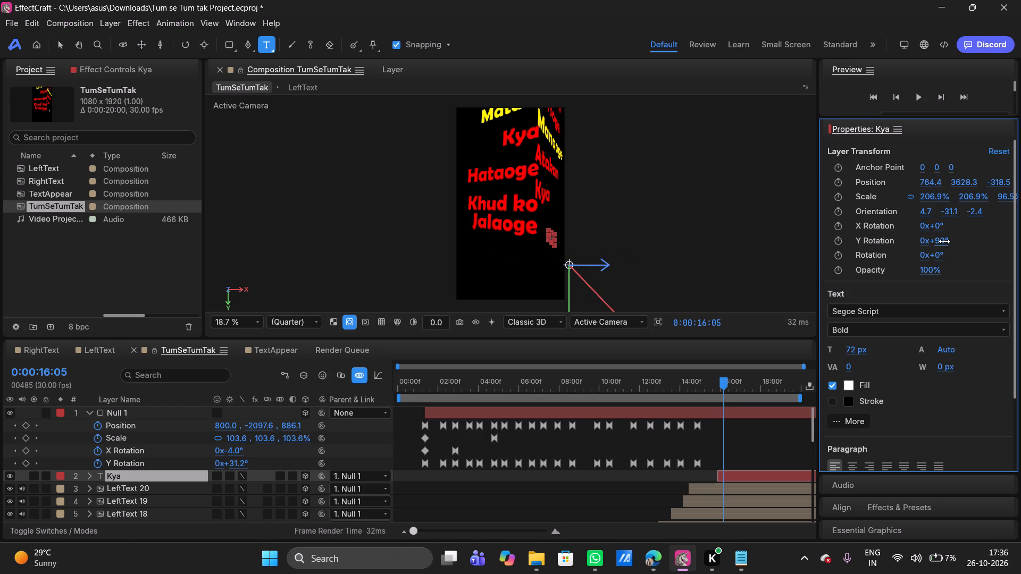
Turn the Kya text back toward the camera with a Y Rotation of about -11.6°.
{"action": "left_click_drag", "start_coordinate": [944, 241], "coordinate": [923, 242]}
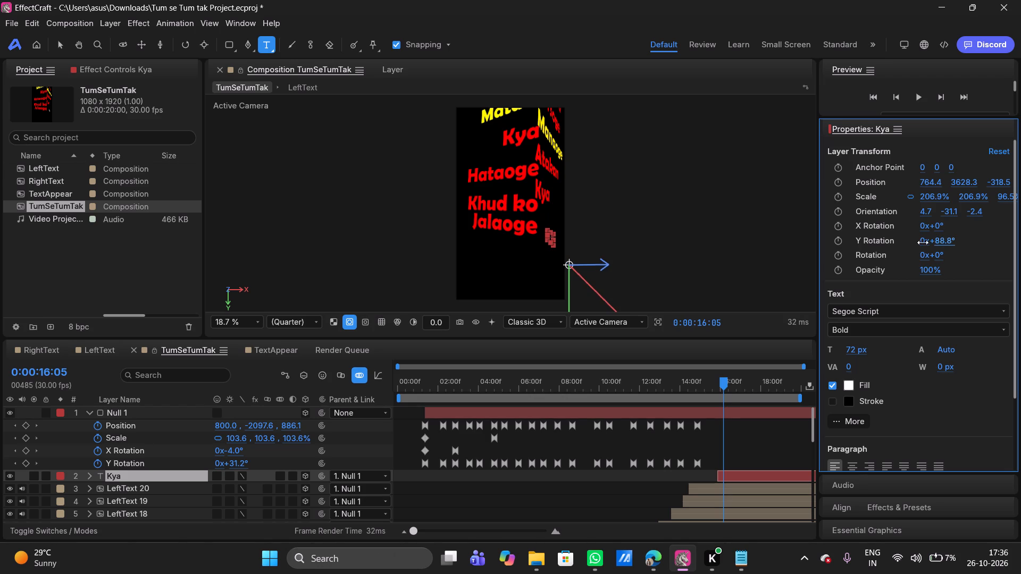
{"action": "left_click_drag", "start_coordinate": [923, 242], "coordinate": [888, 246]}
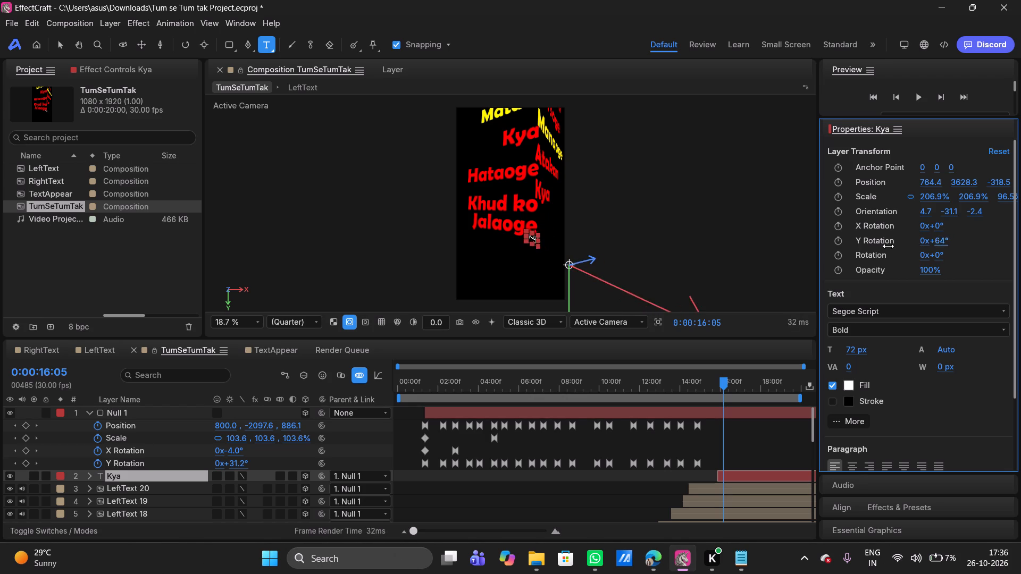
{"action": "left_click_drag", "start_coordinate": [888, 246], "coordinate": [797, 259]}
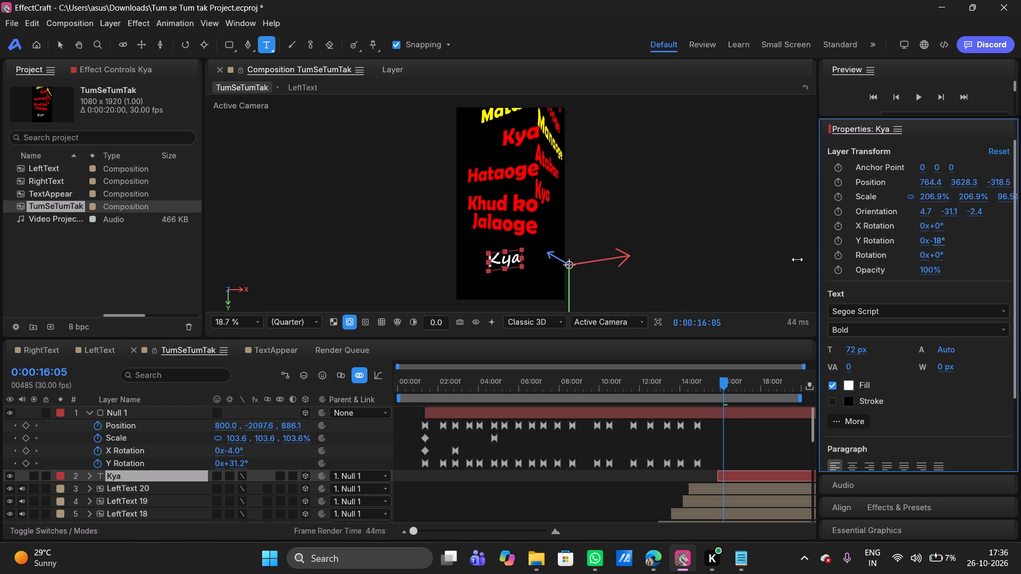
{"action": "left_click_drag", "start_coordinate": [797, 259], "coordinate": [805, 258]}
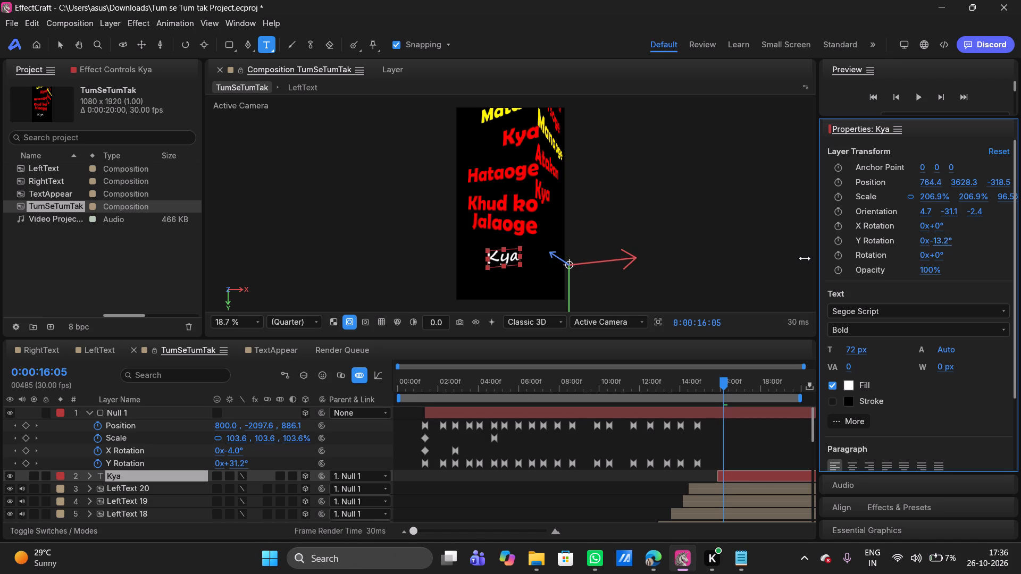
{"action": "left_click_drag", "start_coordinate": [805, 258], "coordinate": [806, 259]}
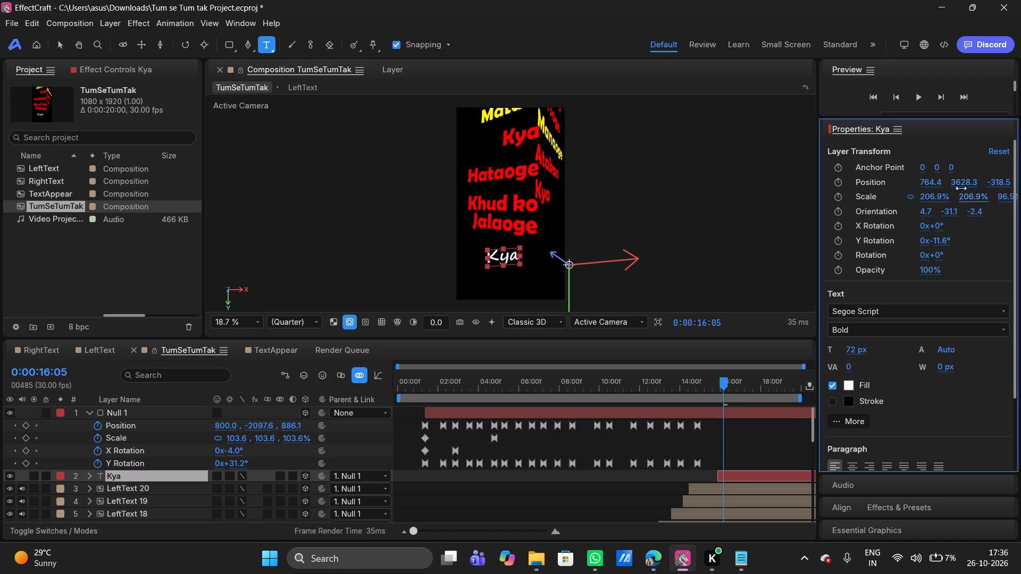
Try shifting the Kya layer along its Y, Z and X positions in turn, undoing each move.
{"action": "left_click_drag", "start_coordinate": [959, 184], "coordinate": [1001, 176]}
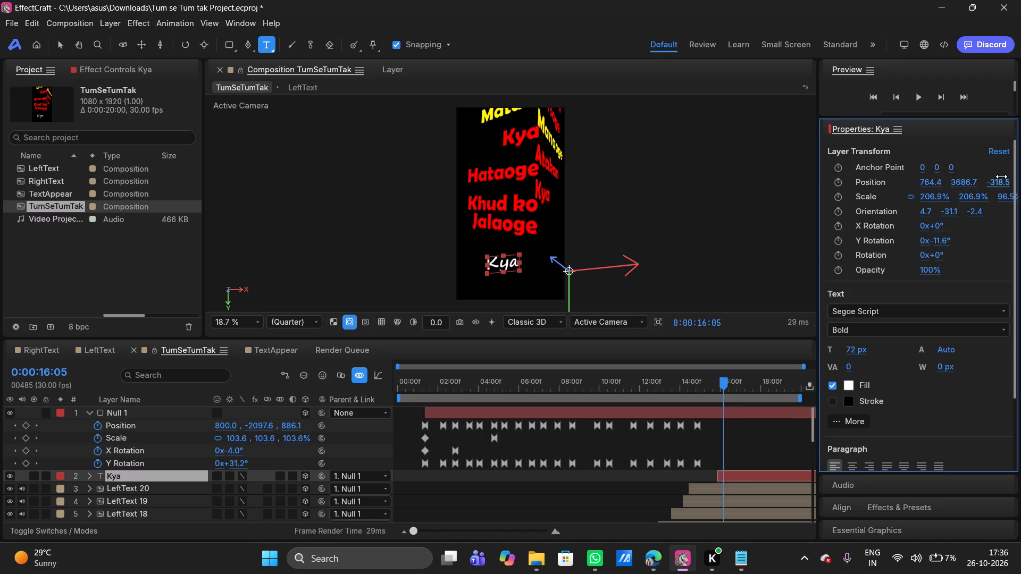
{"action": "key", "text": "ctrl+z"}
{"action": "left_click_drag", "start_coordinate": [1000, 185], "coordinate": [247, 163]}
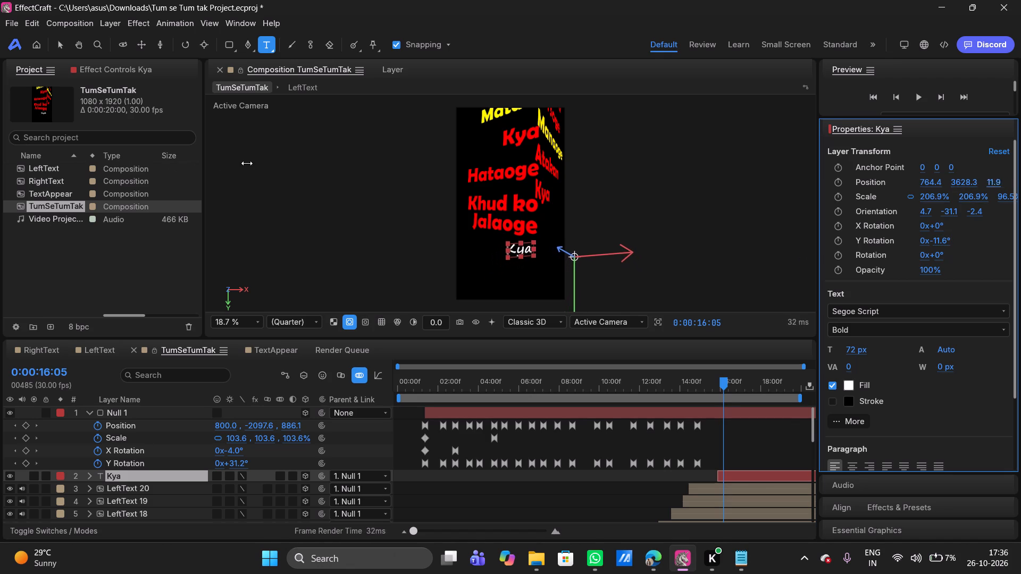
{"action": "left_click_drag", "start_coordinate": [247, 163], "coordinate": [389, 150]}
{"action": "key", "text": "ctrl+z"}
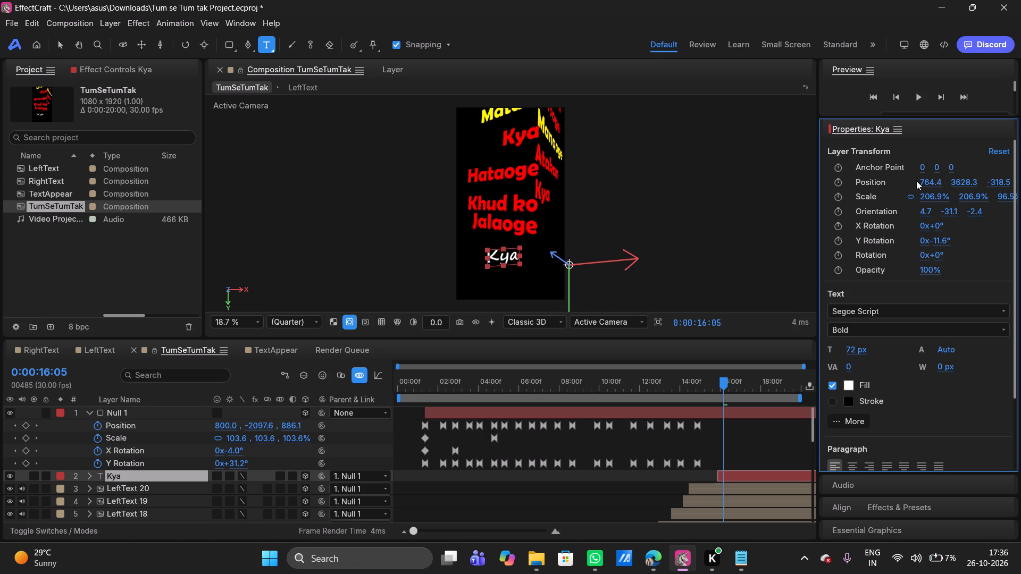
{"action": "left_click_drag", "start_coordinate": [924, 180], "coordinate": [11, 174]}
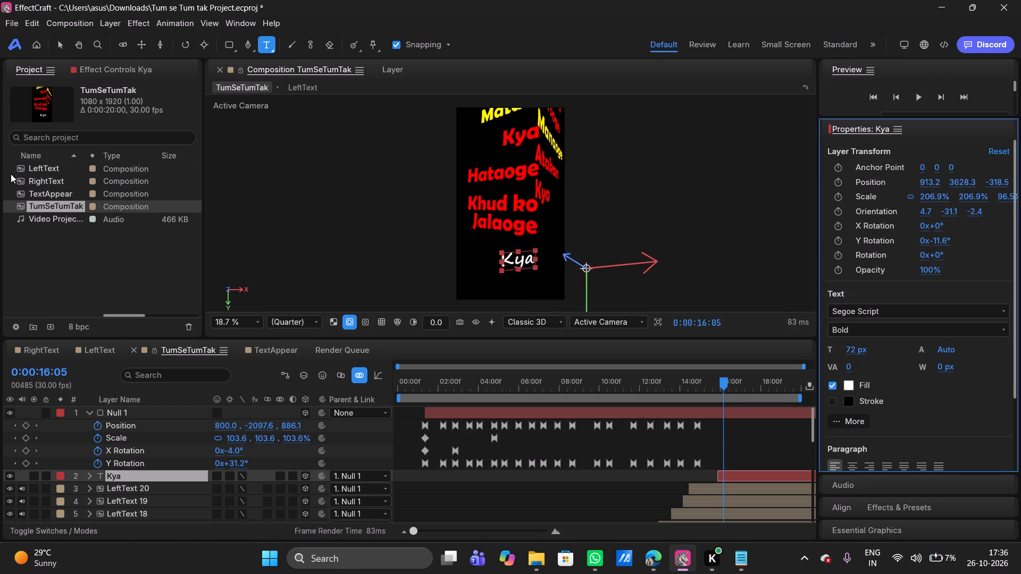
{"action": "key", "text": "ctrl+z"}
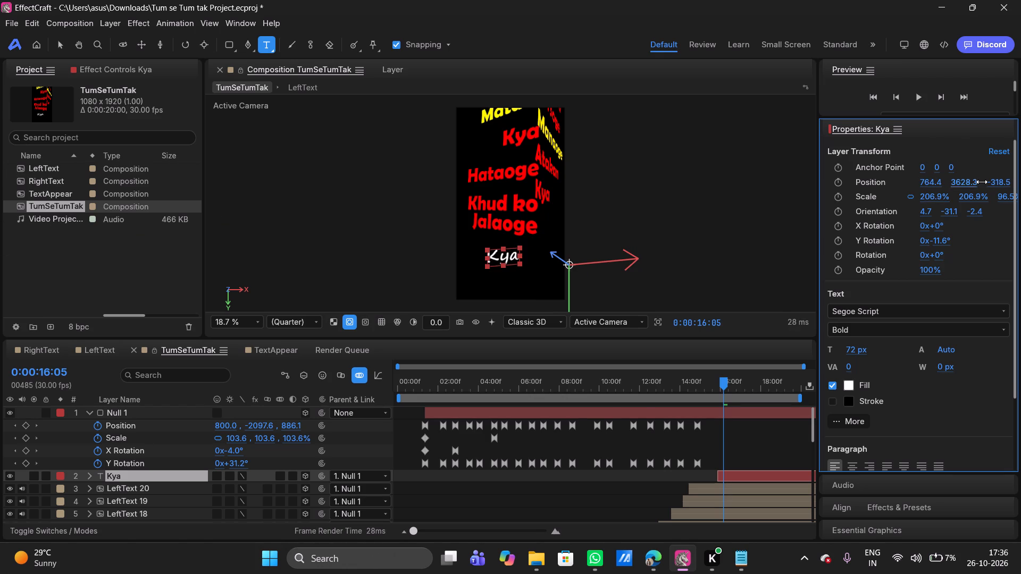
Push the Kya layer back in depth to a Z position of about 612.7.
{"action": "left_click_drag", "start_coordinate": [1002, 183], "coordinate": [12, 182]}
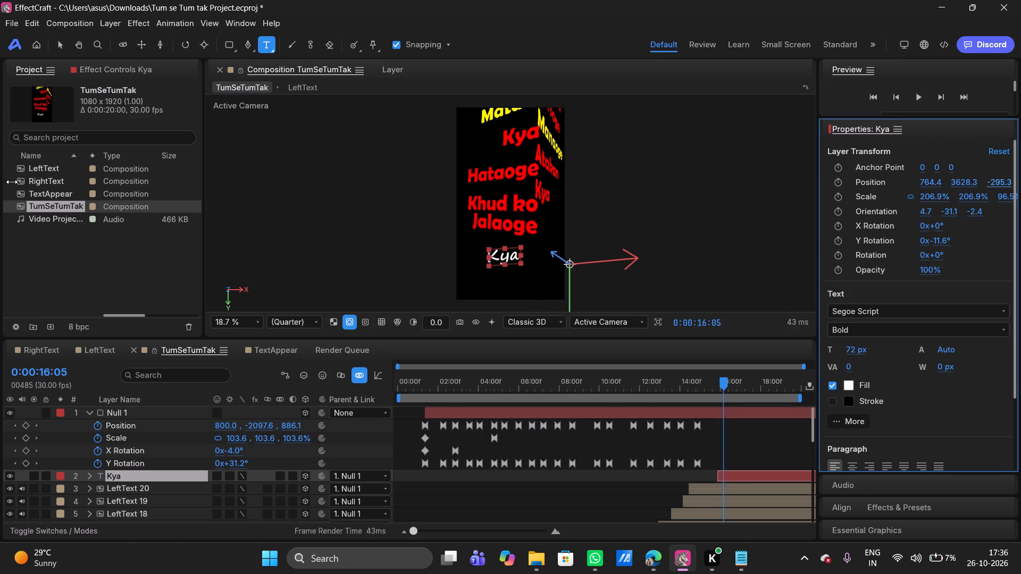
{"action": "left_click_drag", "start_coordinate": [12, 182], "coordinate": [418, 161]}
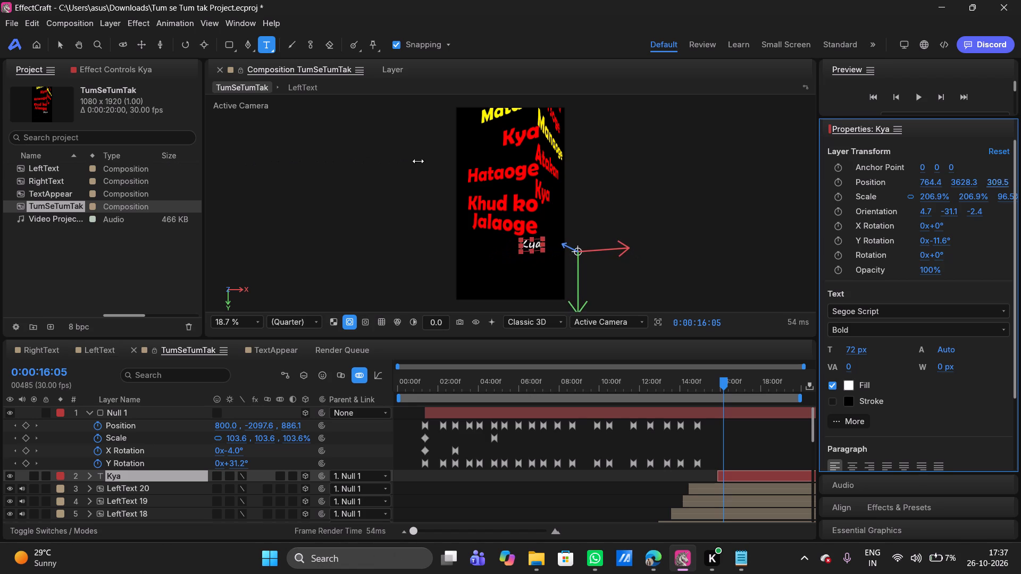
{"action": "left_click_drag", "start_coordinate": [418, 161], "coordinate": [625, 165]}
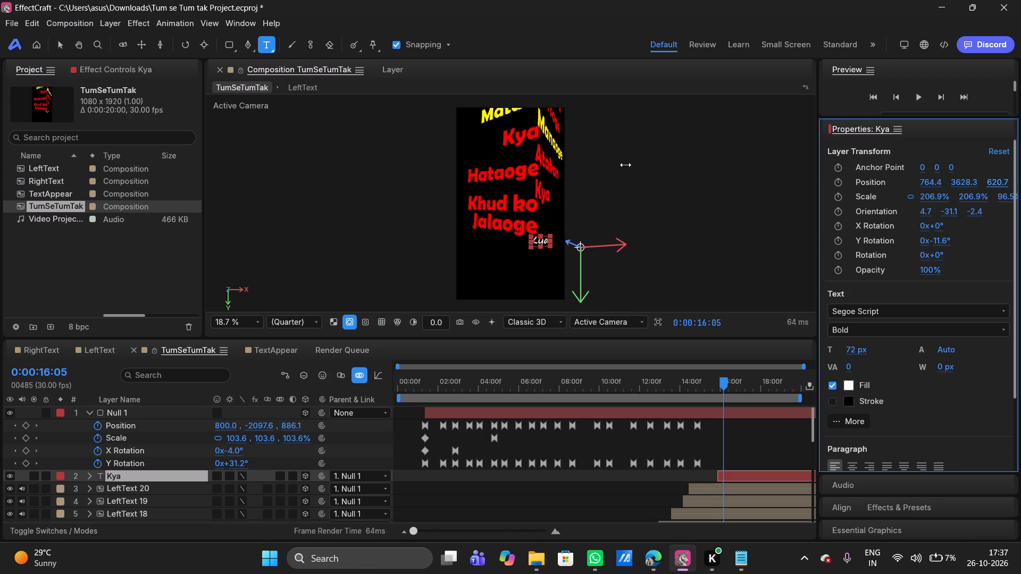
{"action": "left_click_drag", "start_coordinate": [625, 165], "coordinate": [609, 171]}
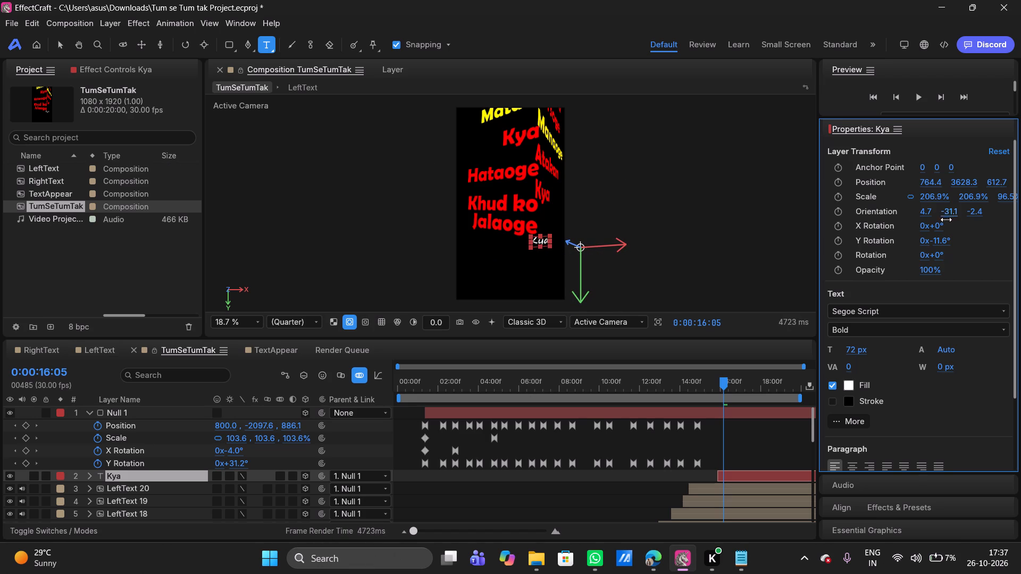
Turn the Kya layer further to a Y Rotation of about -28.4°.
{"action": "left_click_drag", "start_coordinate": [942, 240], "coordinate": [932, 242]}
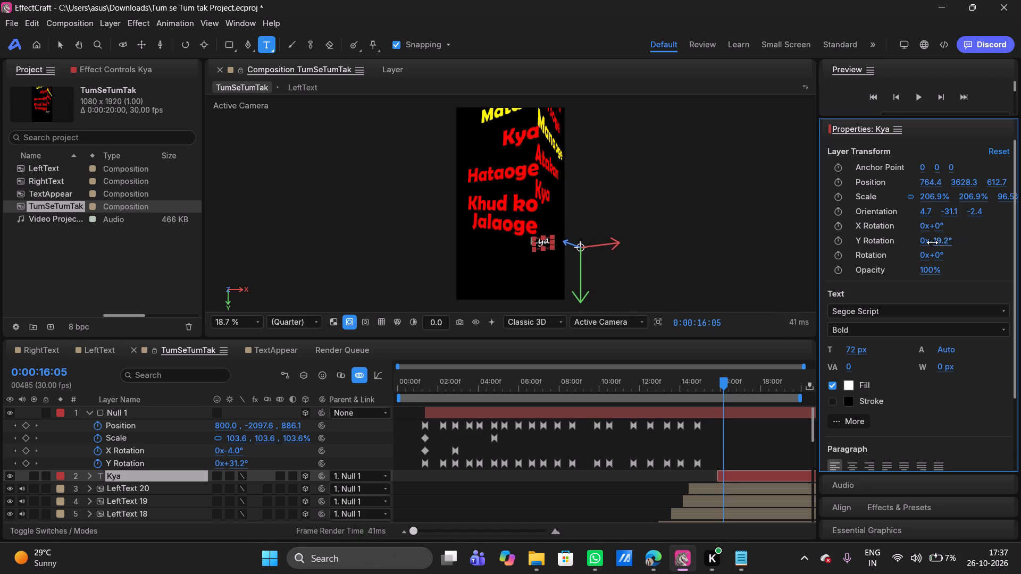
{"action": "left_click_drag", "start_coordinate": [932, 242], "coordinate": [923, 242]}
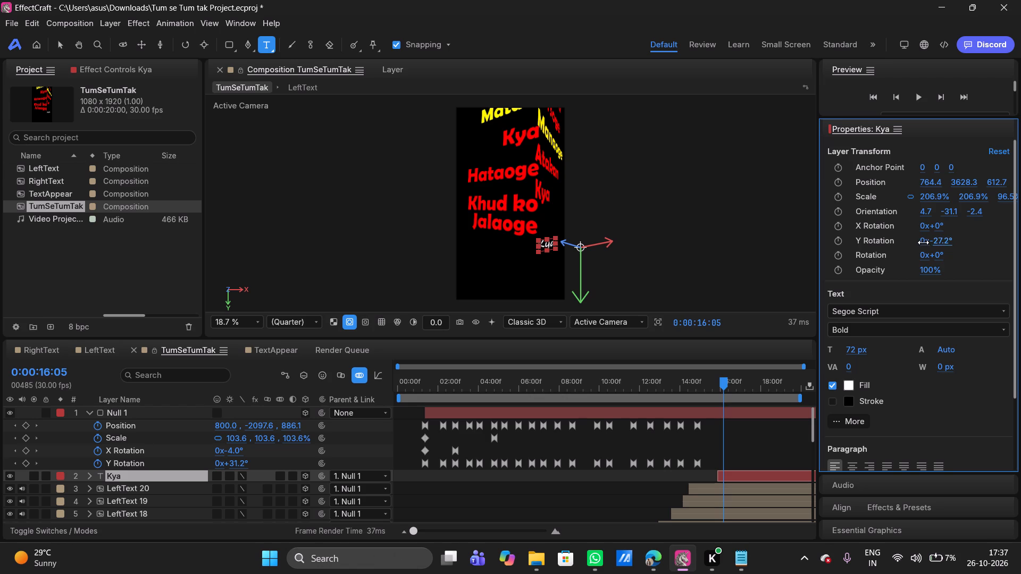
{"action": "left_click_drag", "start_coordinate": [923, 242], "coordinate": [923, 242]}
Reposition the Kya layer beneath Jalaoge to a Position of about 697.2, 3592.3, 576.7.
{"action": "left_click_drag", "start_coordinate": [964, 181], "coordinate": [938, 182]}
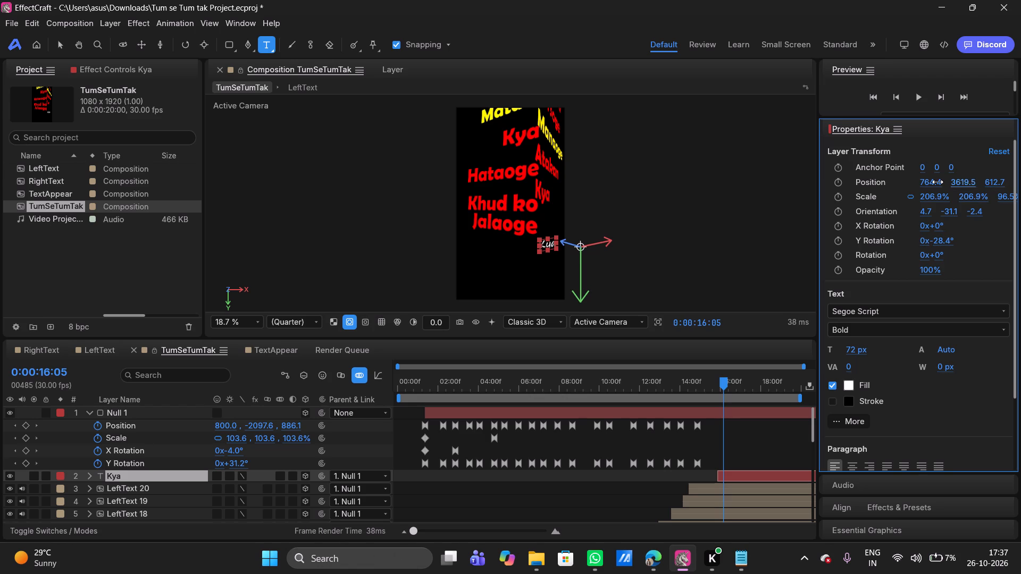
{"action": "left_click_drag", "start_coordinate": [938, 182], "coordinate": [937, 182]}
{"action": "left_click_drag", "start_coordinate": [924, 182], "coordinate": [905, 183]}
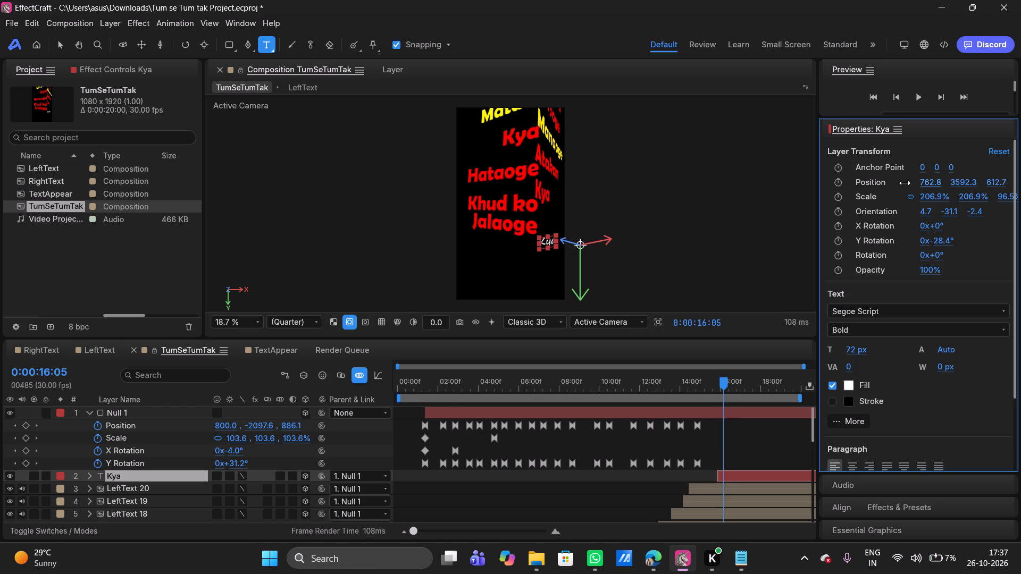
{"action": "left_click_drag", "start_coordinate": [905, 183], "coordinate": [876, 183]}
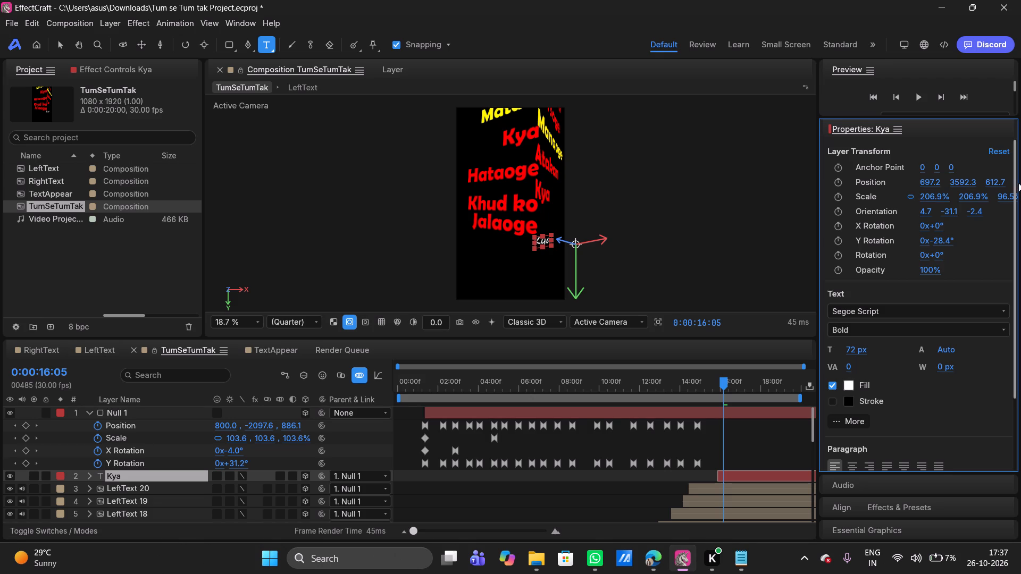
{"action": "left_click_drag", "start_coordinate": [995, 181], "coordinate": [969, 183]}
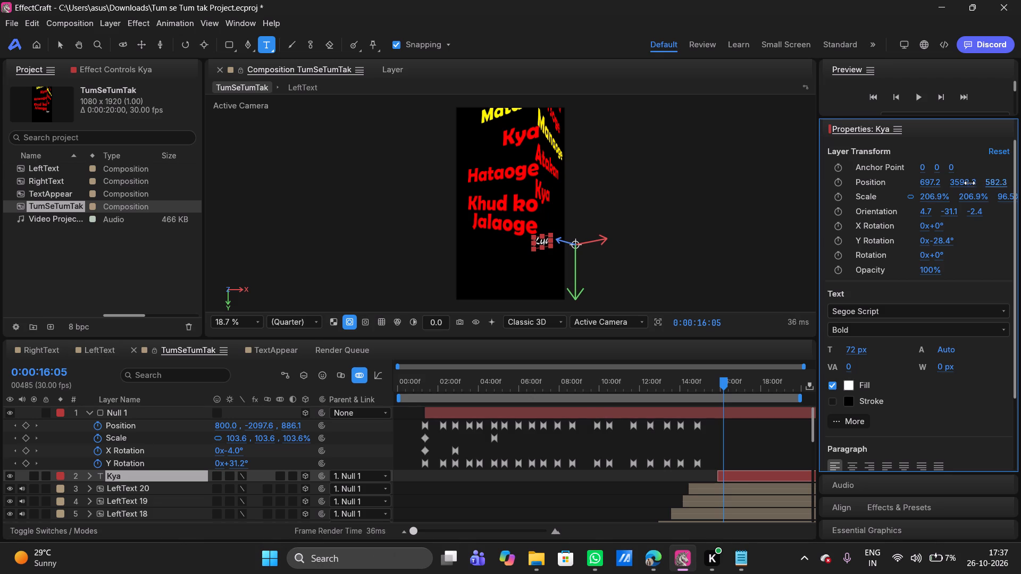
{"action": "left_click_drag", "start_coordinate": [969, 183], "coordinate": [968, 183]}
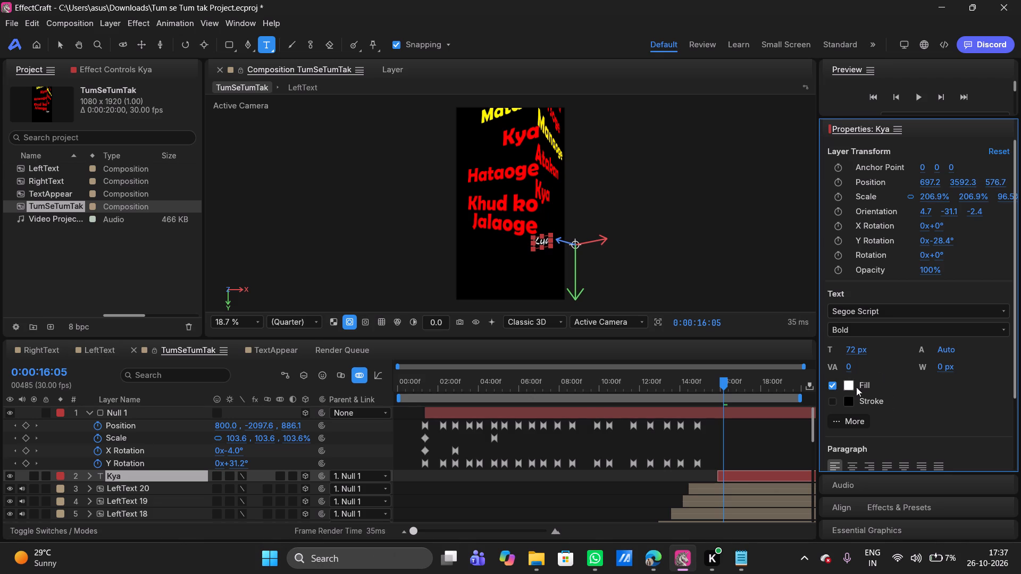
Change the Kya text's fill colour to the warm yellow FFE500.
{"action": "left_click", "coordinate": [851, 385]}
{"action": "left_click_drag", "start_coordinate": [853, 396], "coordinate": [939, 328]}
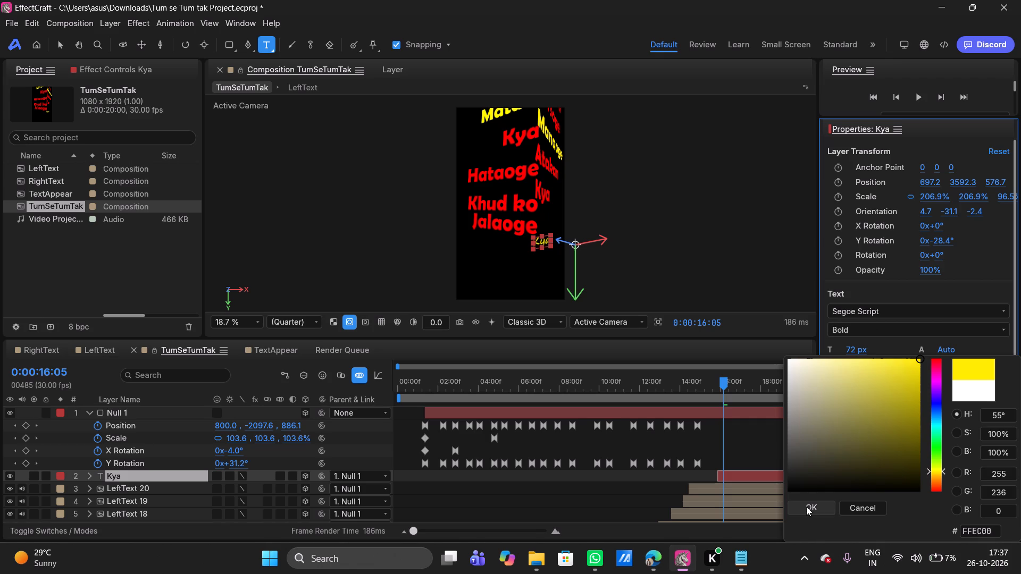
{"action": "left_click", "coordinate": [806, 507]}
{"action": "left_click", "coordinate": [849, 389]}
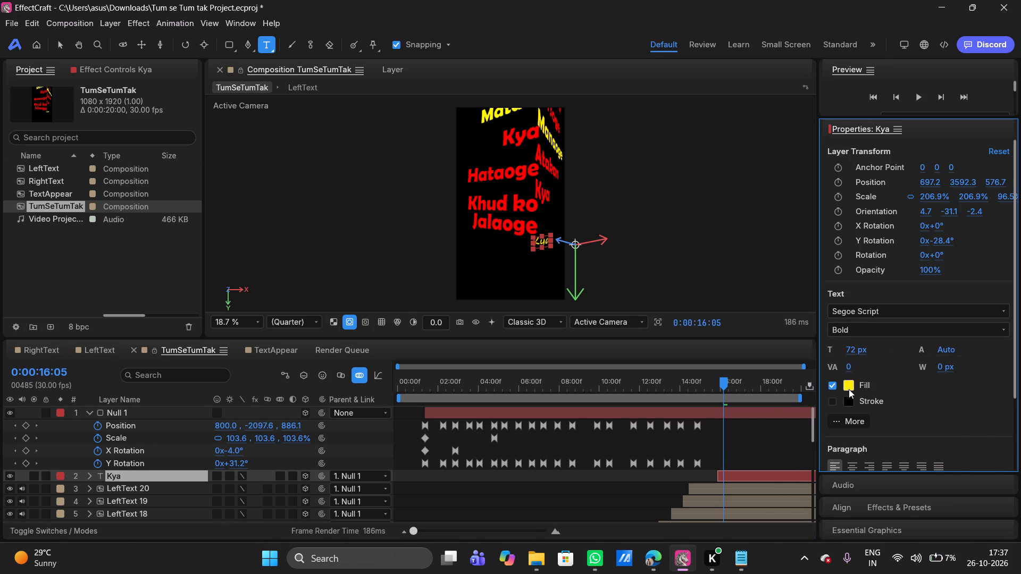
{"action": "left_click_drag", "start_coordinate": [906, 400], "coordinate": [893, 356]}
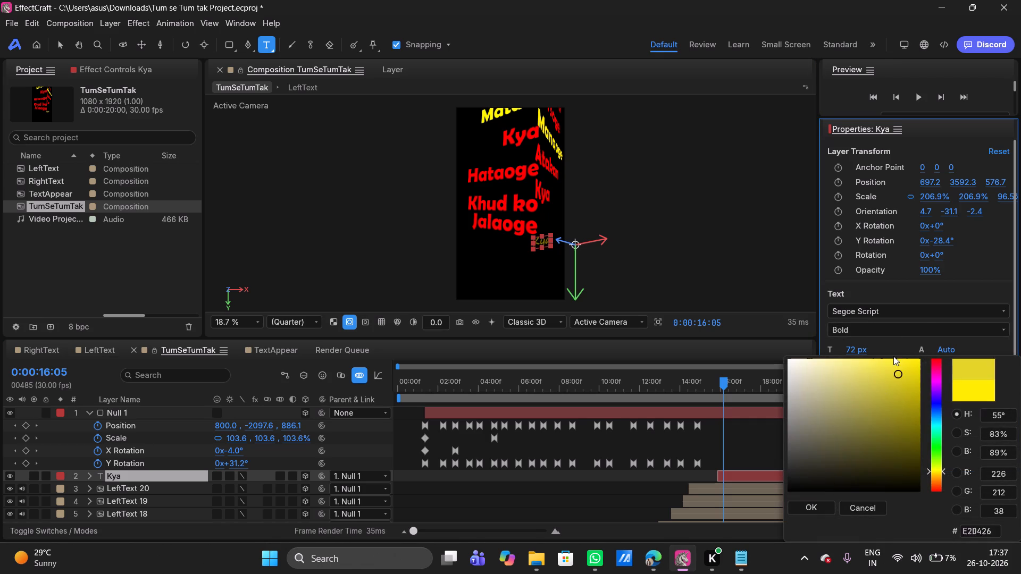
{"action": "left_click_drag", "start_coordinate": [893, 356], "coordinate": [958, 298]}
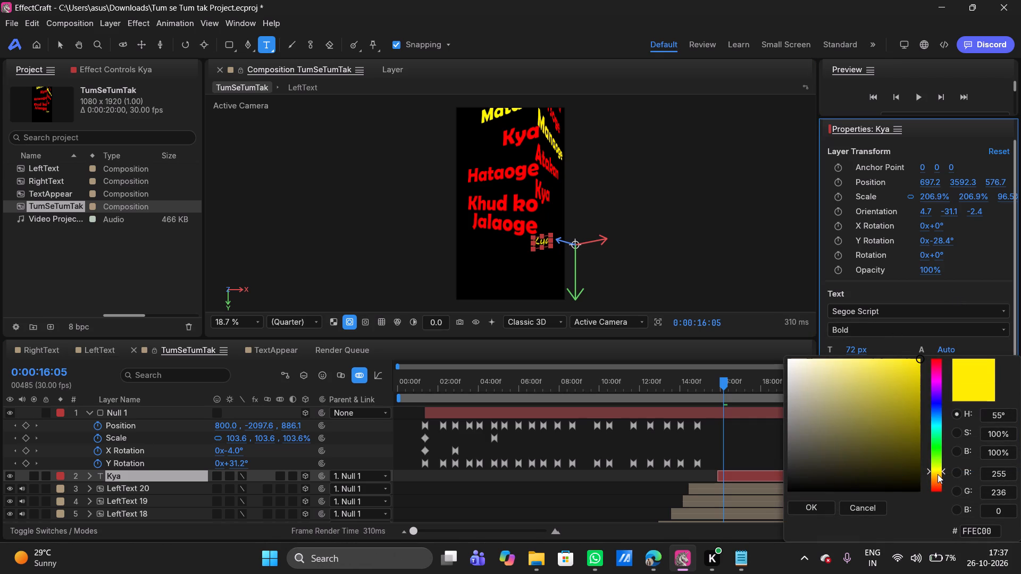
{"action": "left_click_drag", "start_coordinate": [938, 474], "coordinate": [939, 469]}
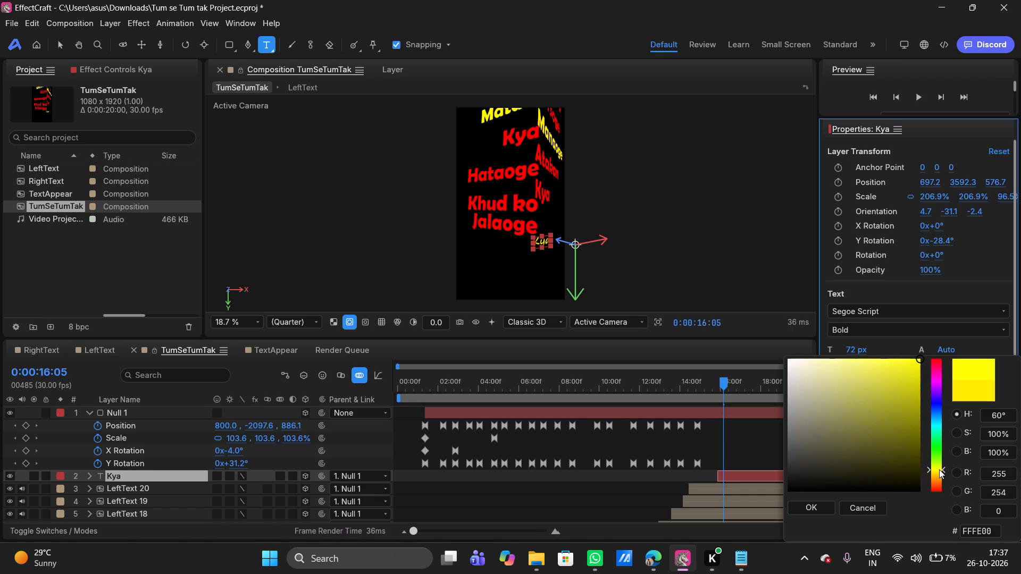
{"action": "left_click_drag", "start_coordinate": [939, 469], "coordinate": [944, 470]}
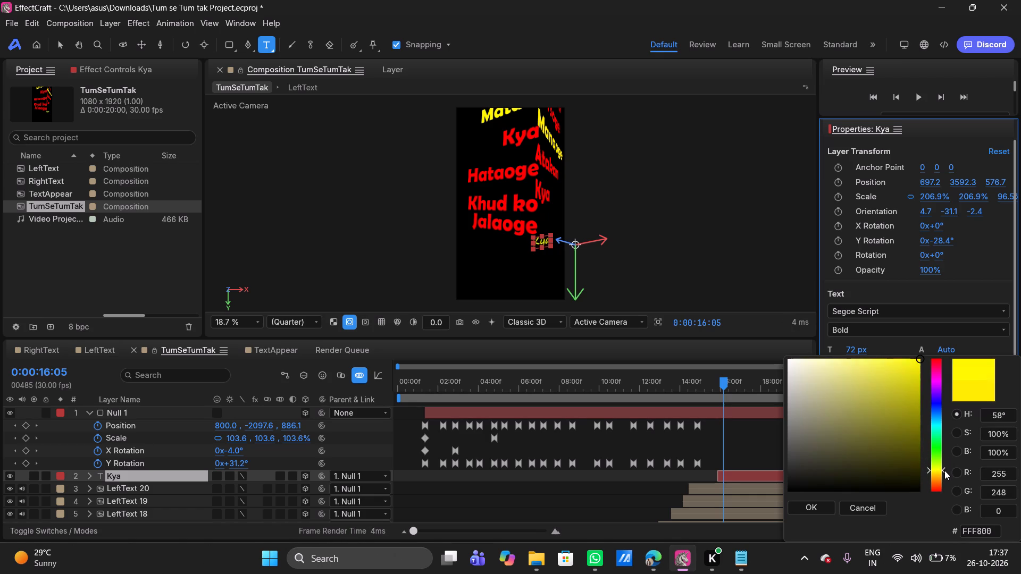
{"action": "left_click_drag", "start_coordinate": [944, 470], "coordinate": [945, 472]}
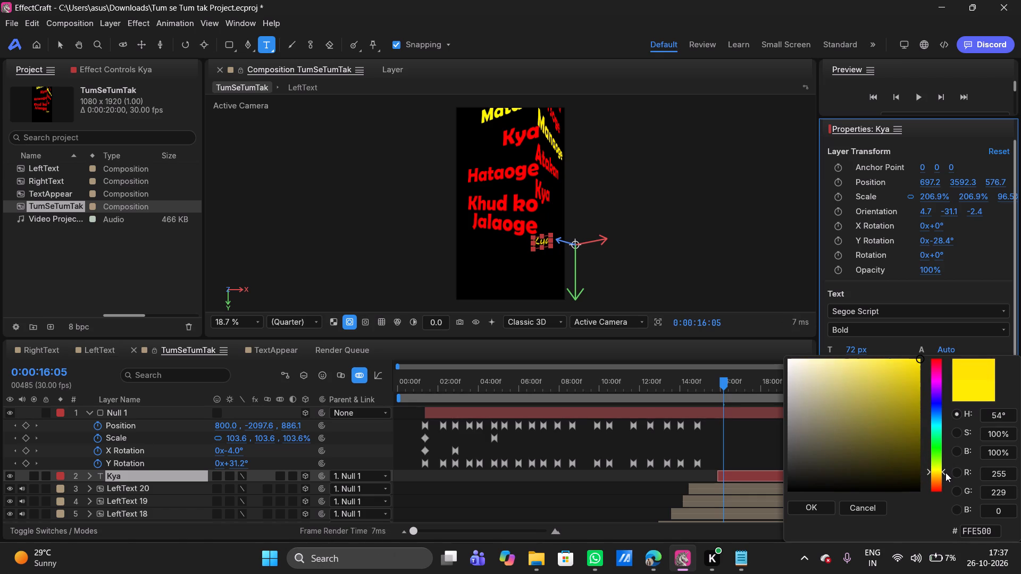
{"action": "left_click_drag", "start_coordinate": [945, 472], "coordinate": [944, 472]}
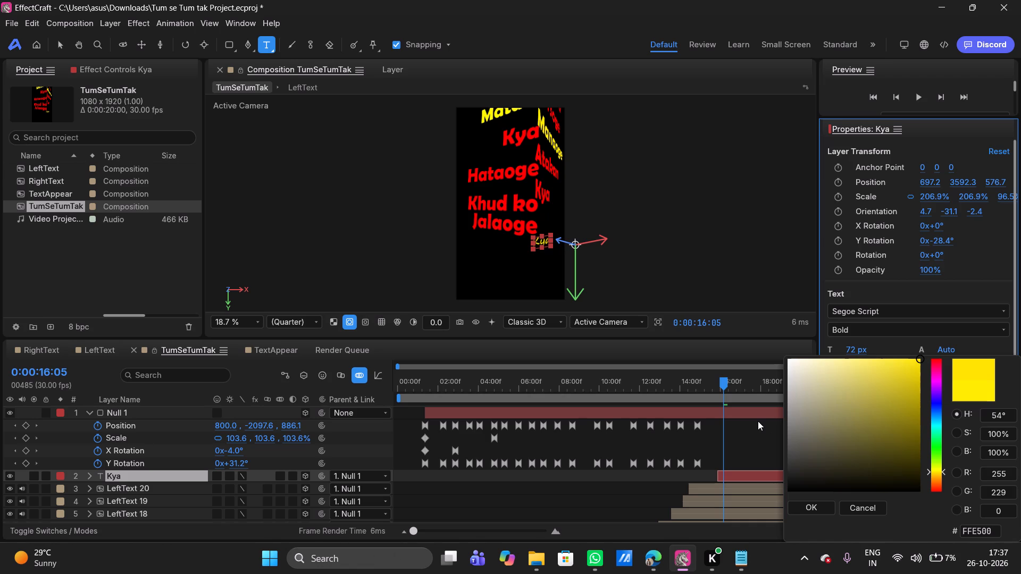
{"action": "left_click", "coordinate": [813, 507]}
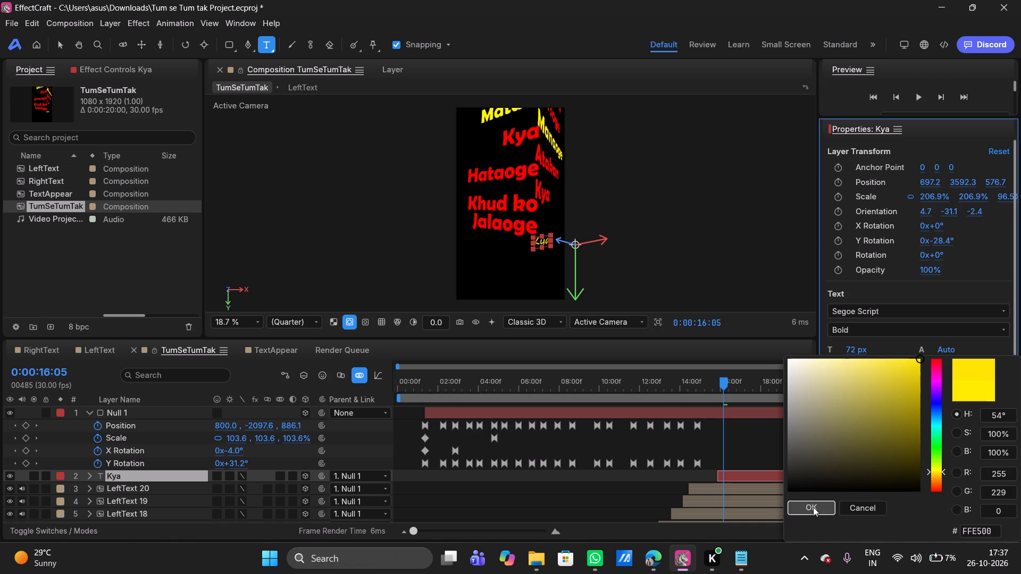
Play back the stretch leading up to the Kya text to check its entry against the song.
{"action": "left_click_drag", "start_coordinate": [724, 383], "coordinate": [718, 384]}
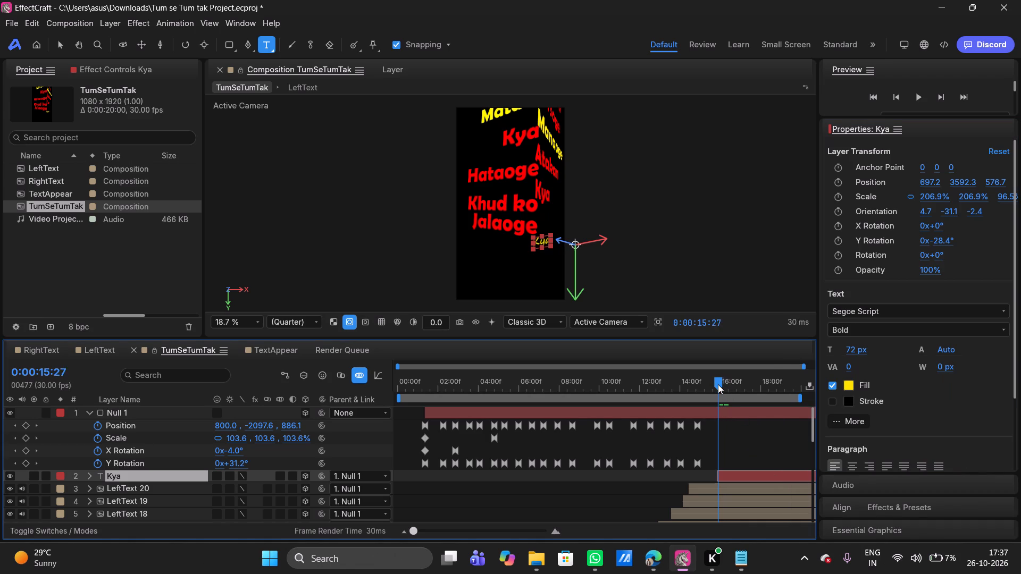
{"action": "left_click_drag", "start_coordinate": [718, 384], "coordinate": [718, 385]}
{"action": "left_click_drag", "start_coordinate": [718, 385], "coordinate": [605, 389]}
{"action": "key", "text": "space"}
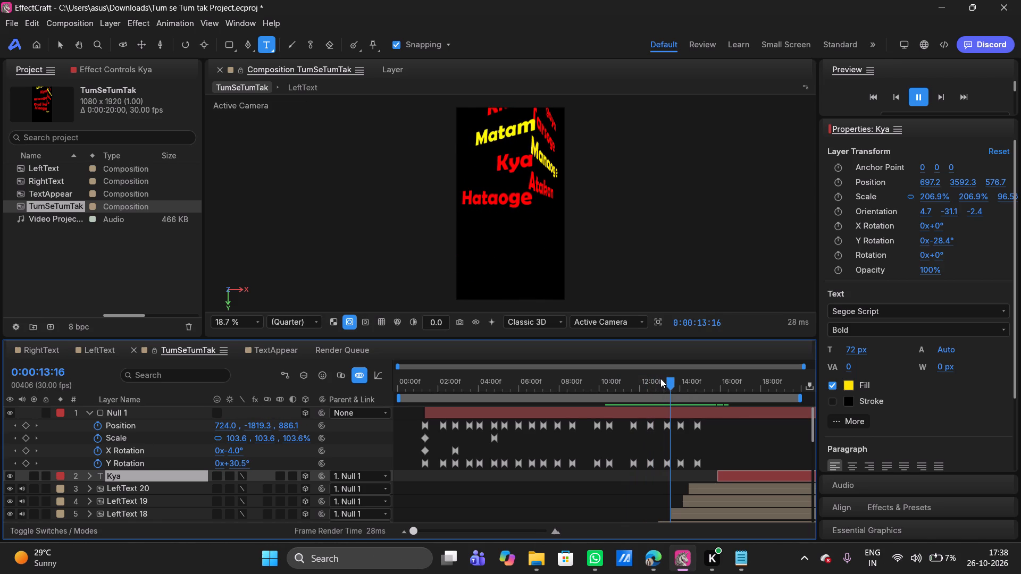
{"action": "left_click_drag", "start_coordinate": [681, 383], "coordinate": [628, 384]}
{"action": "key", "text": "space"}
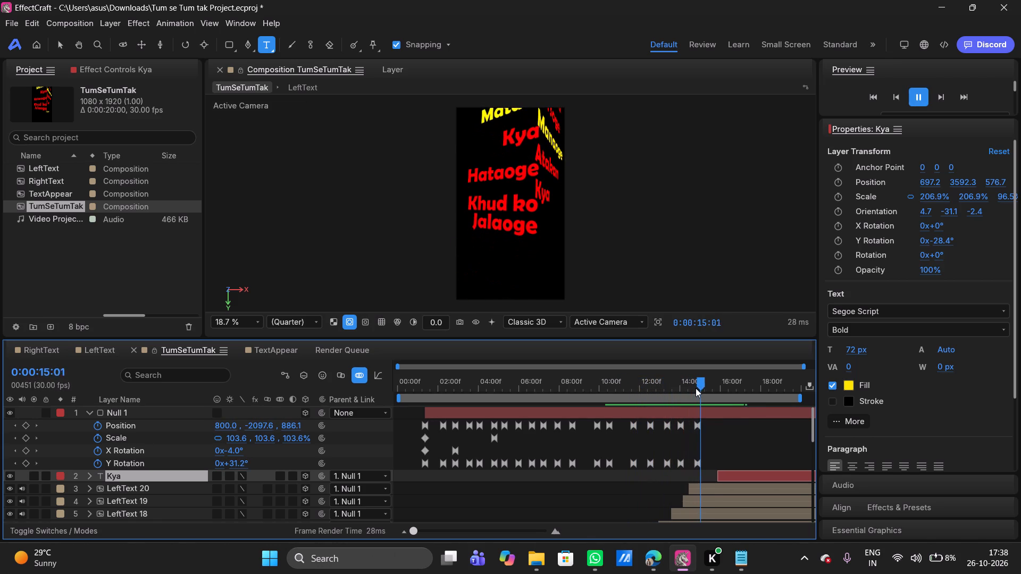
{"action": "key", "text": "space"}
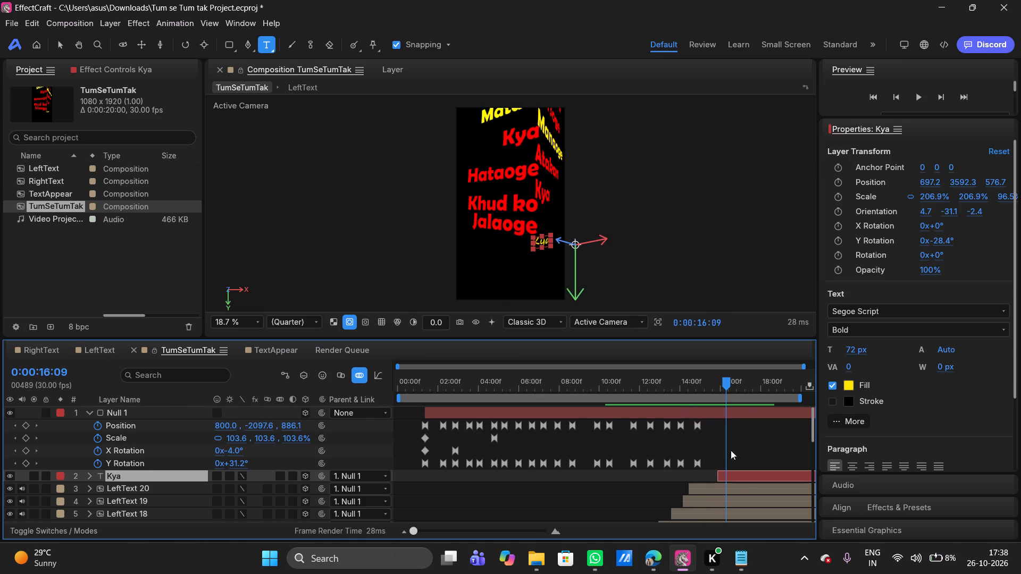
Shift the Kya layer slightly earlier to start at 0:00:15:22 and preview its timing with the song.
{"action": "left_click_drag", "start_coordinate": [734, 478], "coordinate": [730, 478]}
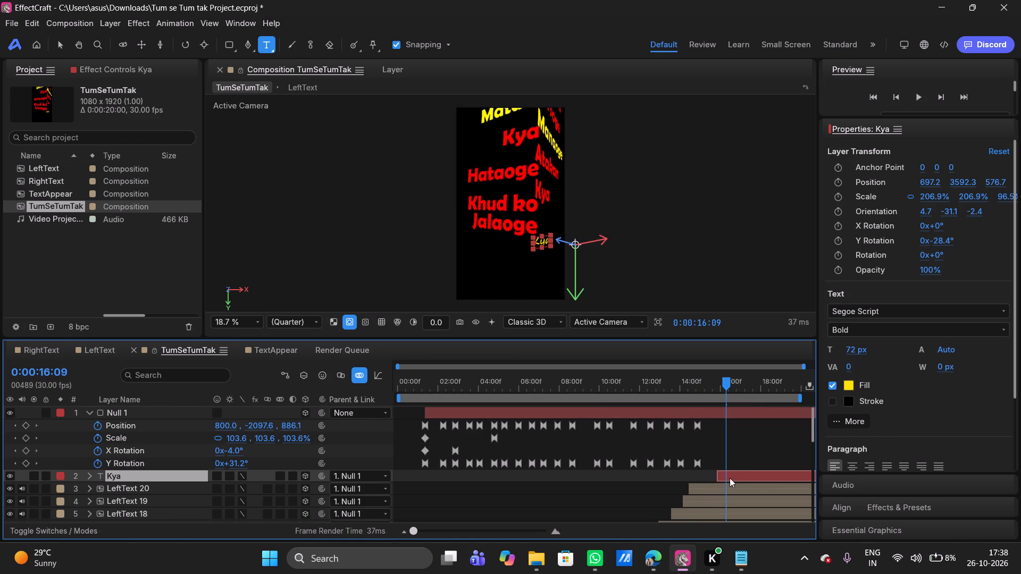
{"action": "left_click_drag", "start_coordinate": [730, 478], "coordinate": [727, 478]}
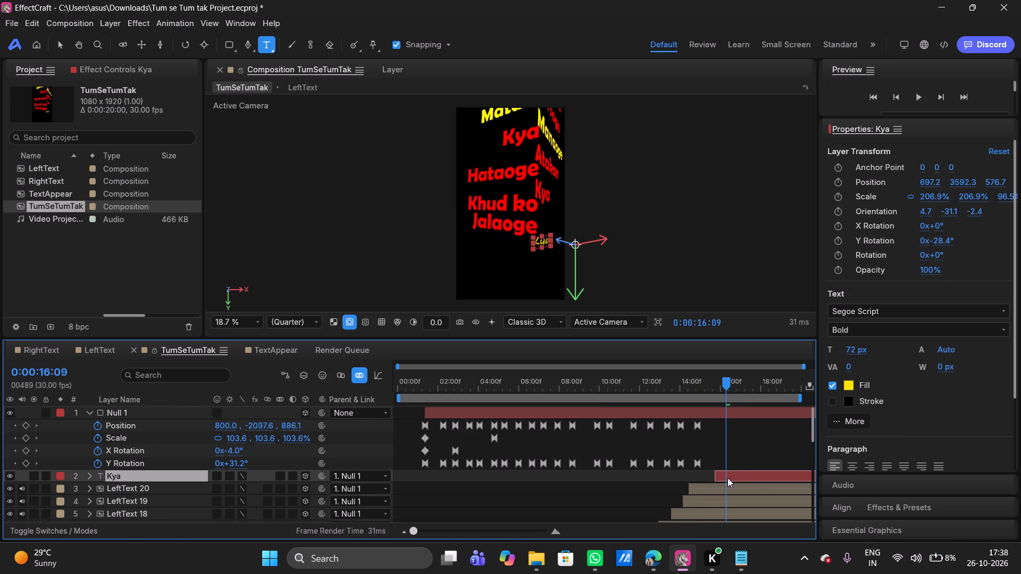
{"action": "left_click_drag", "start_coordinate": [721, 380], "coordinate": [715, 382]}
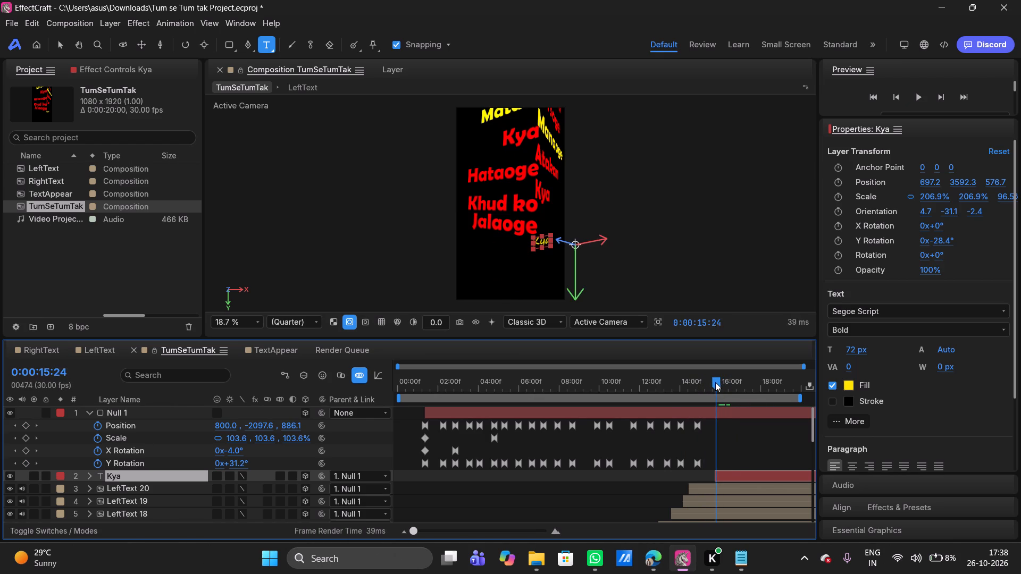
{"action": "left_click_drag", "start_coordinate": [715, 382], "coordinate": [715, 383]}
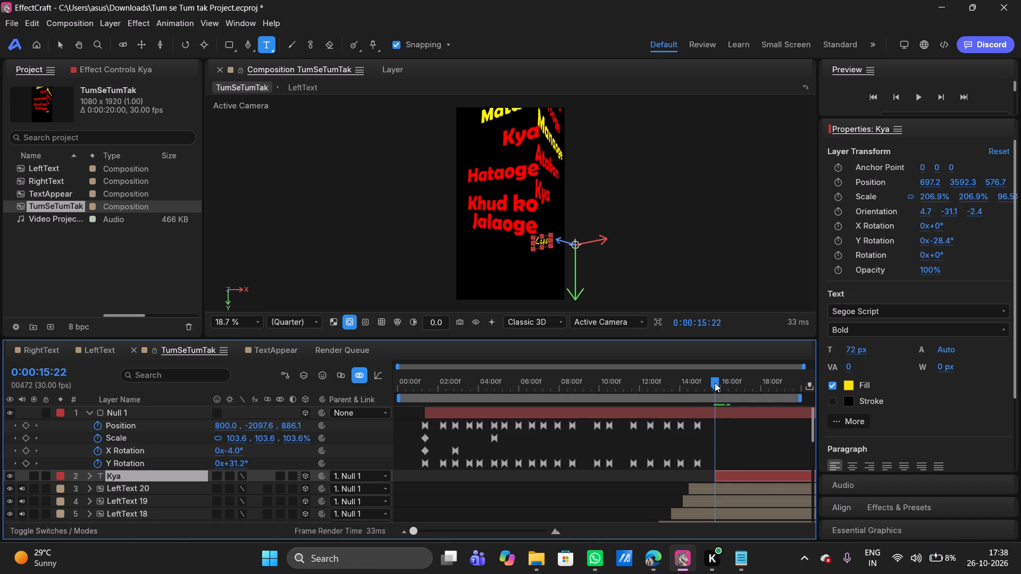
{"action": "key", "text": "i"}
{"action": "left_click_drag", "start_coordinate": [718, 382], "coordinate": [683, 386]}
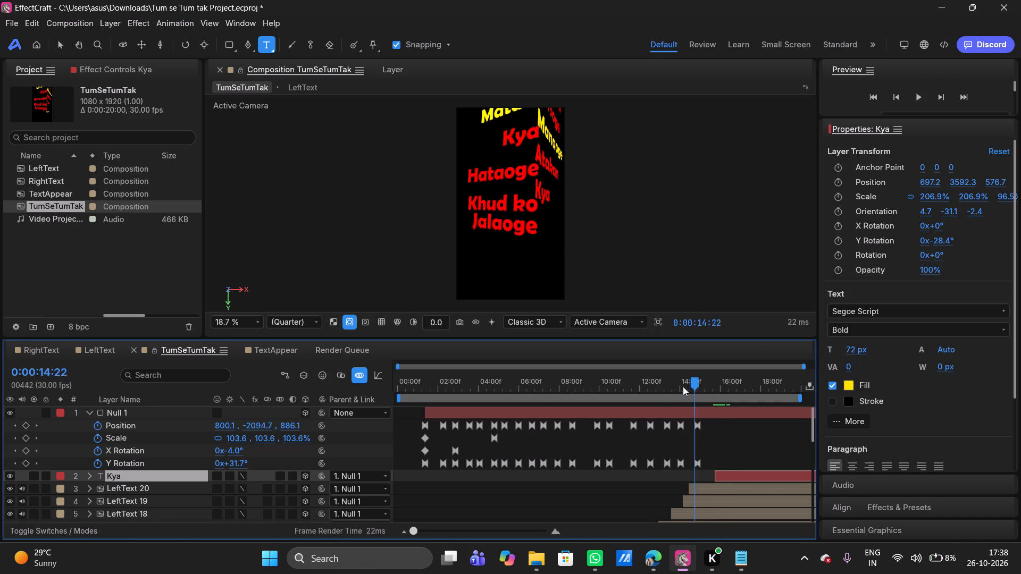
{"action": "left_click_drag", "start_coordinate": [683, 386], "coordinate": [664, 390]}
{"action": "key", "text": "space"}
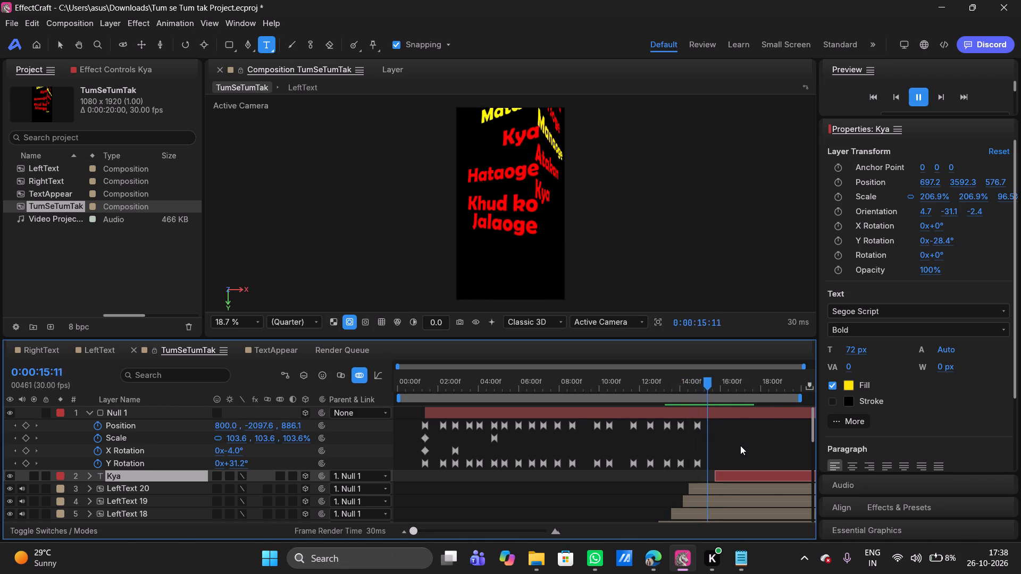
{"action": "key", "text": "space"}
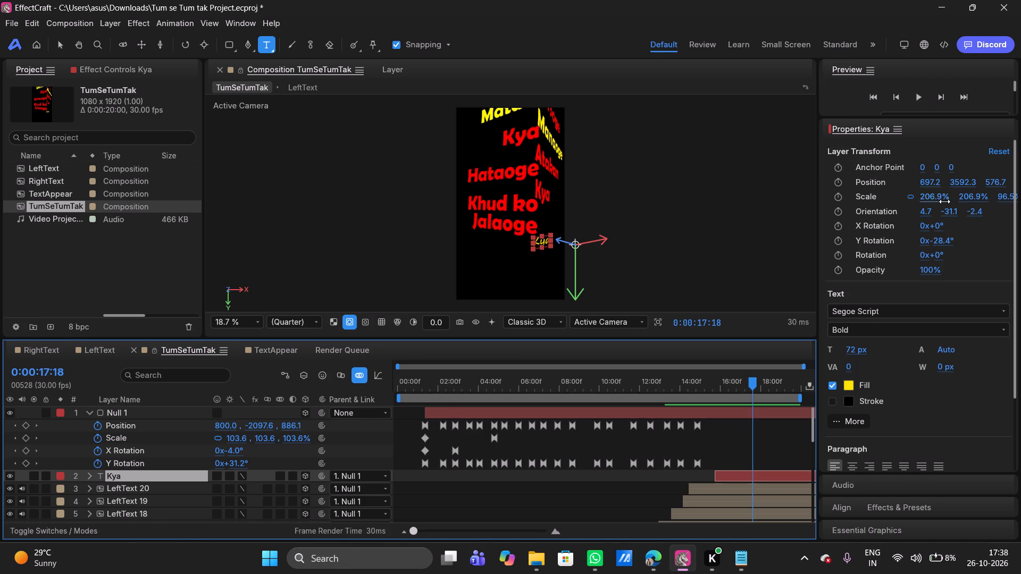
Keyframe the Kya layer's Scale at its full size at 0:00:17:18 and at 0% on its first frame, 0:00:15:22.
{"action": "left_click", "coordinate": [838, 197]}
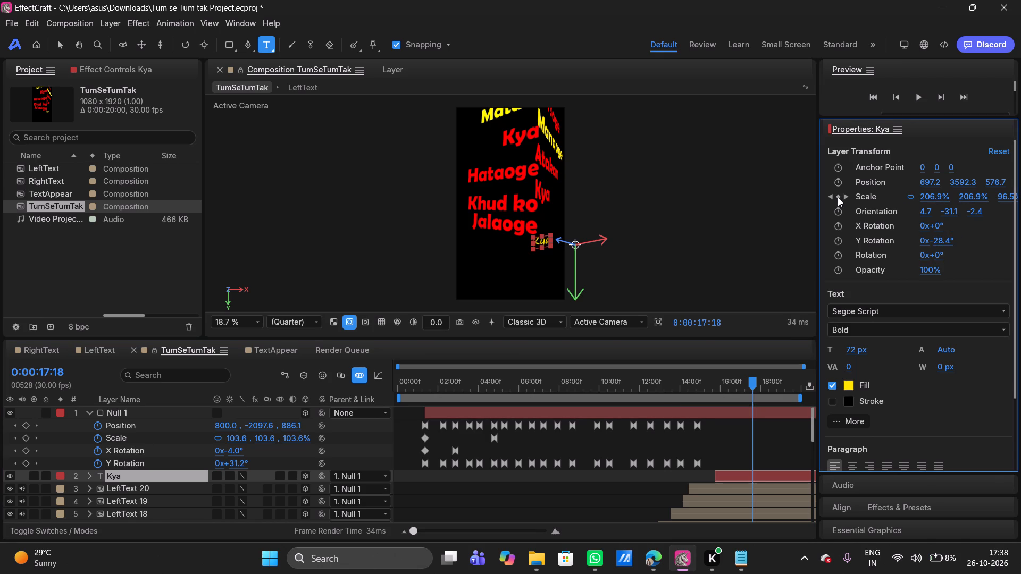
{"action": "left_click", "coordinate": [830, 198]}
{"action": "left_click", "coordinate": [744, 478]}
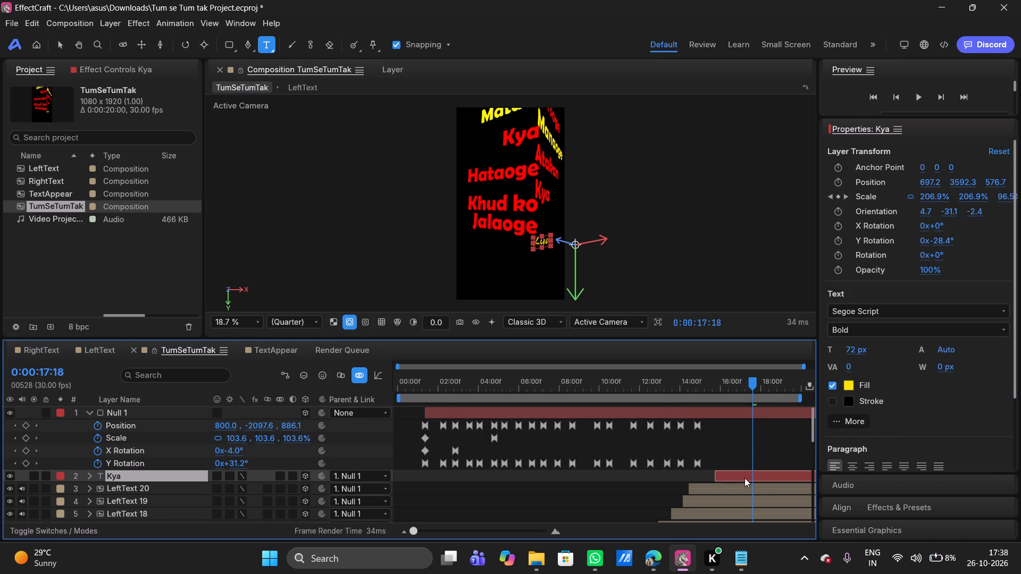
{"action": "key", "text": "i"}
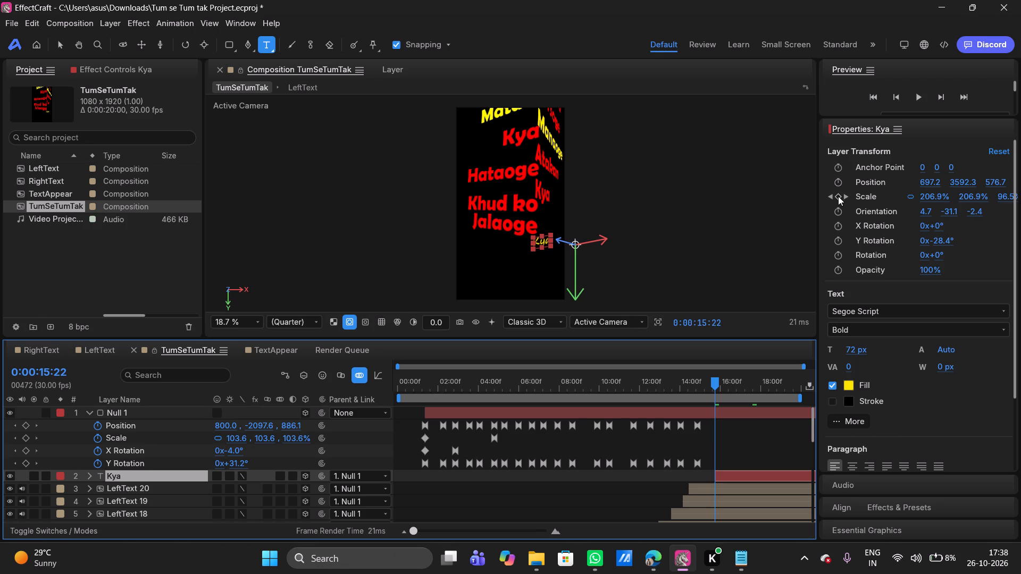
{"action": "left_click", "coordinate": [838, 196]}
{"action": "double_click", "coordinate": [933, 194]}
{"action": "key", "text": "BackSpace"}
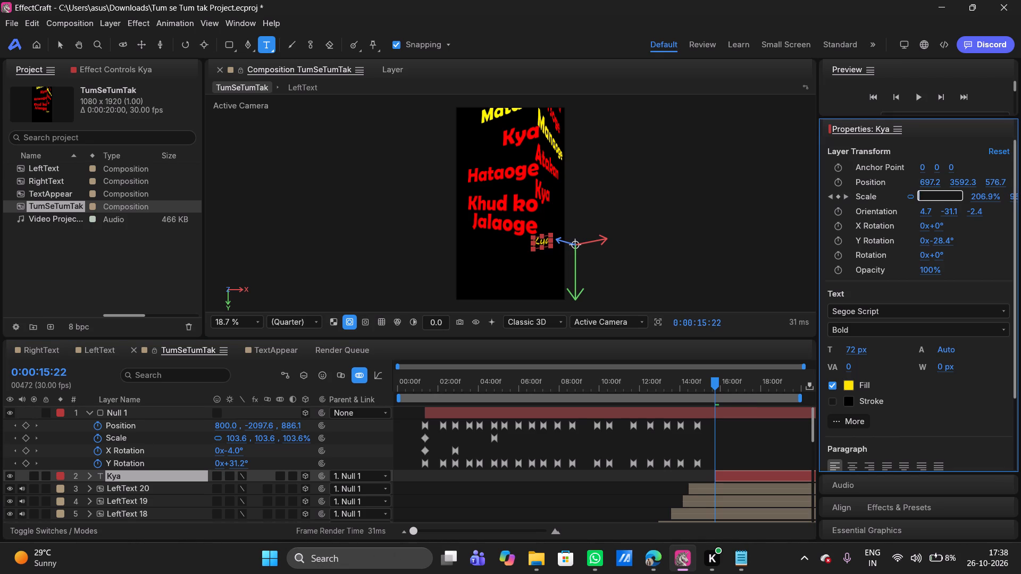
{"action": "key", "text": "BackSpace"}
{"action": "key", "text": "0"}
{"action": "key", "text": "Return"}
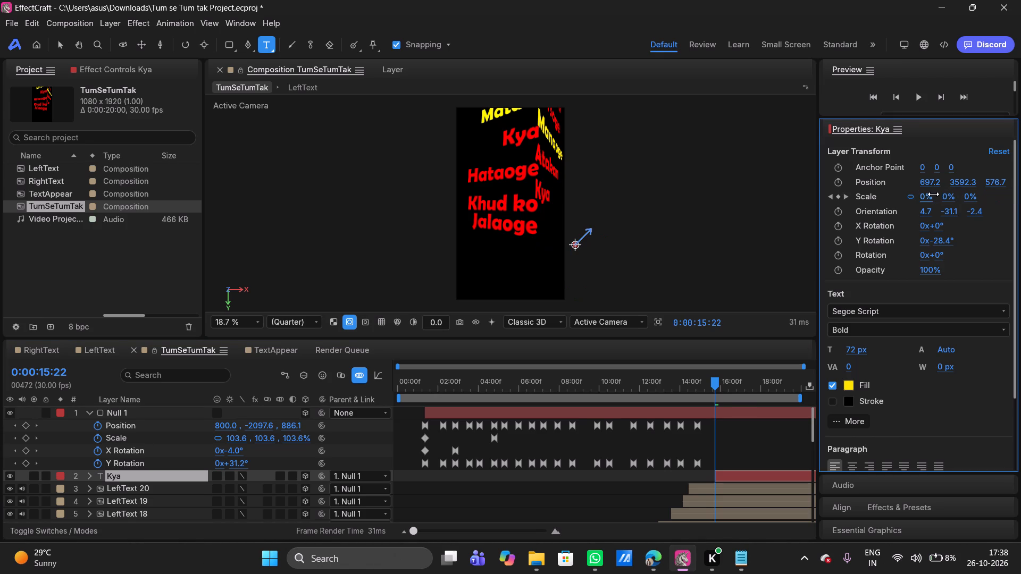
Raise the Kya layer's Scale at its 0:00:17:18 keyframe to about 515.7%.
{"action": "left_click", "coordinate": [846, 197]}
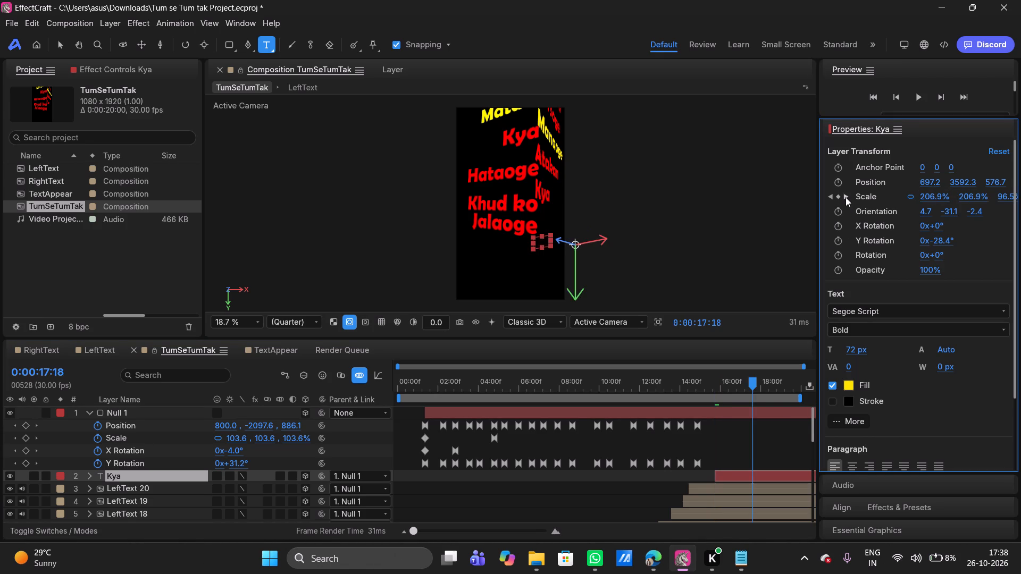
{"action": "left_click_drag", "start_coordinate": [935, 197], "coordinate": [944, 196]}
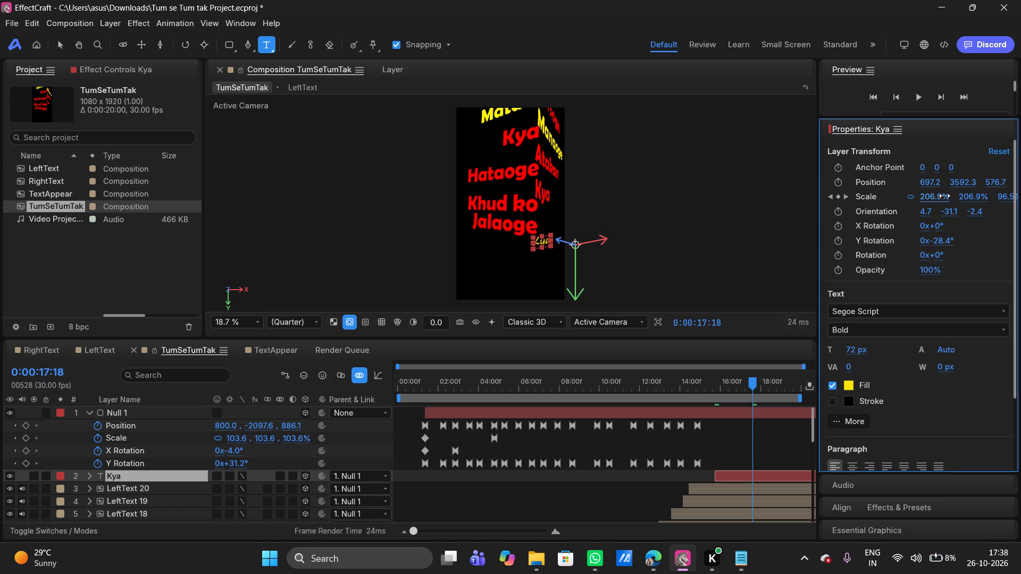
{"action": "left_click_drag", "start_coordinate": [944, 196], "coordinate": [113, 181]}
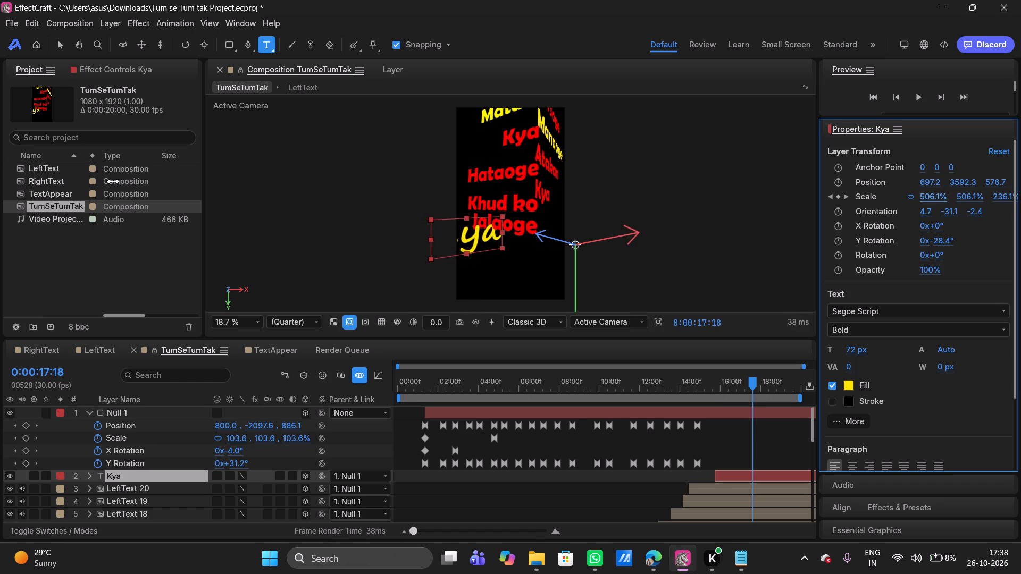
{"action": "left_click_drag", "start_coordinate": [113, 181], "coordinate": [125, 180]}
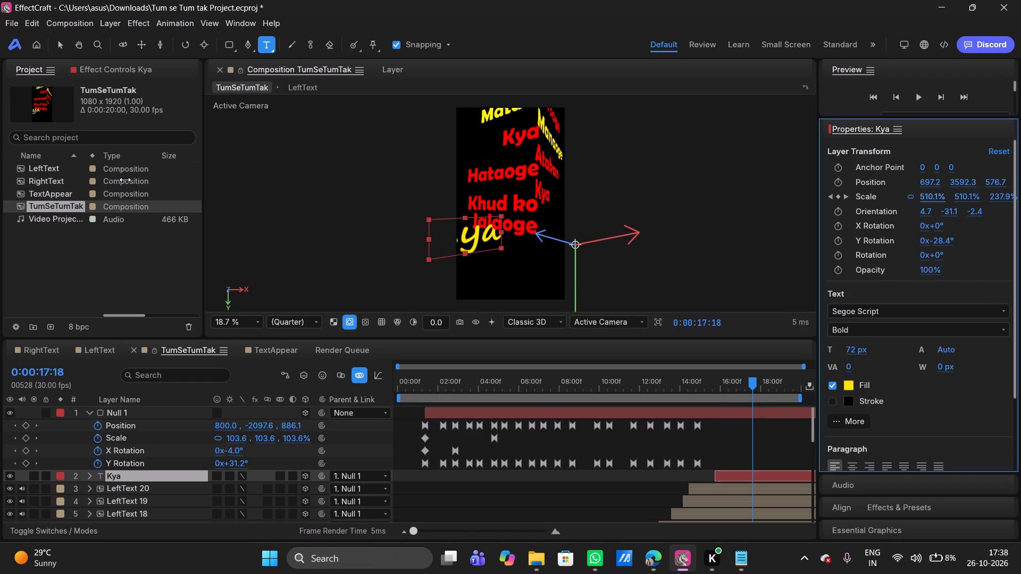
{"action": "left_click_drag", "start_coordinate": [125, 180], "coordinate": [124, 180]}
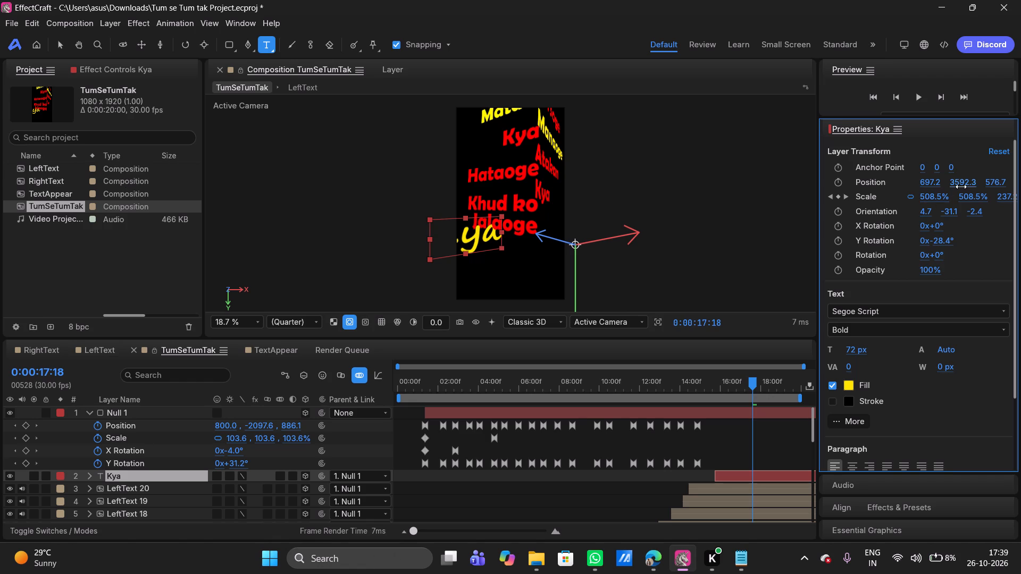
{"action": "left_click_drag", "start_coordinate": [936, 197], "coordinate": [947, 197]}
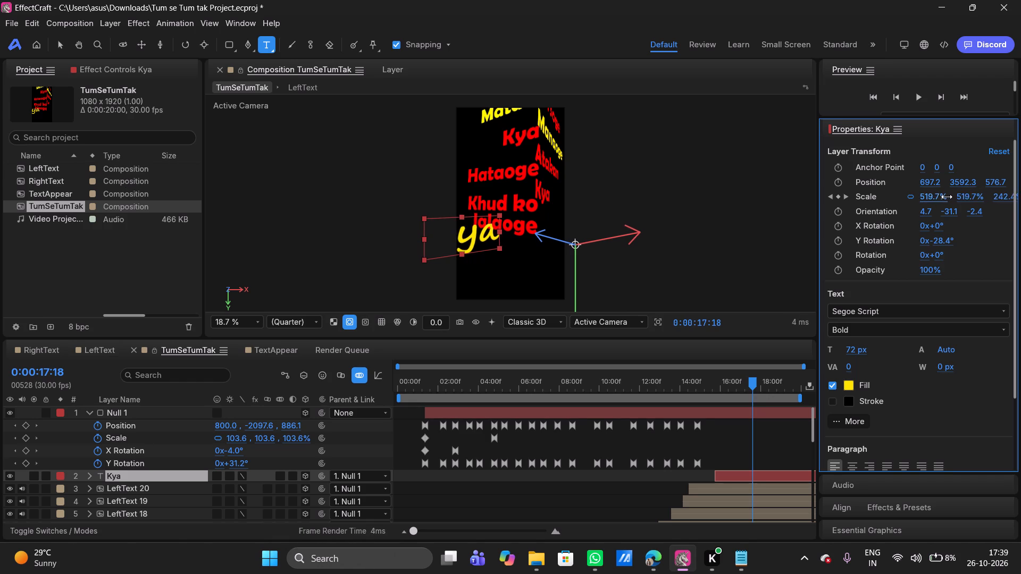
{"action": "left_click_drag", "start_coordinate": [947, 197], "coordinate": [944, 197]}
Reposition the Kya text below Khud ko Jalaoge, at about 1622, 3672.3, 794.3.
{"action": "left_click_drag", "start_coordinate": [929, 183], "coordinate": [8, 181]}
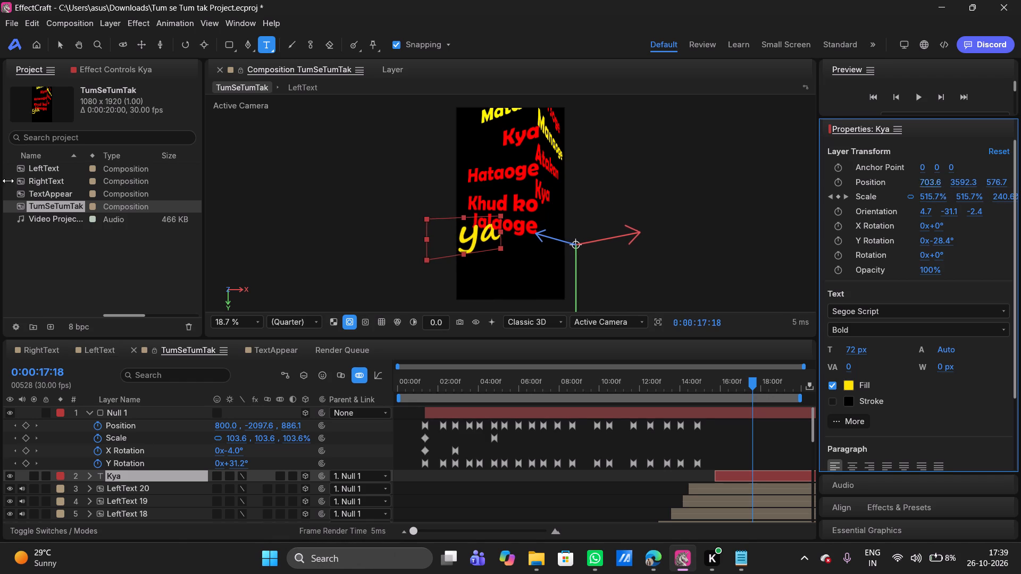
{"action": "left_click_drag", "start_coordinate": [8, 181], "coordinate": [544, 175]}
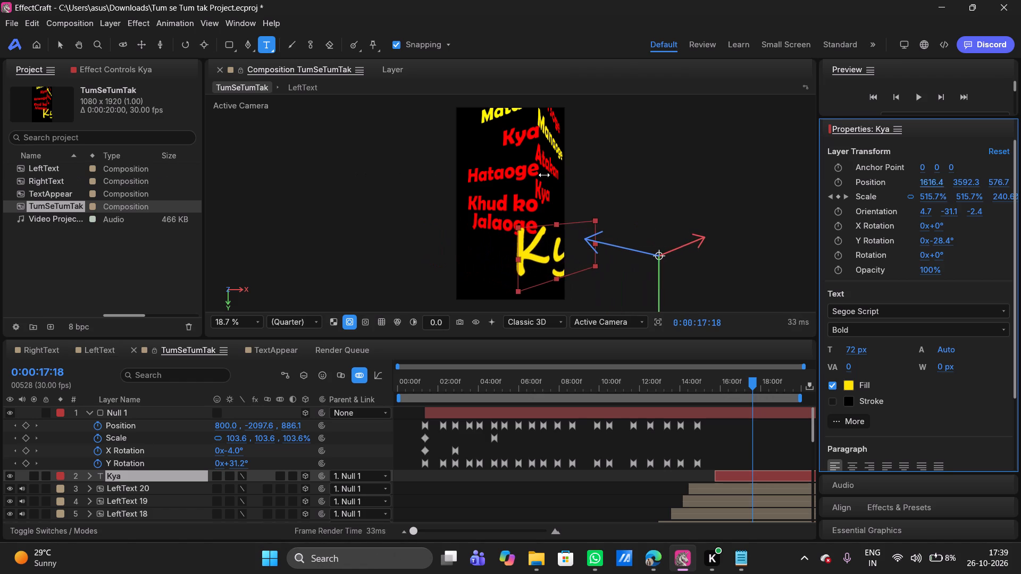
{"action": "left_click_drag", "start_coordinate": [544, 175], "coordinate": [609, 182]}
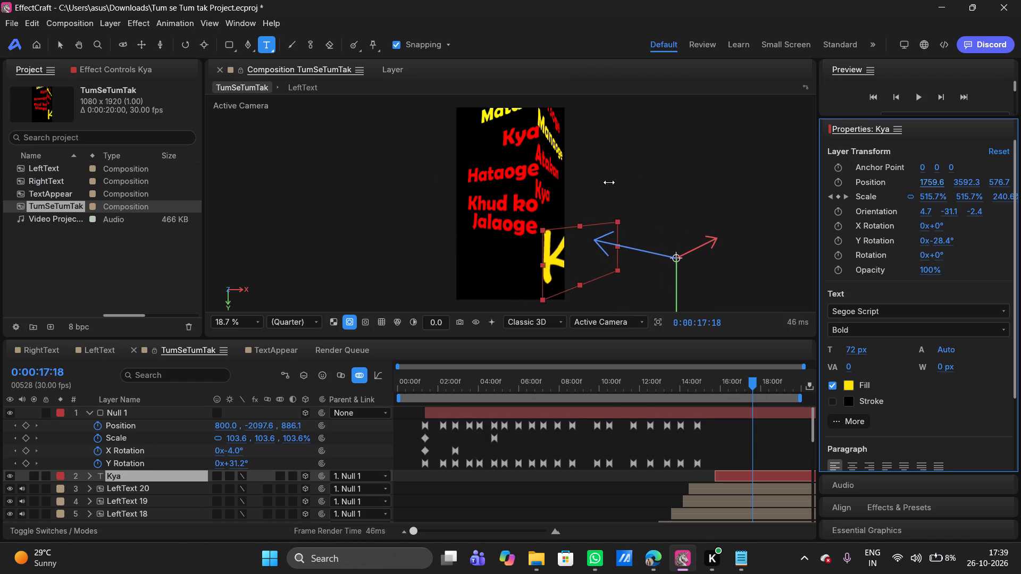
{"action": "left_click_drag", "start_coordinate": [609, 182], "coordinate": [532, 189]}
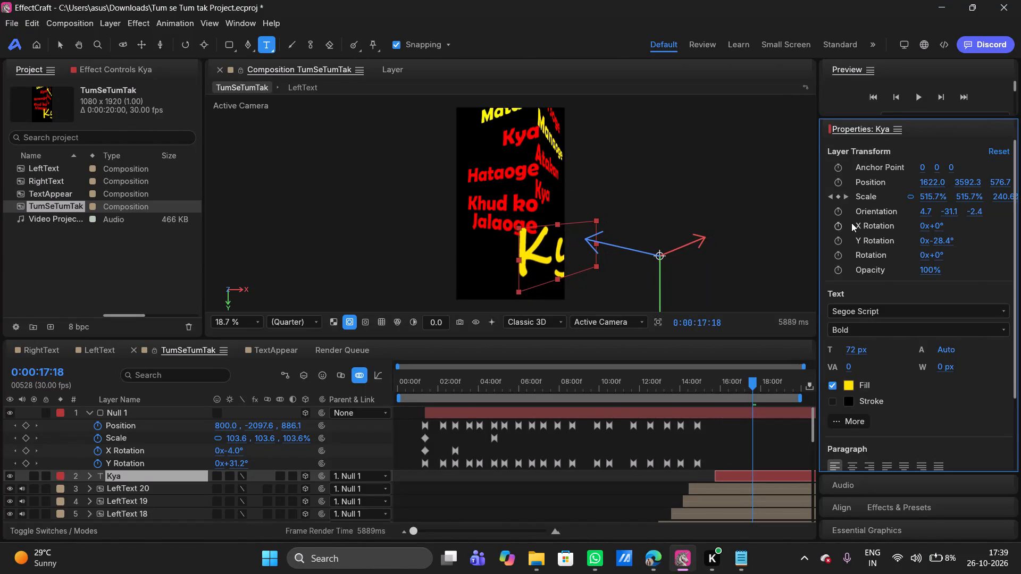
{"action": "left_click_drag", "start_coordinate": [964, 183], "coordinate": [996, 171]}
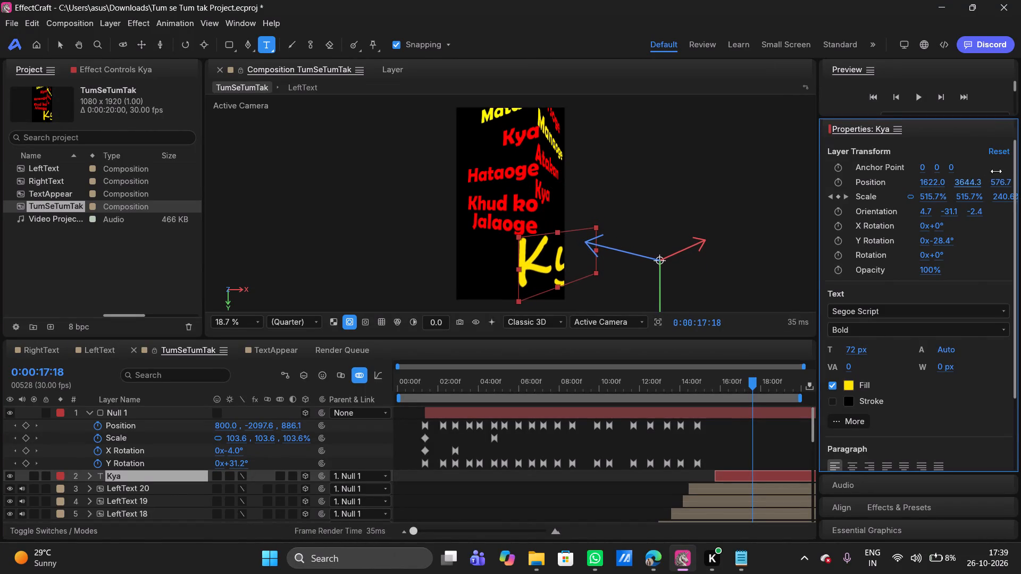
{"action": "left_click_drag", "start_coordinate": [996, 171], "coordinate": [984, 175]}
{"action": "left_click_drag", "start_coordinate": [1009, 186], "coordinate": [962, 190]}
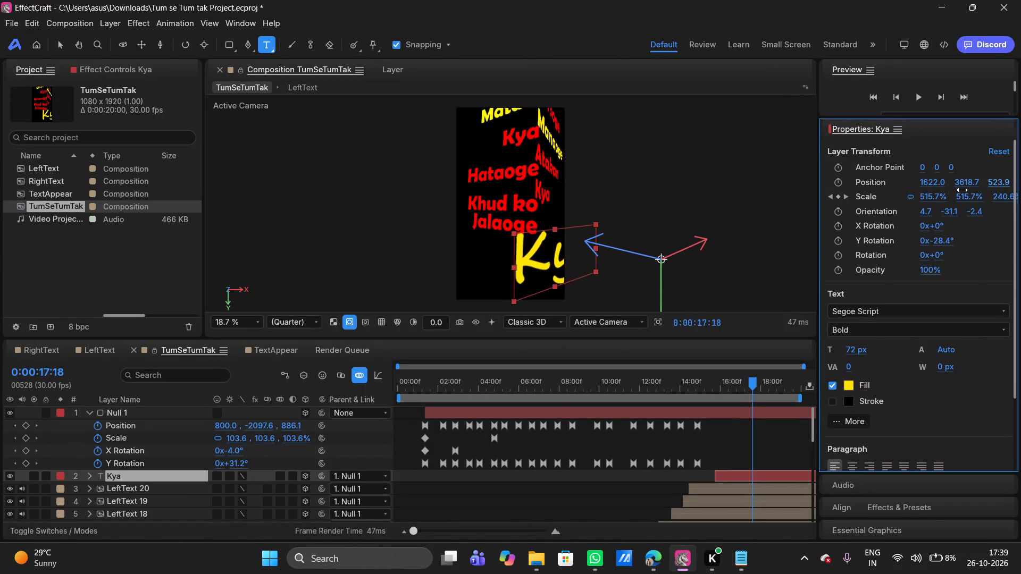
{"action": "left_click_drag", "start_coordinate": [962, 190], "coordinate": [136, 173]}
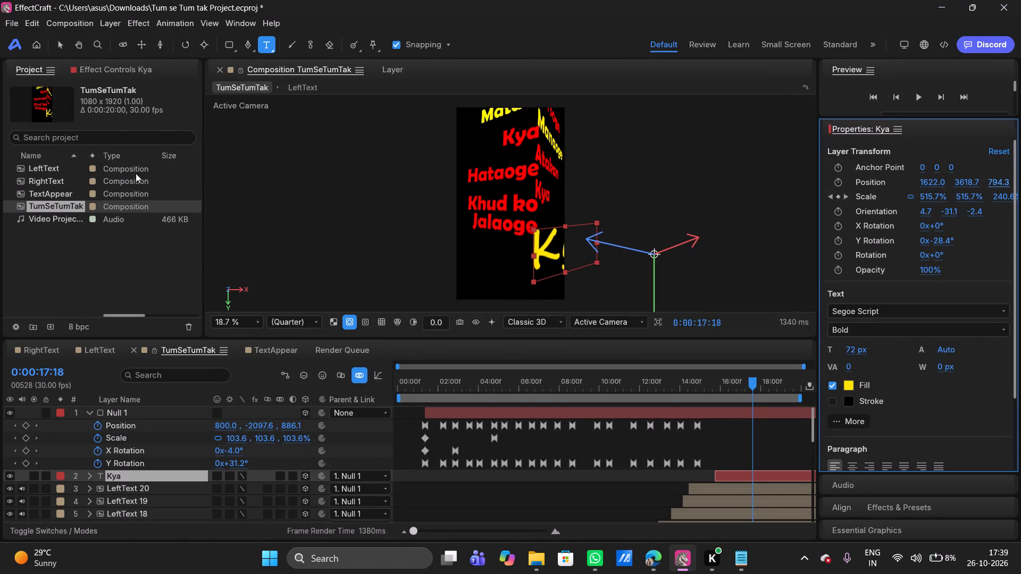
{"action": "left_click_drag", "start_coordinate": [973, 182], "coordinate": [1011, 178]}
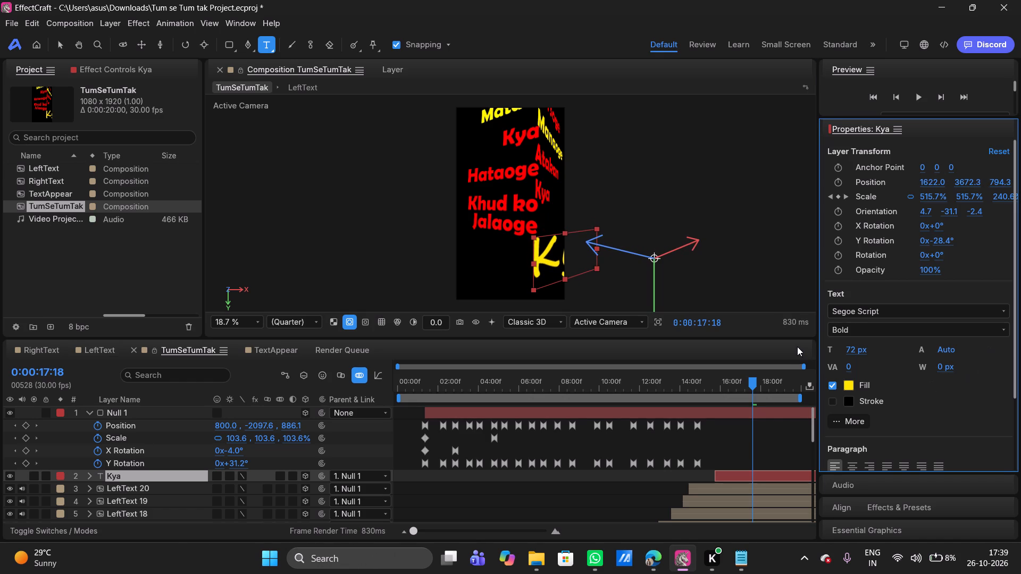
Enlarge the Kya layer's Scale at the 0:00:17:18 keyframe to about 578.1%.
{"action": "left_click_drag", "start_coordinate": [933, 197], "coordinate": [975, 192]}
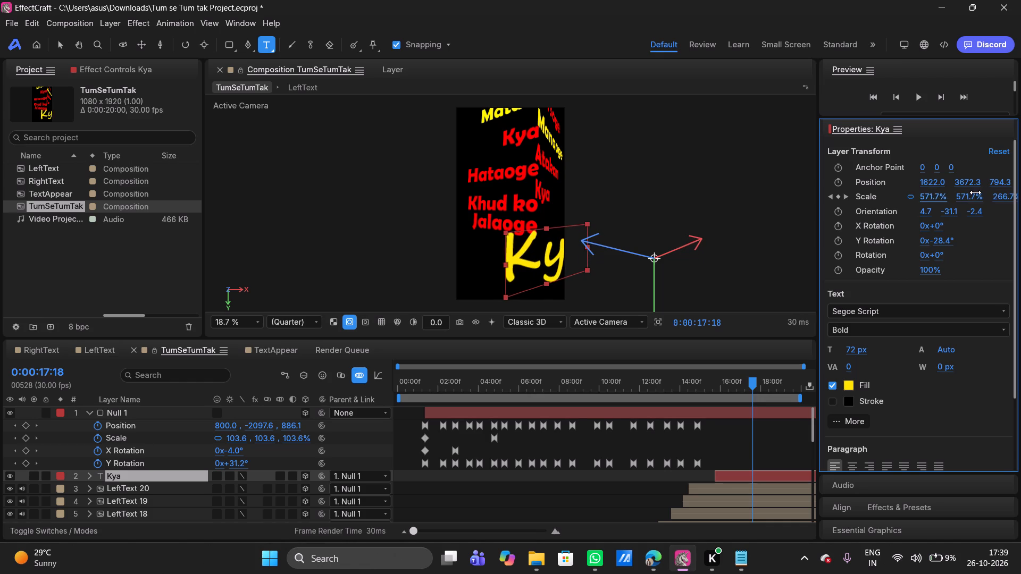
{"action": "left_click_drag", "start_coordinate": [975, 192], "coordinate": [977, 193]}
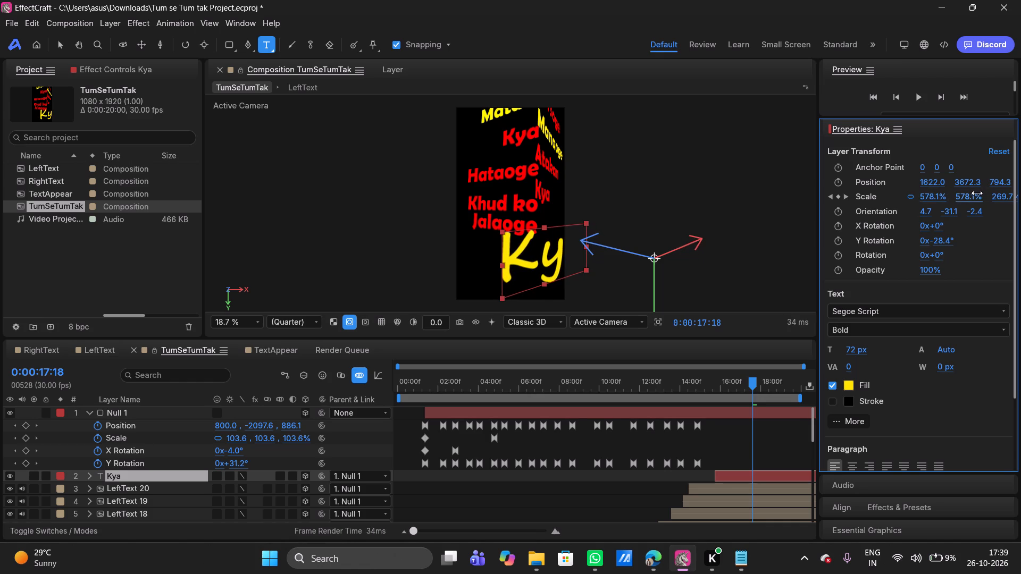
Set the Kya layer's Position to about 1578.8, 3769.1, 1170.3 so it sits just below Khud ko Jalaoge.
{"action": "left_click_drag", "start_coordinate": [934, 184], "coordinate": [924, 174]}
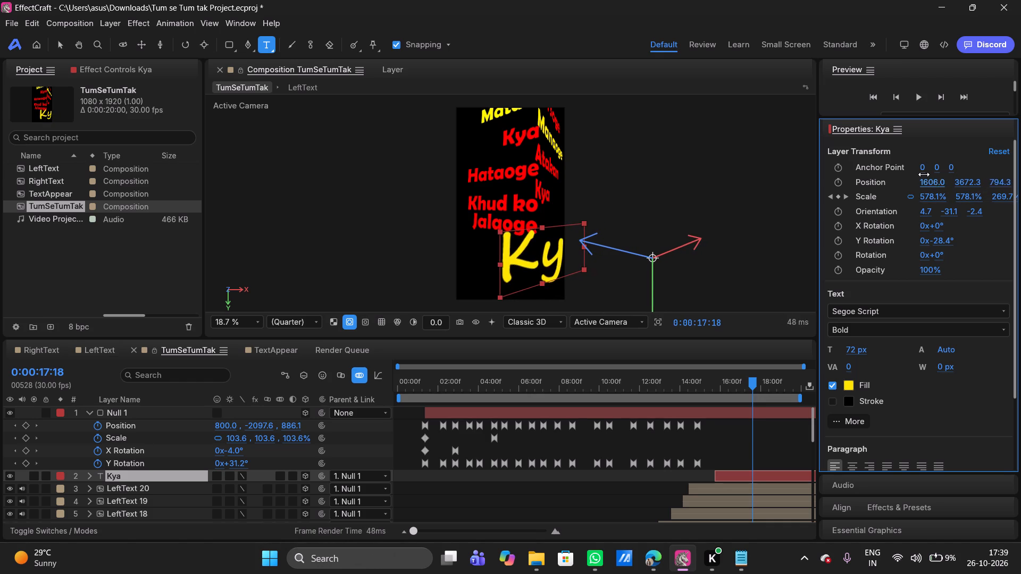
{"action": "left_click_drag", "start_coordinate": [924, 174], "coordinate": [925, 175]}
{"action": "left_click_drag", "start_coordinate": [964, 181], "coordinate": [48, 178]}
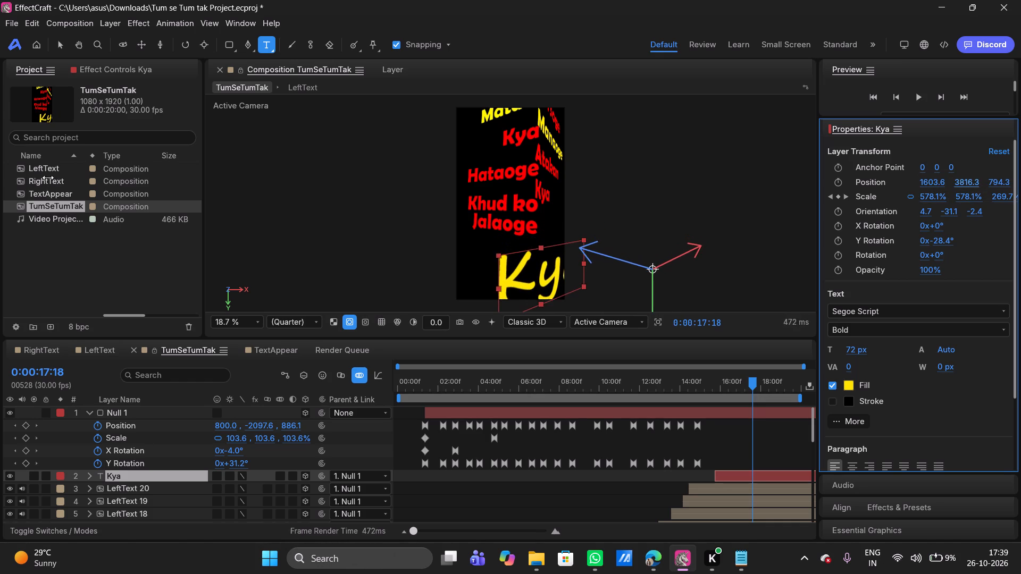
{"action": "left_click_drag", "start_coordinate": [48, 178], "coordinate": [978, 167]}
{"action": "left_click_drag", "start_coordinate": [1006, 183], "coordinate": [57, 178]}
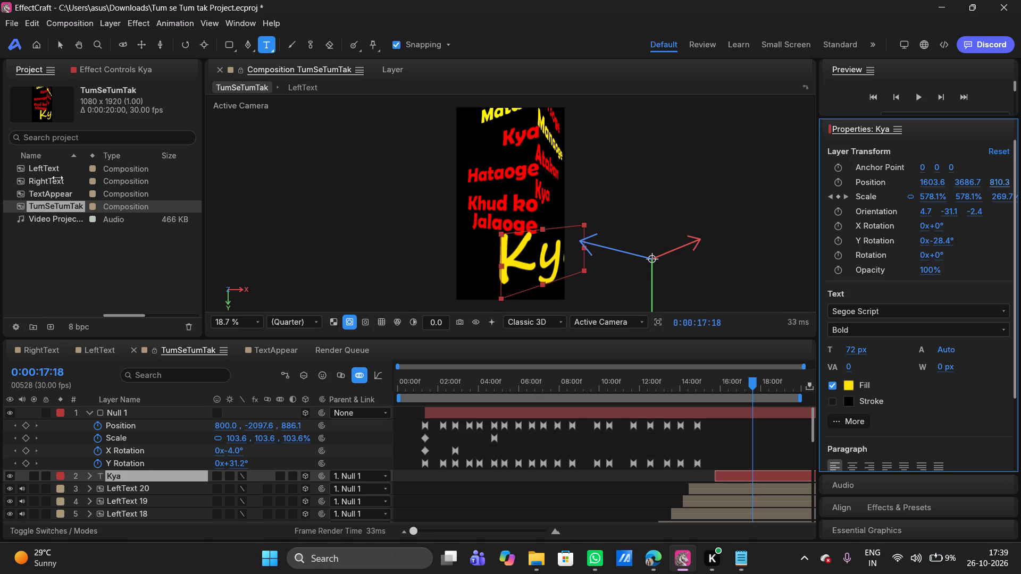
{"action": "left_click_drag", "start_coordinate": [57, 178], "coordinate": [289, 161]}
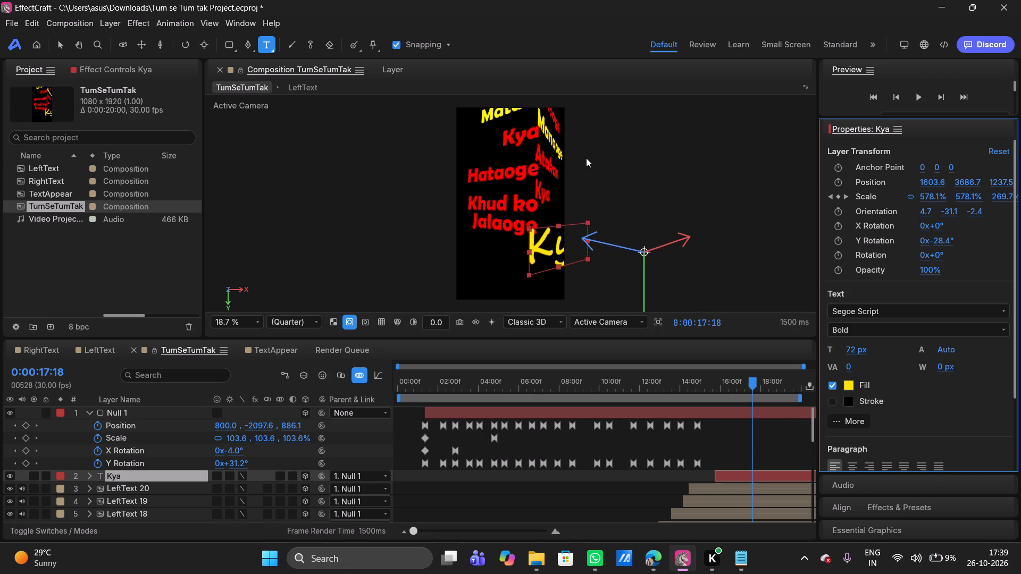
{"action": "left_click_drag", "start_coordinate": [968, 181], "coordinate": [1020, 177]}
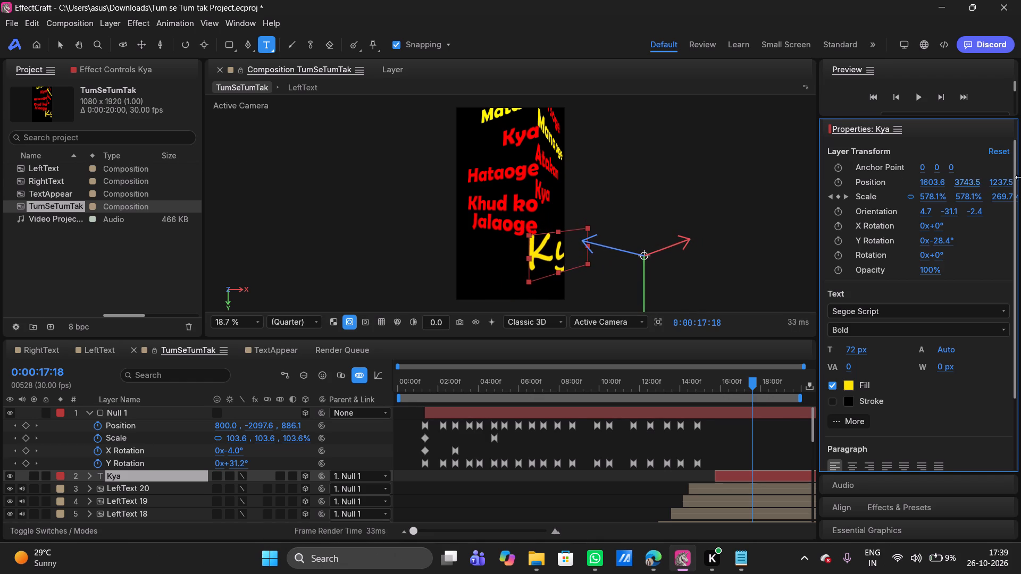
{"action": "left_click_drag", "start_coordinate": [1020, 177], "coordinate": [7, 175]}
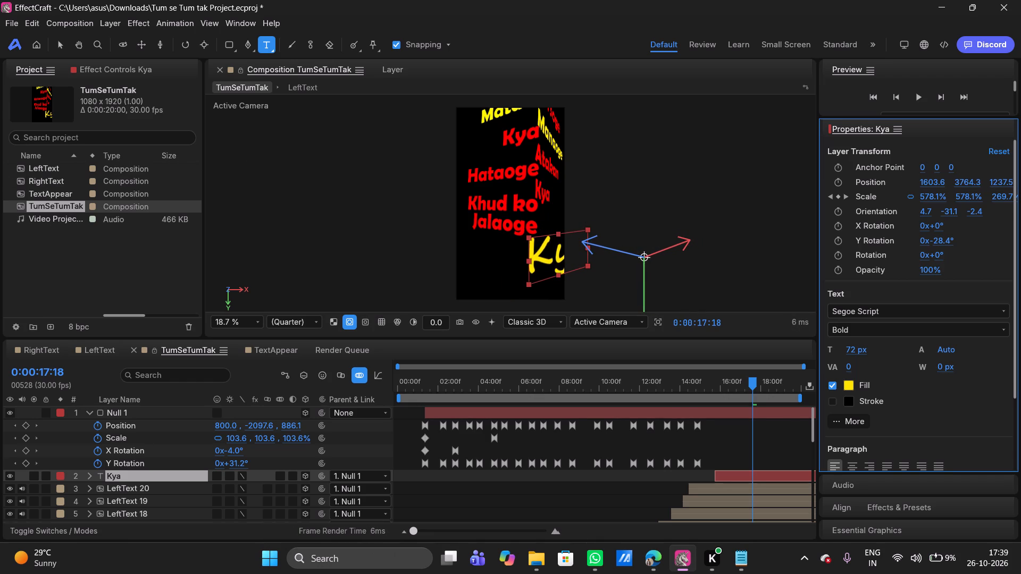
{"action": "left_click_drag", "start_coordinate": [931, 181], "coordinate": [916, 187]}
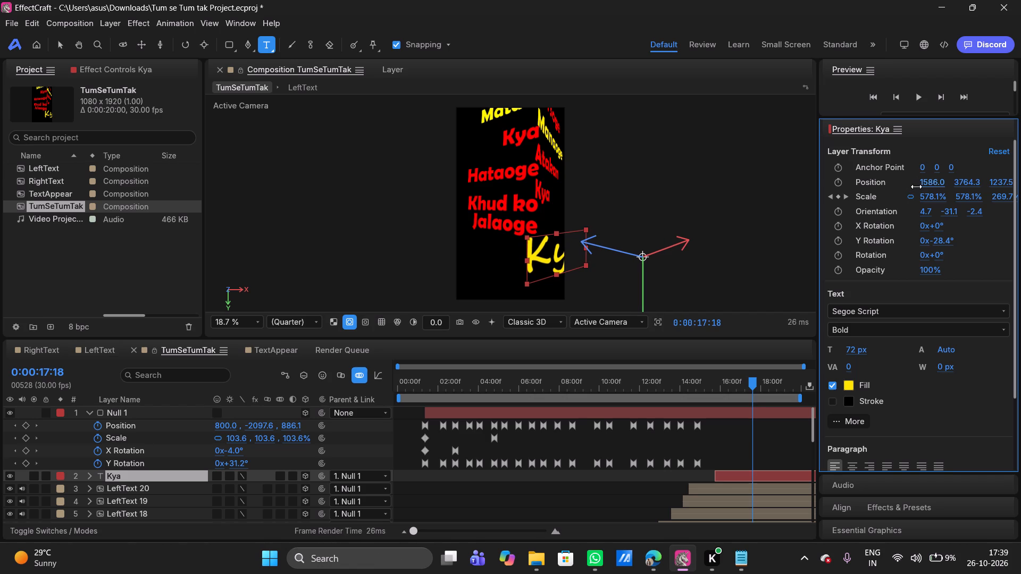
{"action": "left_click_drag", "start_coordinate": [916, 187], "coordinate": [911, 187]}
{"action": "left_click", "coordinate": [971, 180]}
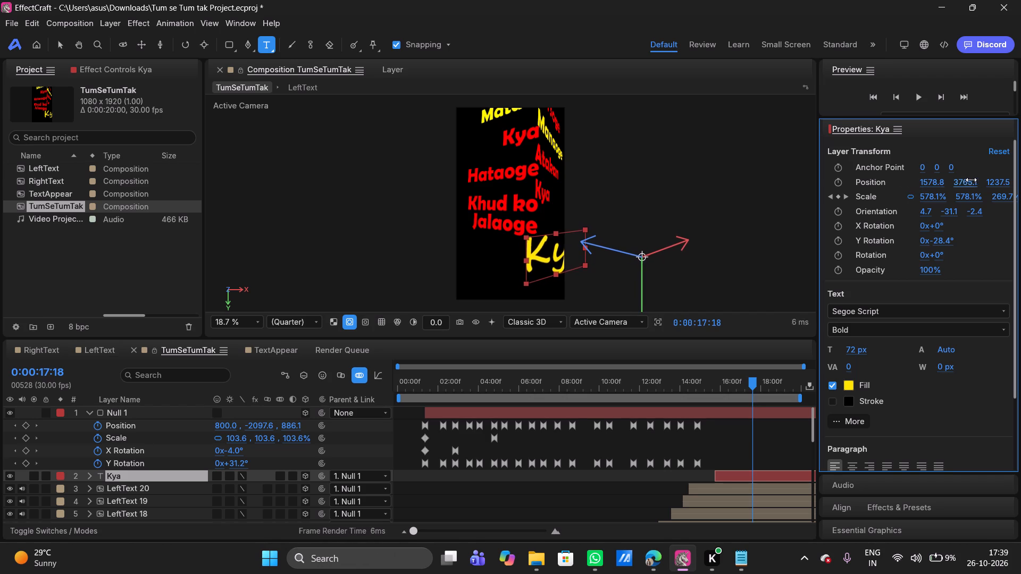
{"action": "left_click_drag", "start_coordinate": [1007, 184], "coordinate": [970, 189]}
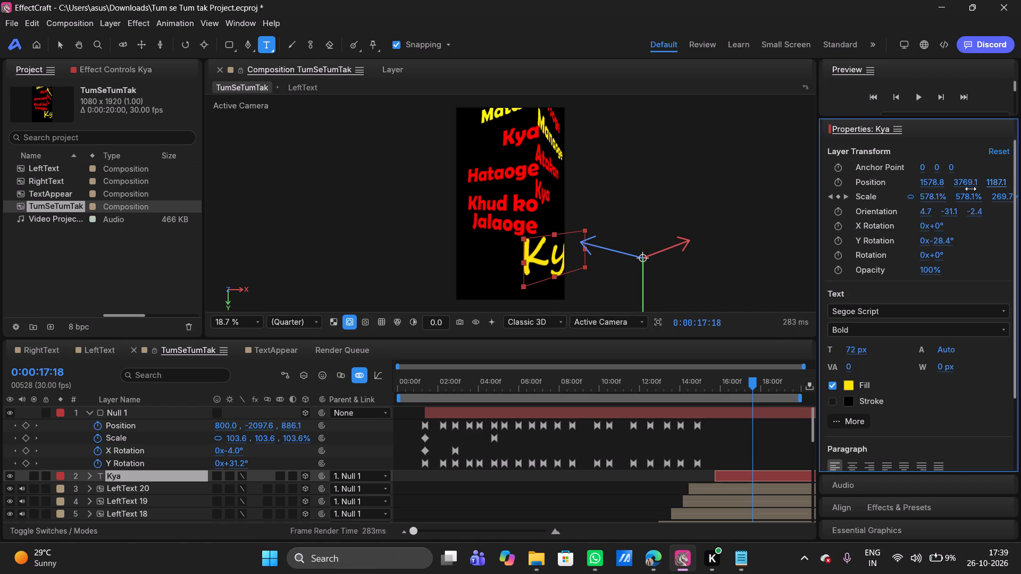
{"action": "left_click_drag", "start_coordinate": [970, 189], "coordinate": [959, 190]}
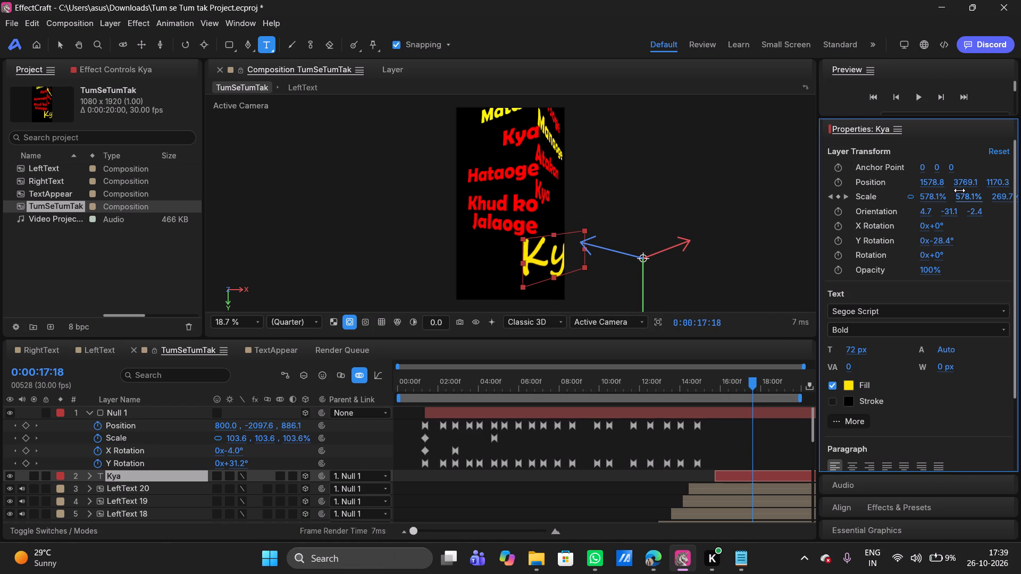
With the playhead at 0:00:17:21, shift the Kya layer's Anchor Point to about -383.2, -96, 0.
{"action": "left_click", "coordinate": [759, 375]}
{"action": "left_click", "coordinate": [756, 379]}
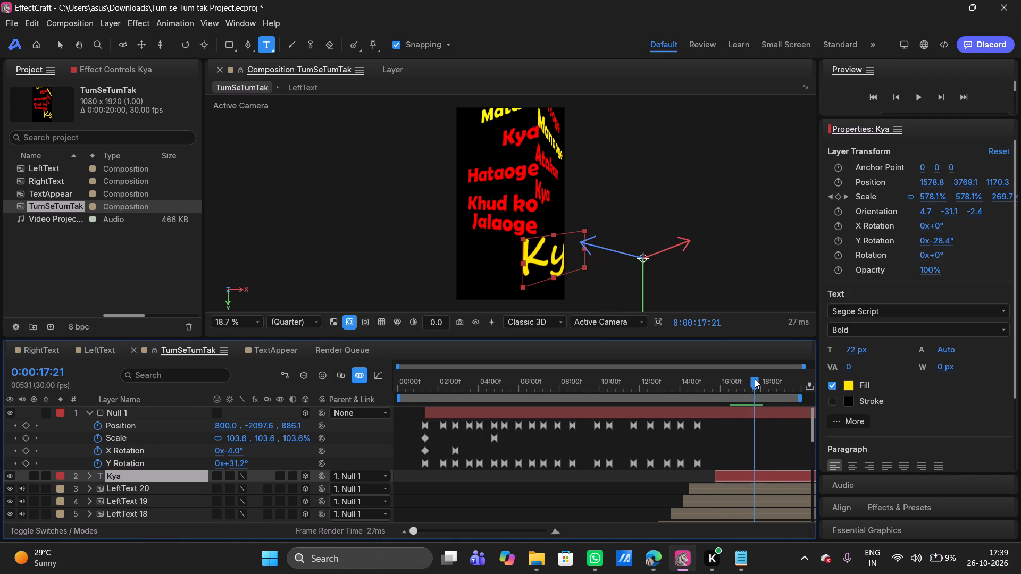
{"action": "left_click_drag", "start_coordinate": [926, 167], "coordinate": [905, 168]}
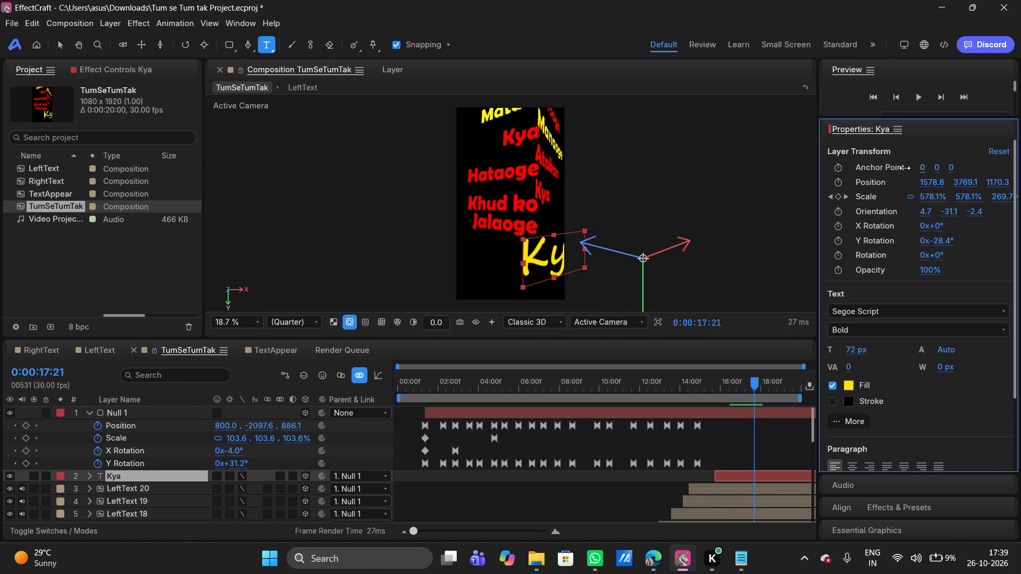
{"action": "left_click_drag", "start_coordinate": [905, 168], "coordinate": [732, 175]}
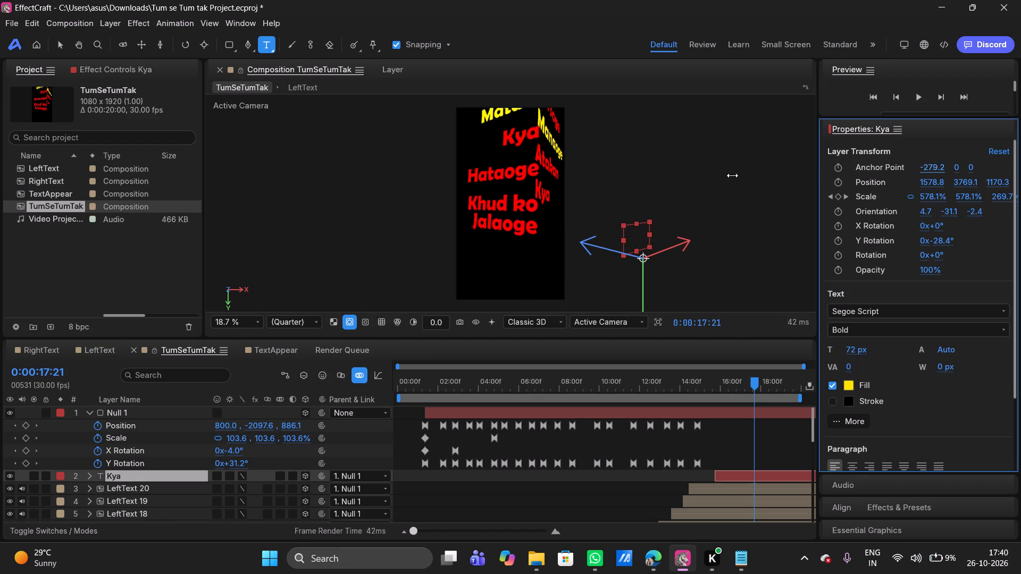
{"action": "left_click_drag", "start_coordinate": [732, 175], "coordinate": [668, 182]}
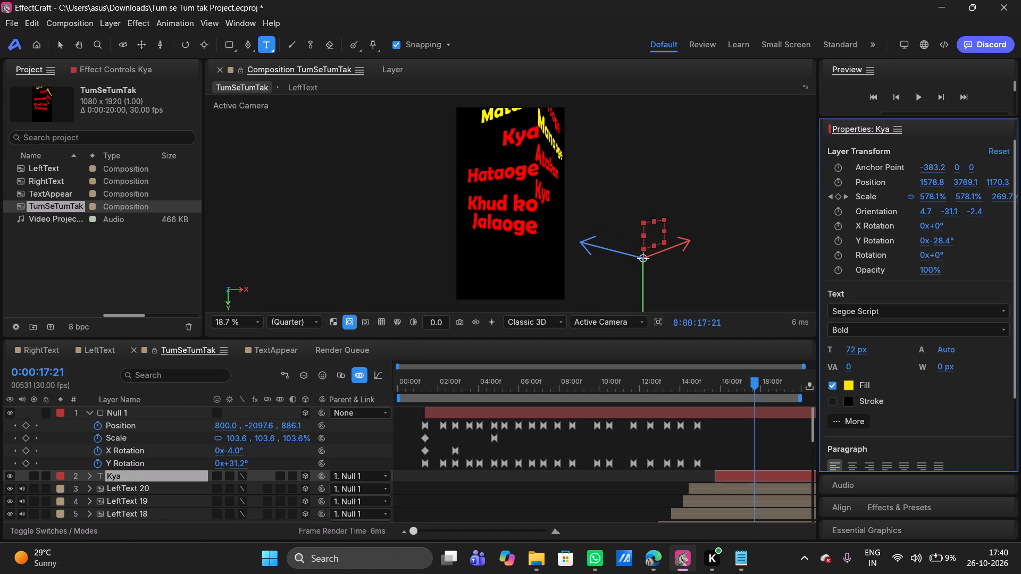
{"action": "left_click_drag", "start_coordinate": [956, 165], "coordinate": [930, 167]}
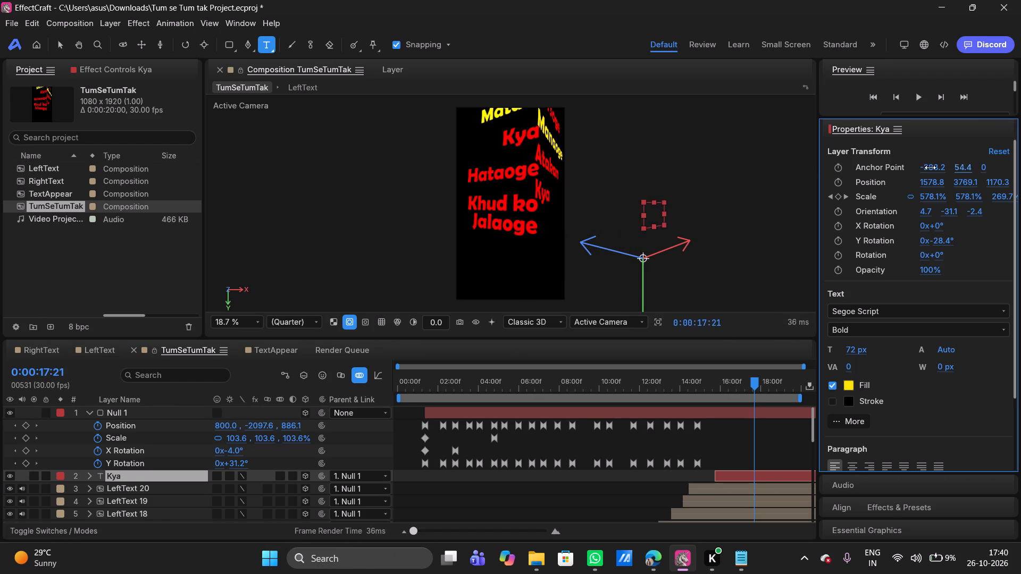
{"action": "left_click_drag", "start_coordinate": [930, 167], "coordinate": [896, 156]}
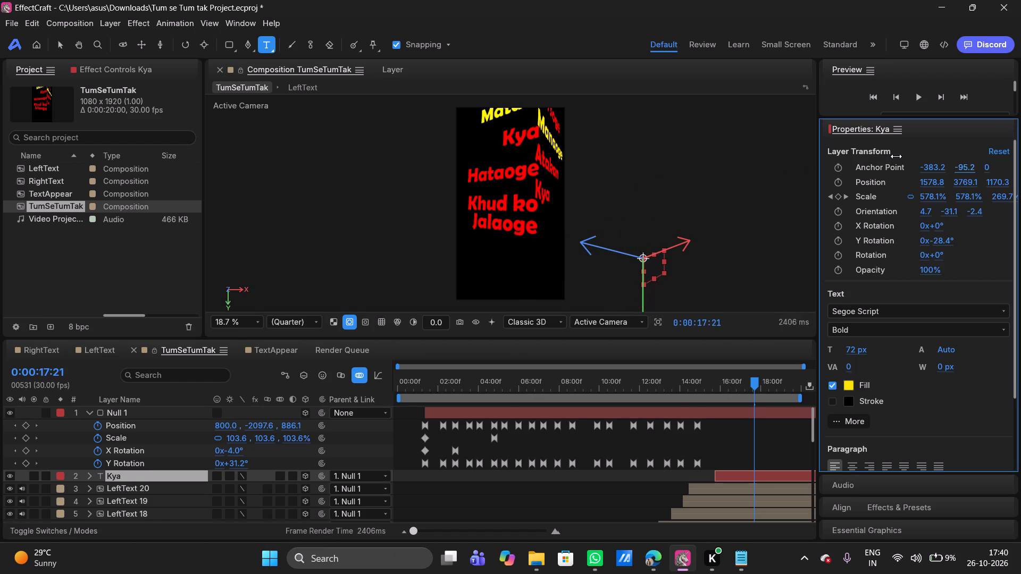
{"action": "left_click_drag", "start_coordinate": [896, 156], "coordinate": [896, 157]}
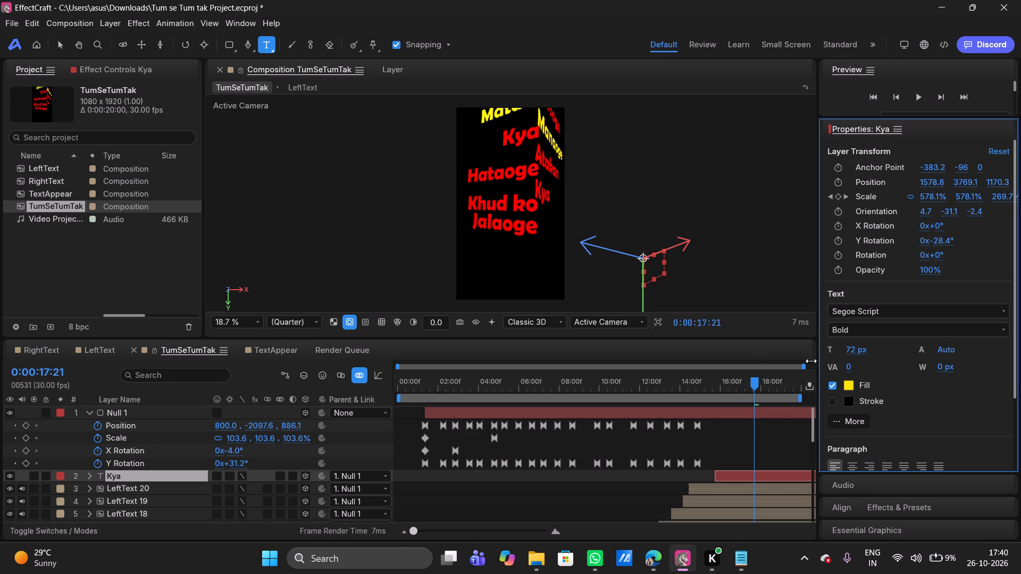
Scrub from the start of the Kya layer to about 0:00:17:05 to check its scale-up from the shifted anchor point.
{"action": "left_click_drag", "start_coordinate": [751, 385], "coordinate": [717, 387]}
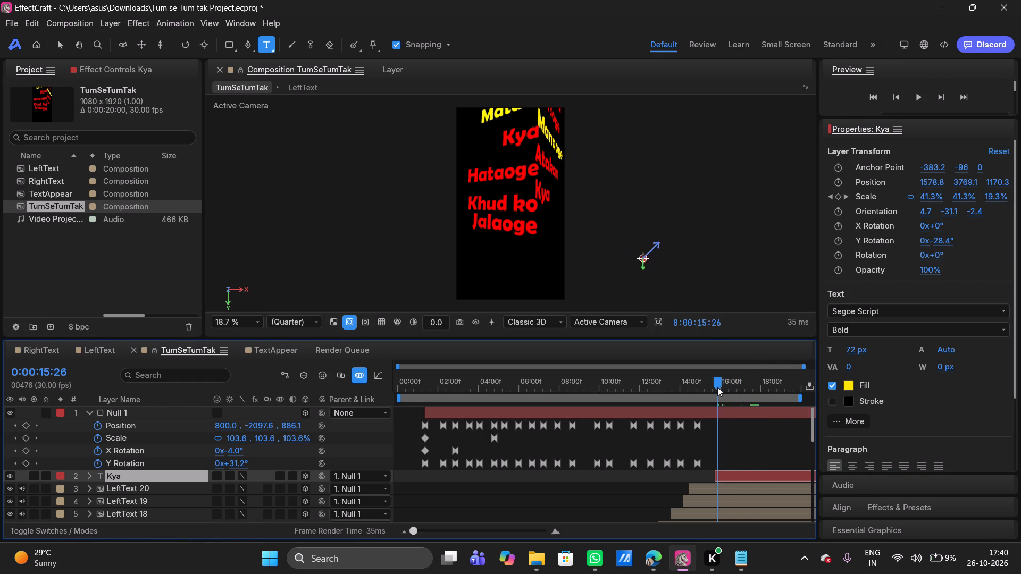
{"action": "left_click_drag", "start_coordinate": [717, 387], "coordinate": [744, 383]}
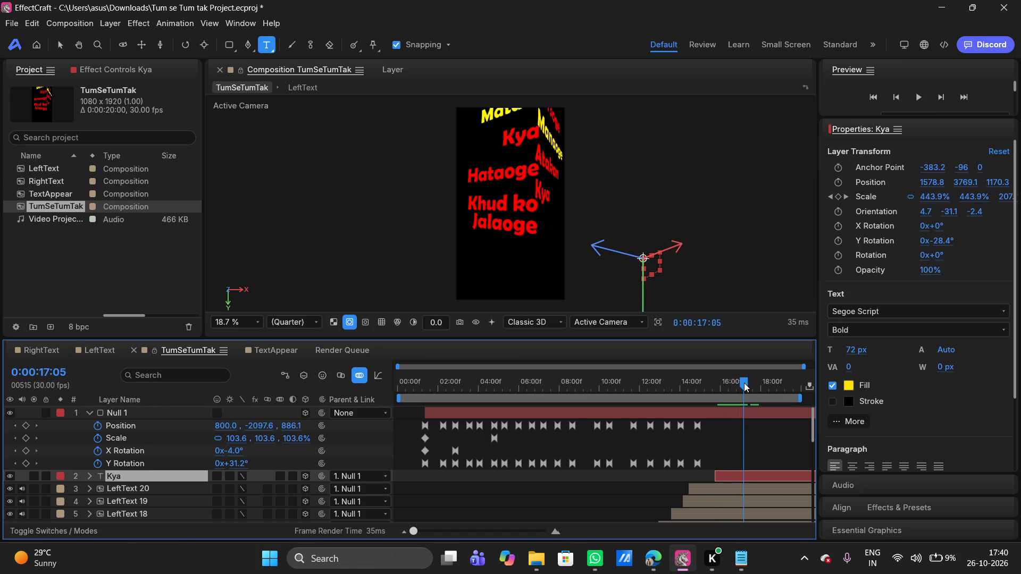
With the playhead at 0:00:18:12, set the Kya layer's Position to about -142.8, 3646.7, 1094.3, just below Jalaoge.
{"action": "left_click_drag", "start_coordinate": [744, 383], "coordinate": [770, 381]}
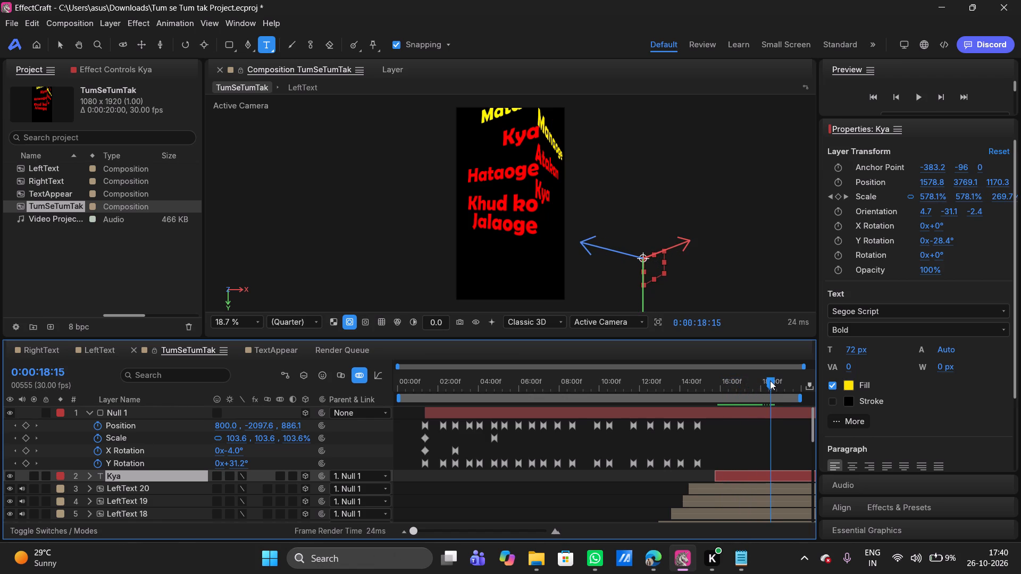
{"action": "left_click_drag", "start_coordinate": [770, 381], "coordinate": [768, 381]}
{"action": "left_click_drag", "start_coordinate": [935, 186], "coordinate": [414, 217]}
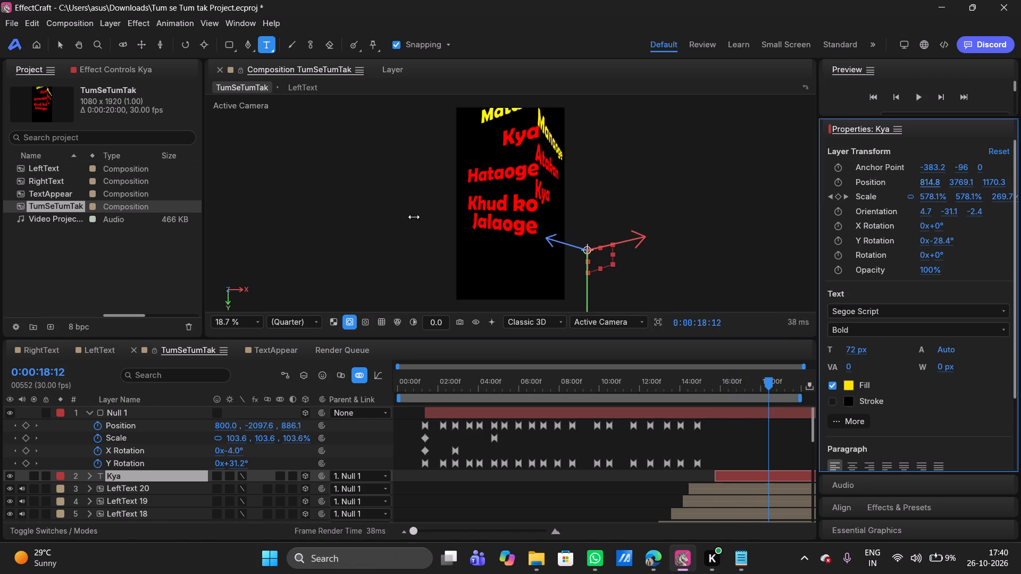
{"action": "left_click_drag", "start_coordinate": [414, 217], "coordinate": [180, 216]}
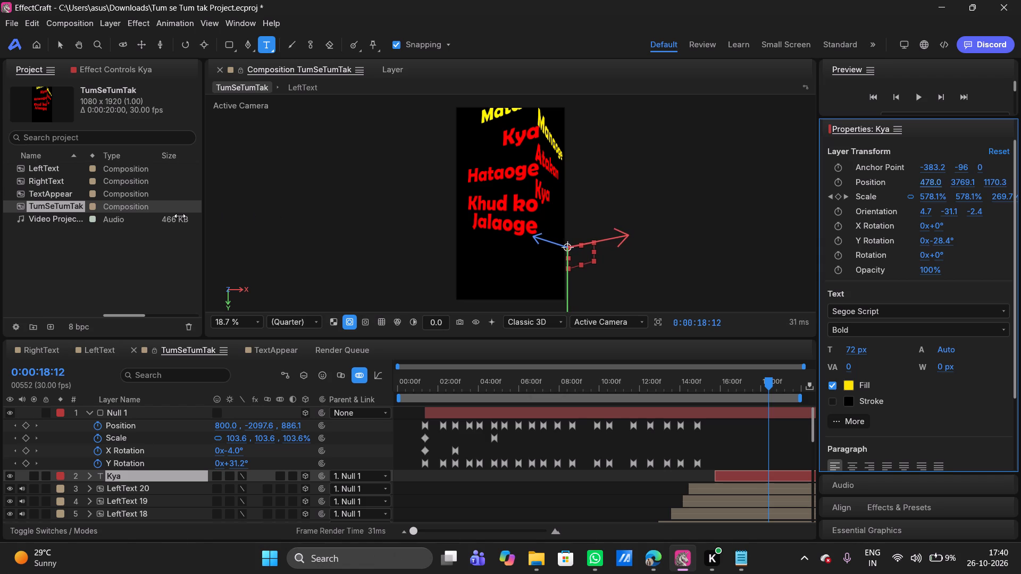
{"action": "left_click_drag", "start_coordinate": [180, 216], "coordinate": [981, 215]}
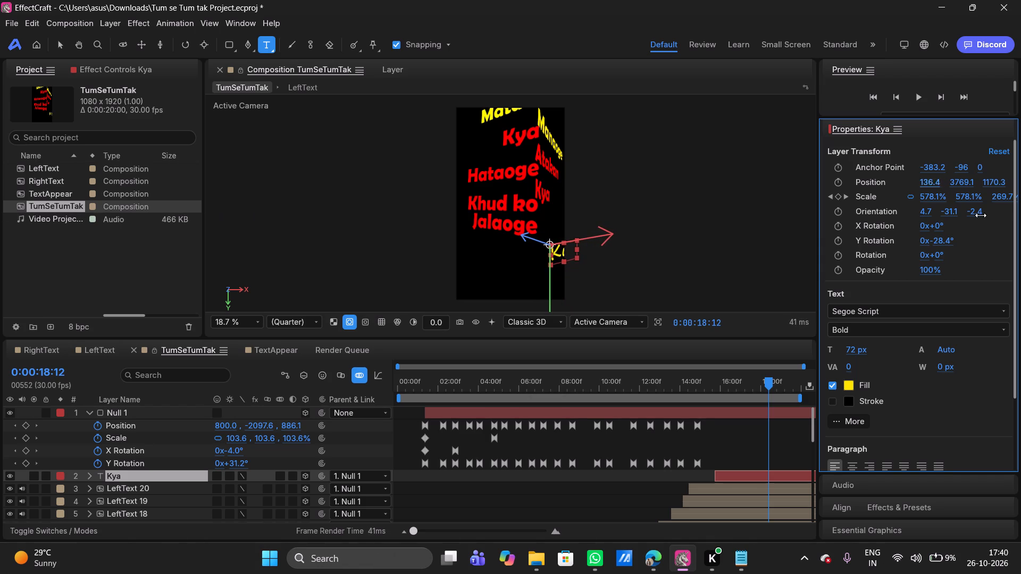
{"action": "left_click_drag", "start_coordinate": [981, 215], "coordinate": [807, 212]}
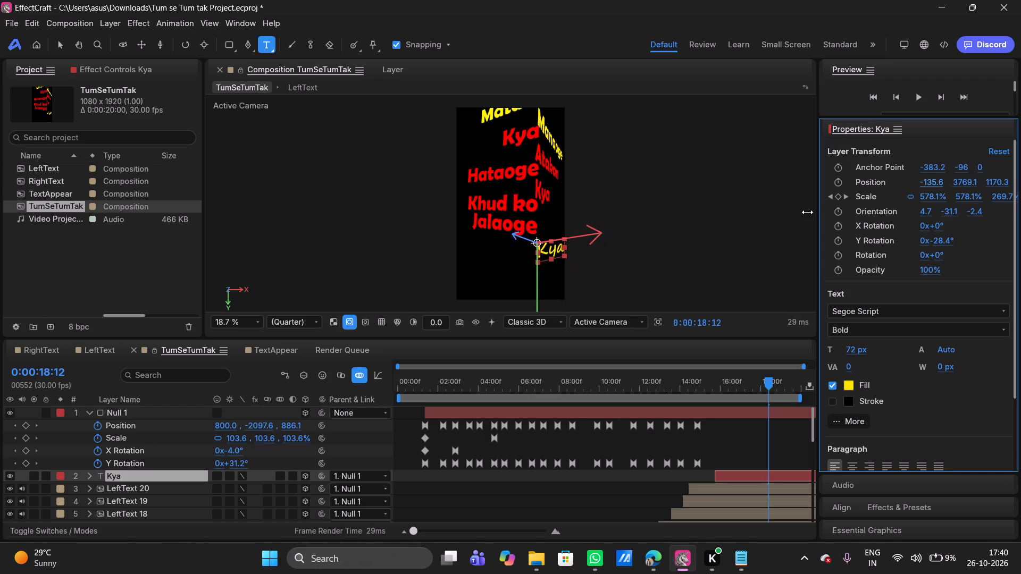
{"action": "left_click_drag", "start_coordinate": [807, 212], "coordinate": [802, 212]}
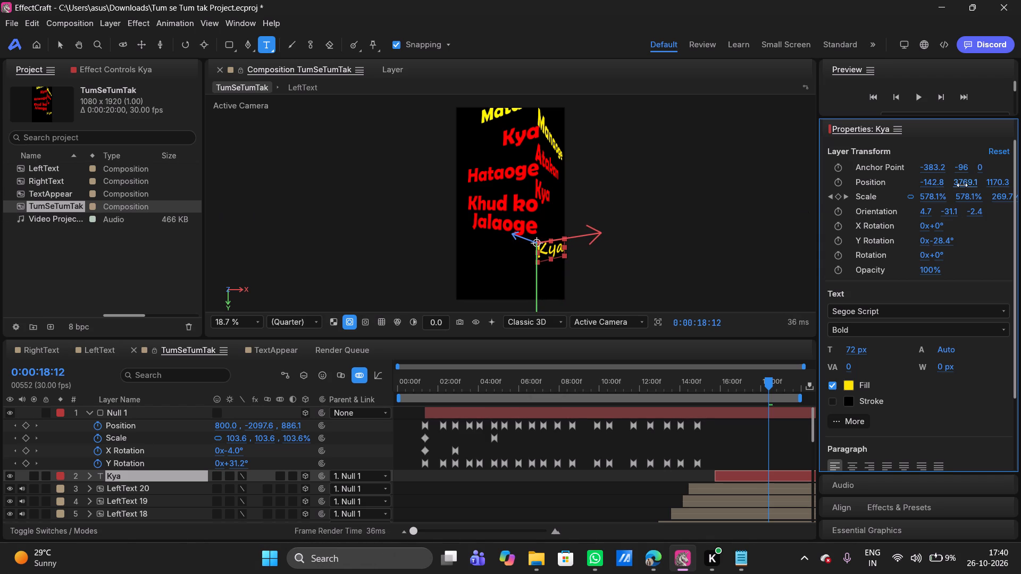
{"action": "left_click_drag", "start_coordinate": [962, 185], "coordinate": [891, 174]}
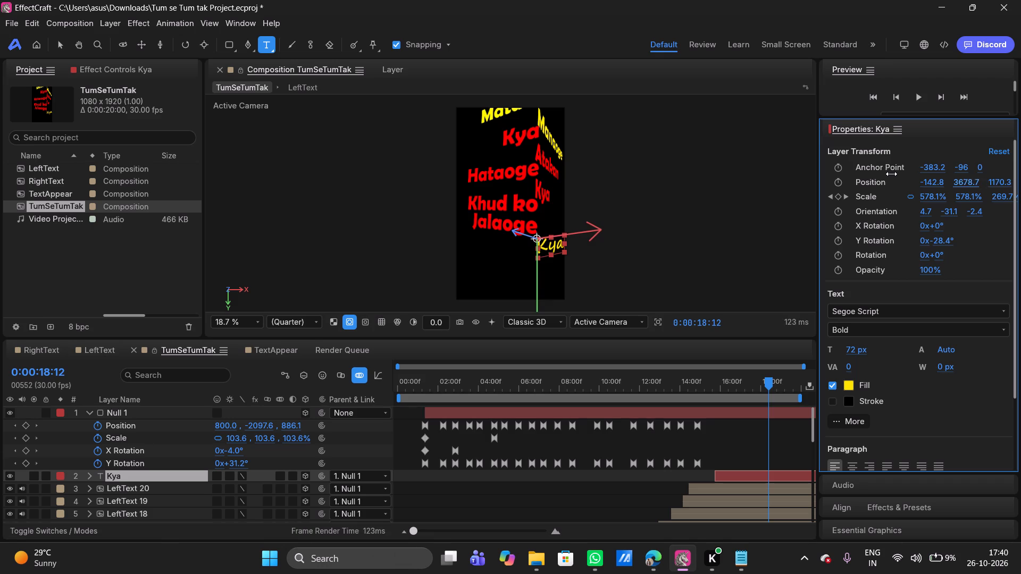
{"action": "left_click_drag", "start_coordinate": [891, 174], "coordinate": [878, 172]}
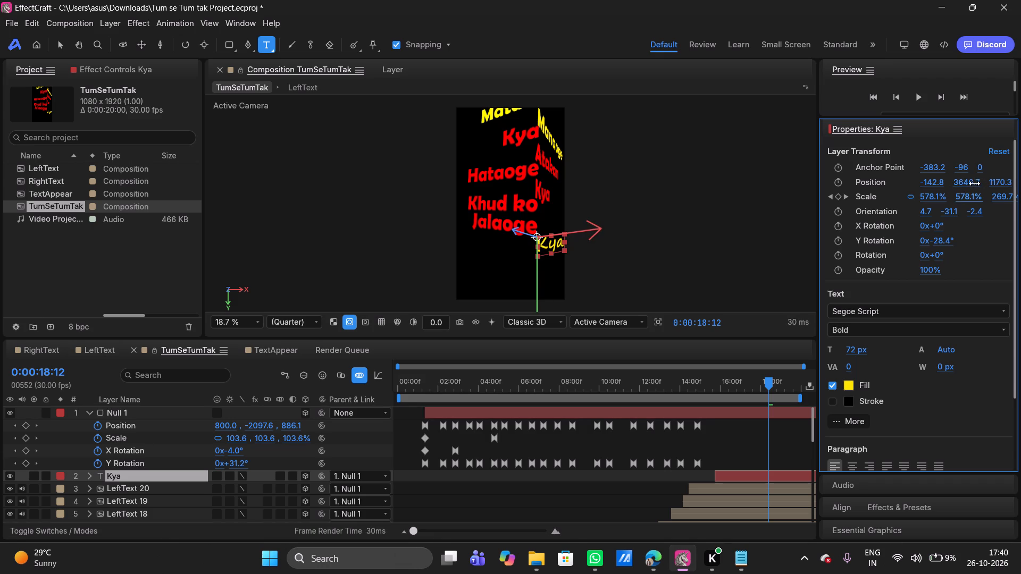
{"action": "left_click_drag", "start_coordinate": [999, 181], "coordinate": [958, 186]}
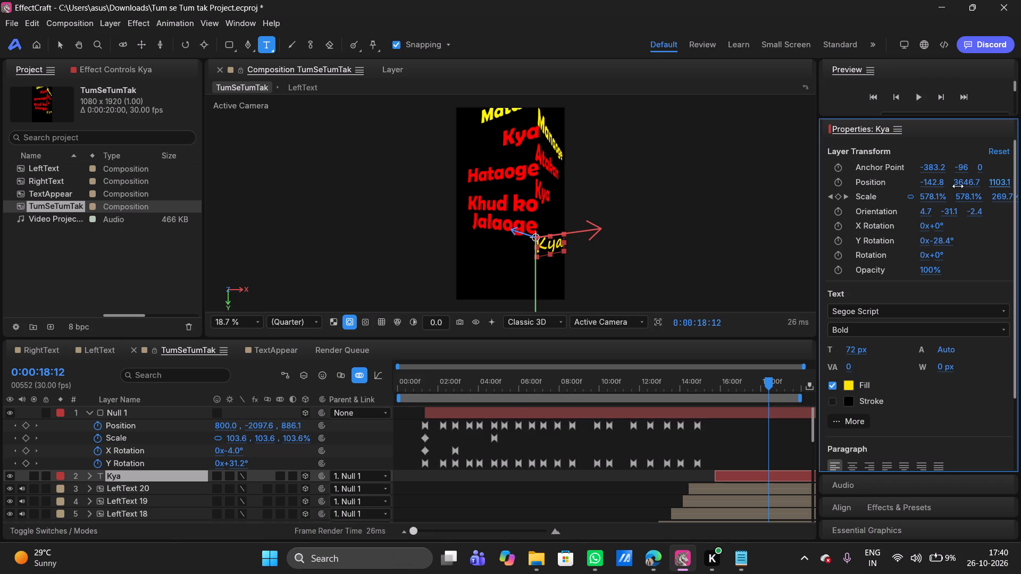
{"action": "left_click_drag", "start_coordinate": [958, 186], "coordinate": [952, 187]}
Enlarge the Kya layer's Scale to about 1236.6% at 0:00:18:12.
{"action": "left_click_drag", "start_coordinate": [930, 199], "coordinate": [990, 198]}
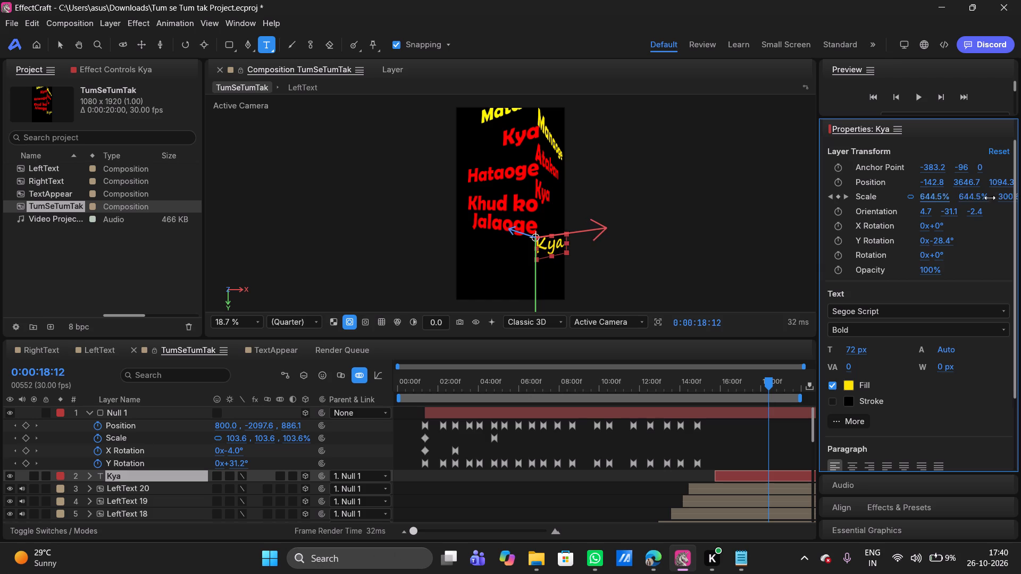
{"action": "left_click_drag", "start_coordinate": [990, 198], "coordinate": [355, 202]}
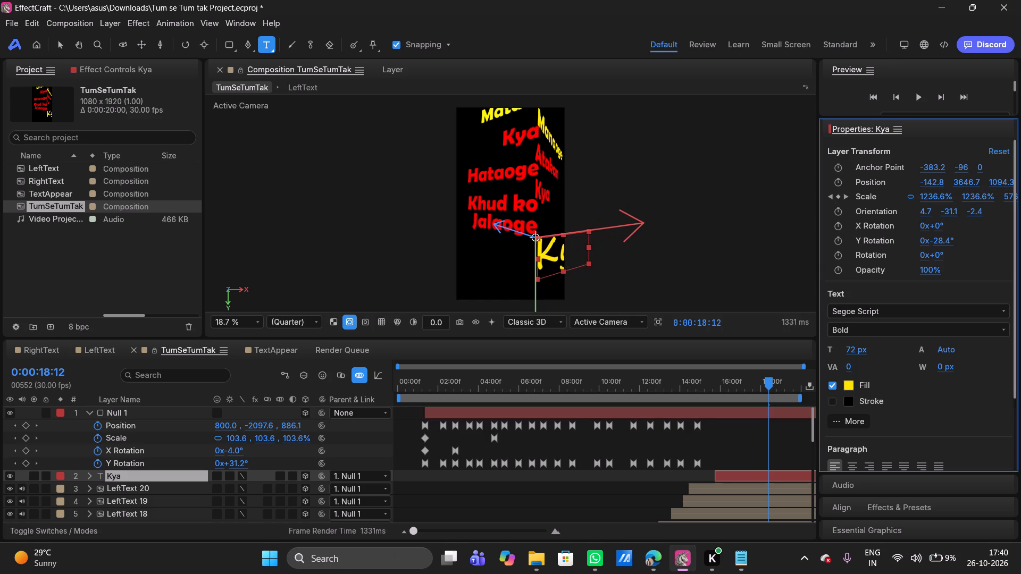
Adjust the enlarged Kya layer's Position to about -262.0, 3646.7, 1115.9.
{"action": "left_click_drag", "start_coordinate": [936, 183], "coordinate": [896, 185]}
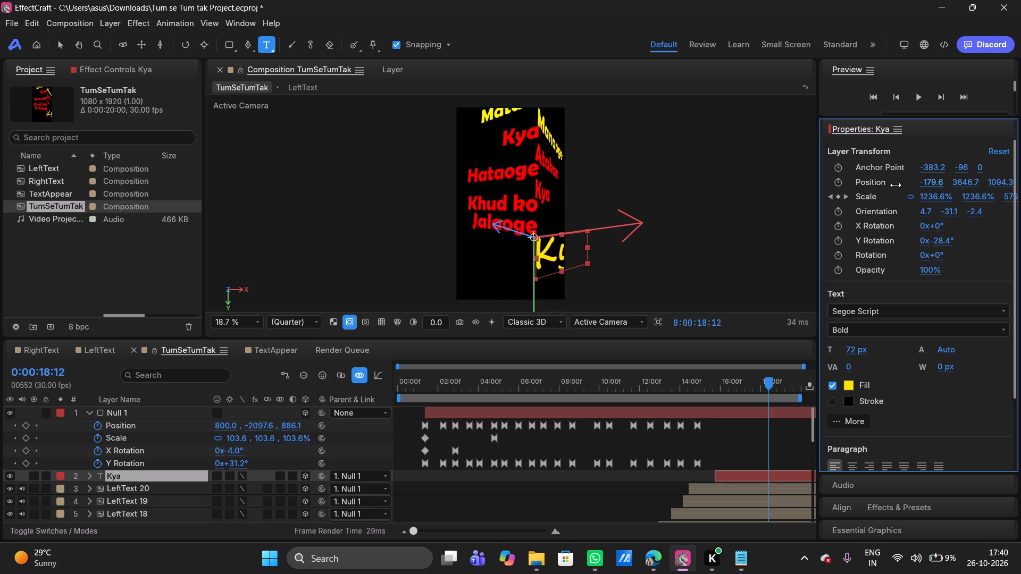
{"action": "left_click_drag", "start_coordinate": [896, 185], "coordinate": [843, 192]}
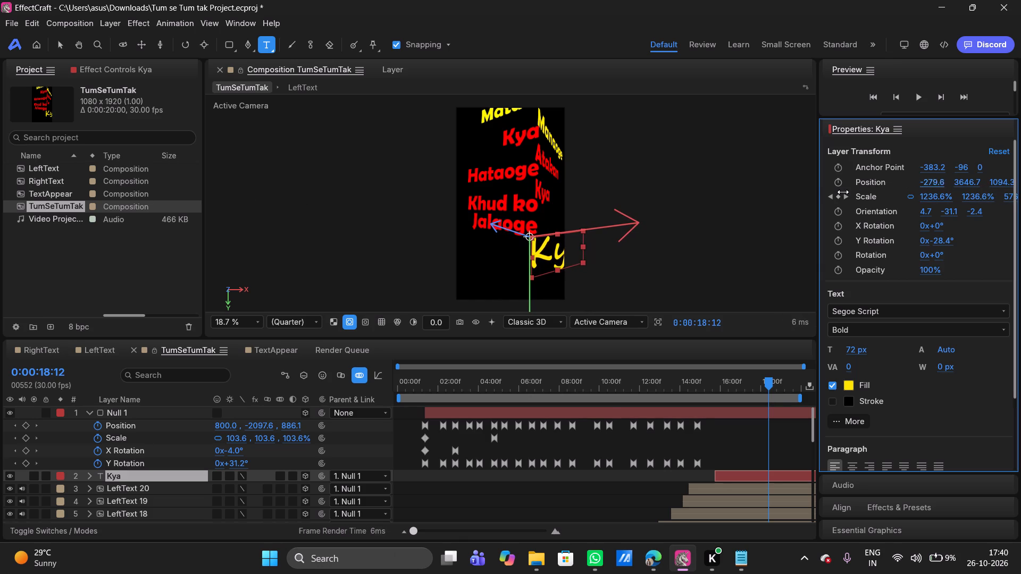
{"action": "left_click_drag", "start_coordinate": [843, 192], "coordinate": [853, 191]}
{"action": "left_click_drag", "start_coordinate": [999, 182], "coordinate": [1006, 182]}
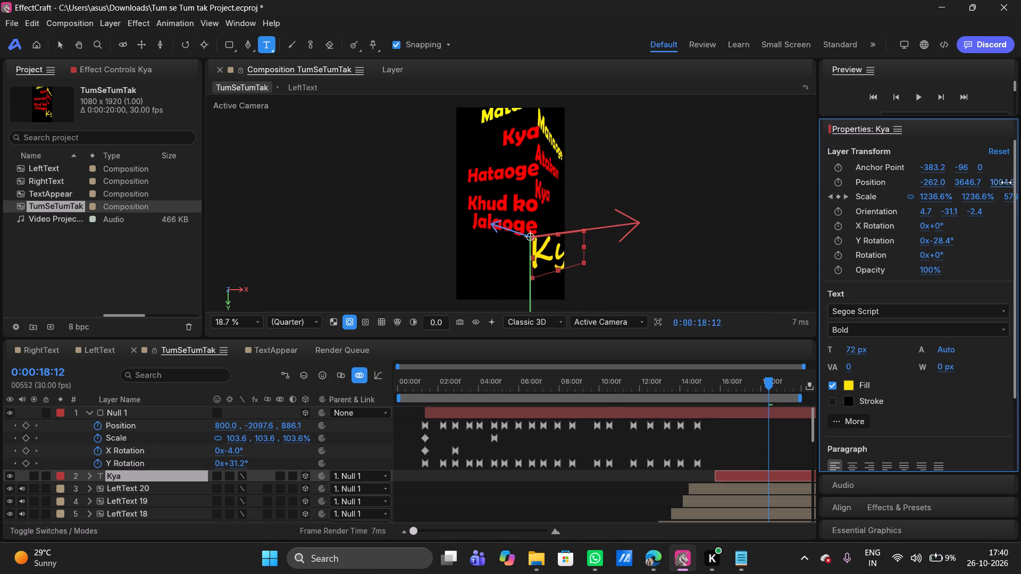
{"action": "left_click_drag", "start_coordinate": [1006, 182], "coordinate": [2, 182]}
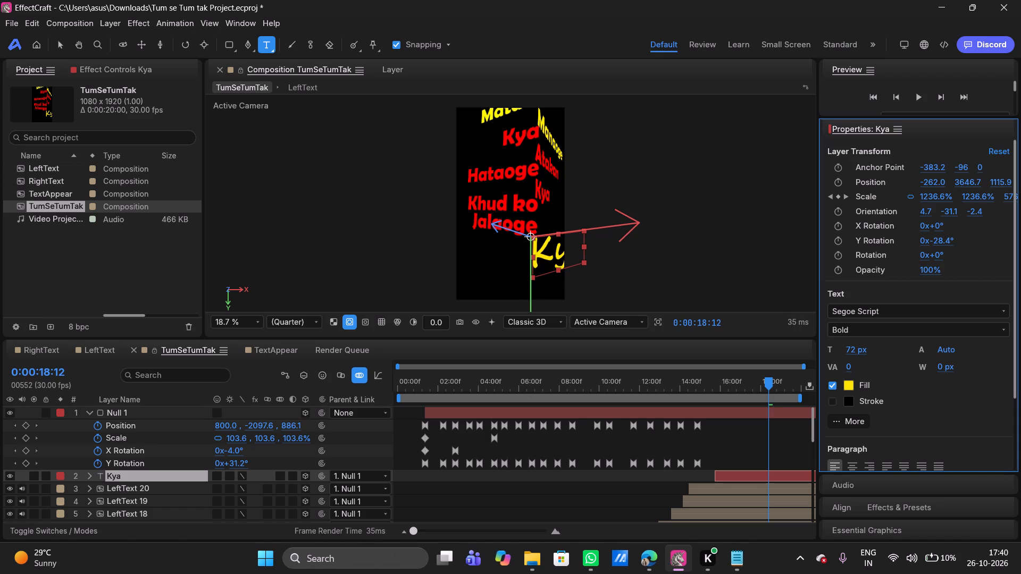
Switch to the Selection tool and play the animation from 0:00:09:08, and again from 0:00:14:03, to review Kya's scale-up.
{"action": "key", "text": "v"}
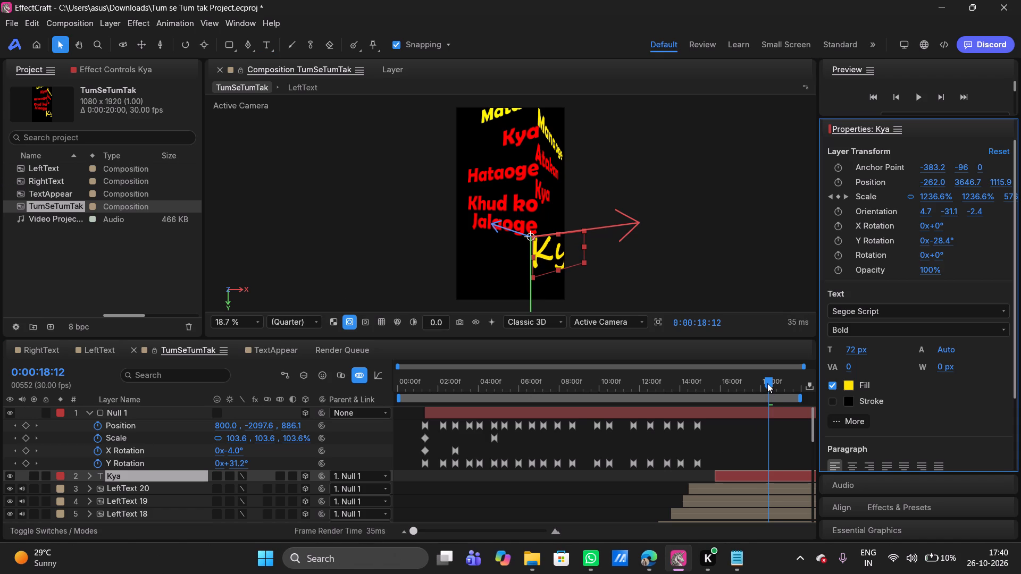
{"action": "left_click_drag", "start_coordinate": [767, 383], "coordinate": [583, 396]}
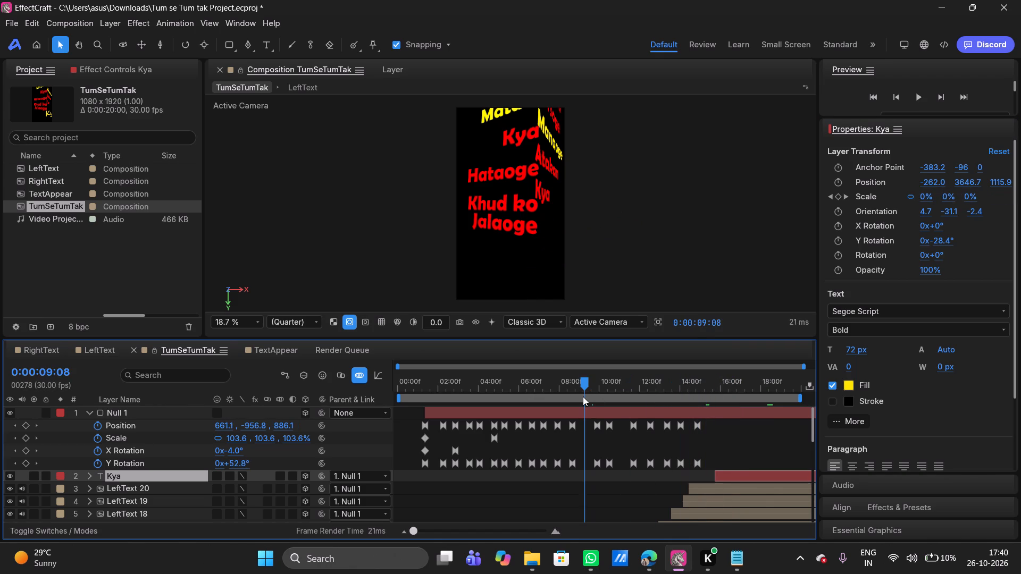
{"action": "key", "text": "space"}
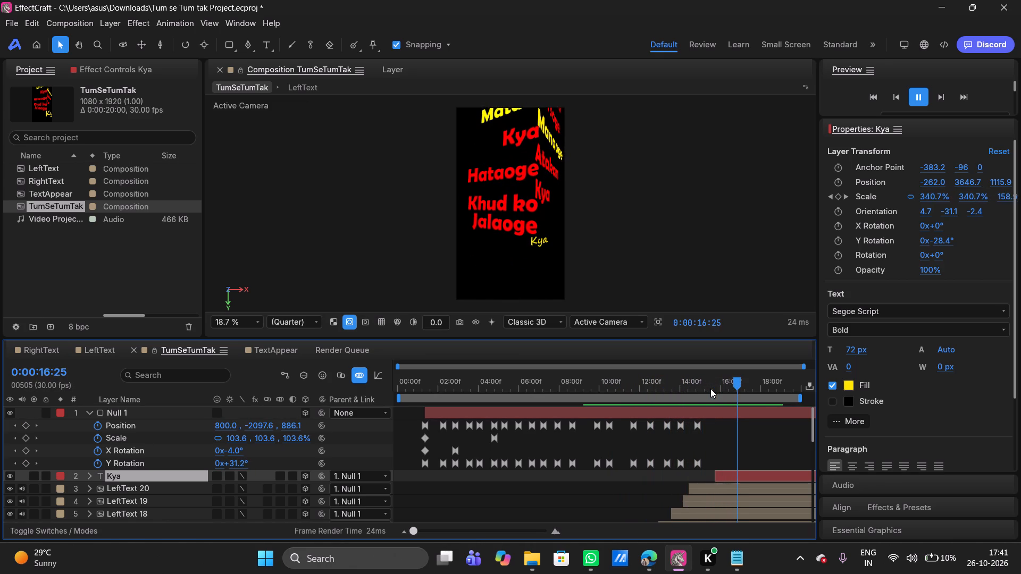
{"action": "left_click", "coordinate": [682, 388]}
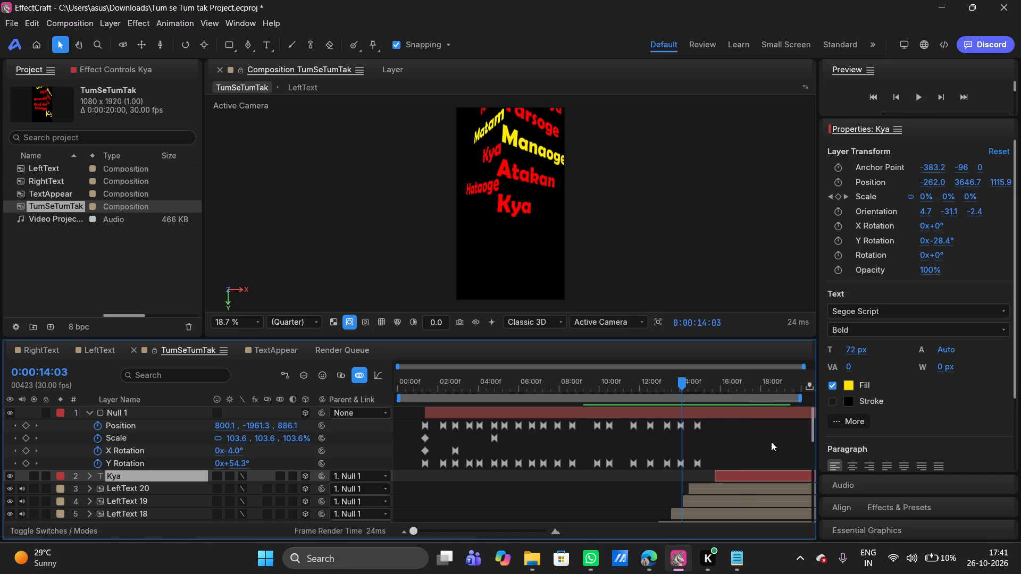
{"action": "key", "text": "space"}
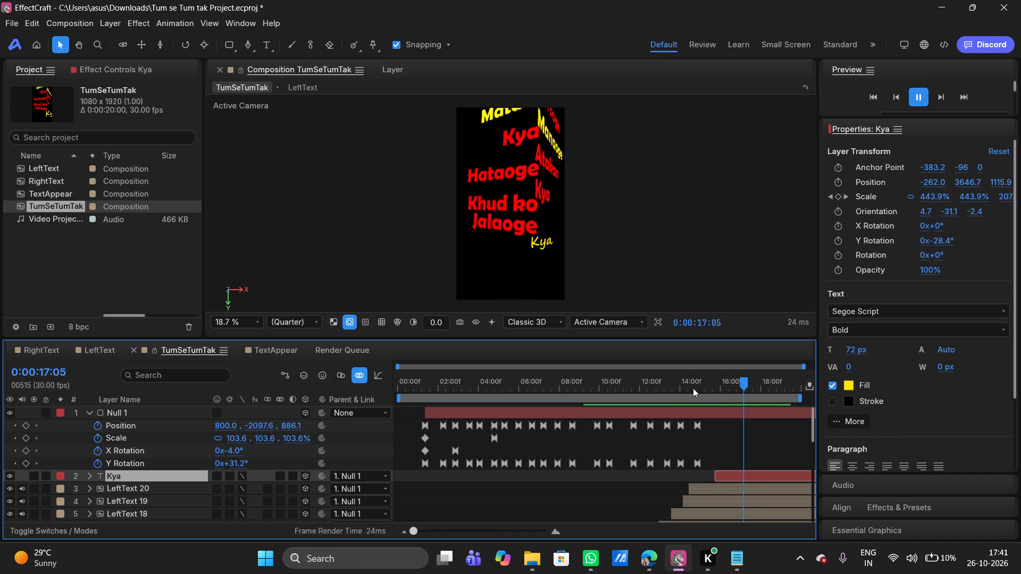
{"action": "key", "text": "space"}
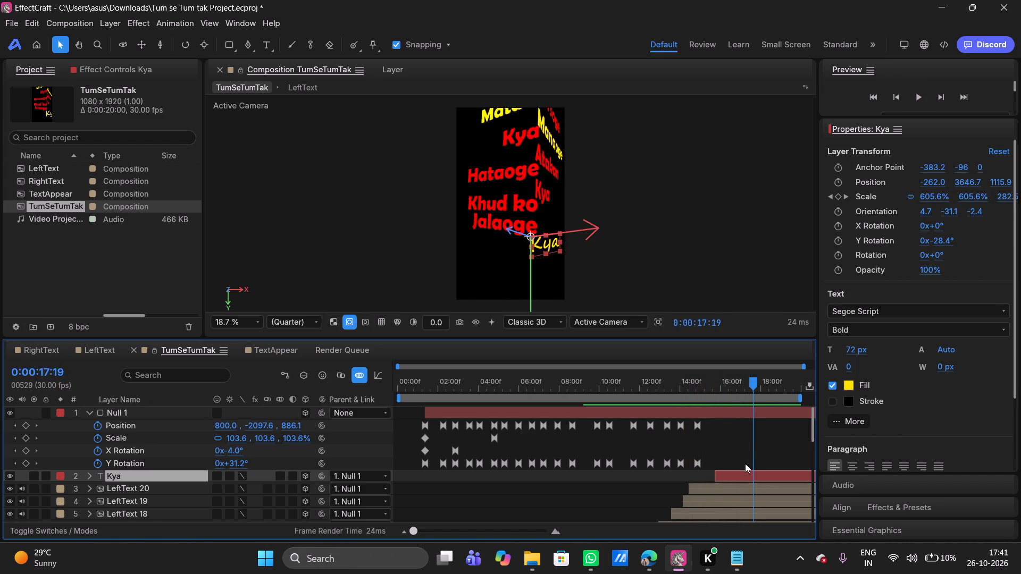
Reveal the Kya layer's Scale keyframes and delete the middle one, near 0:00:17:18.
{"action": "type", "text": "ss"}
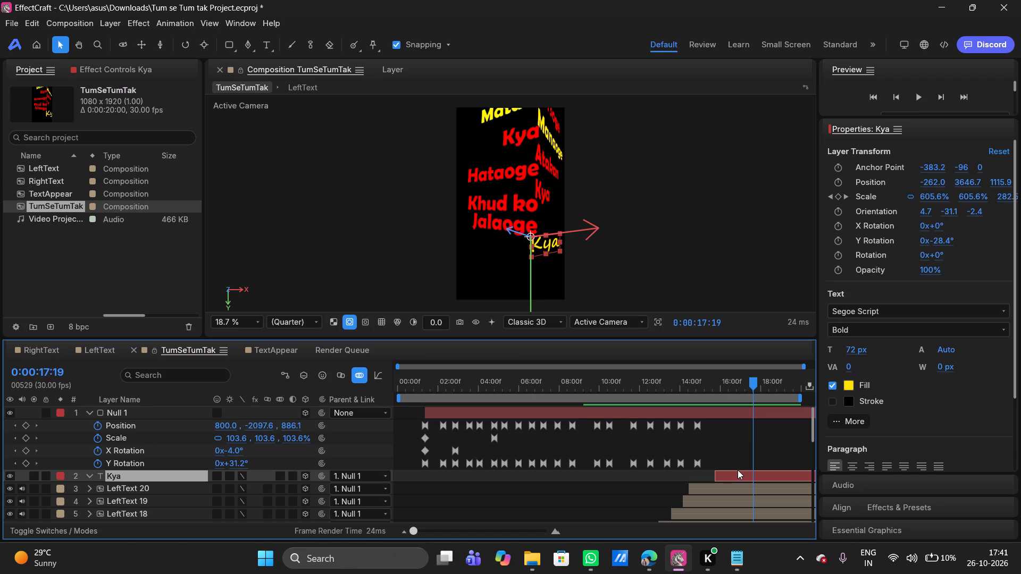
{"action": "left_click", "coordinate": [730, 479]}
{"action": "key", "text": "s"}
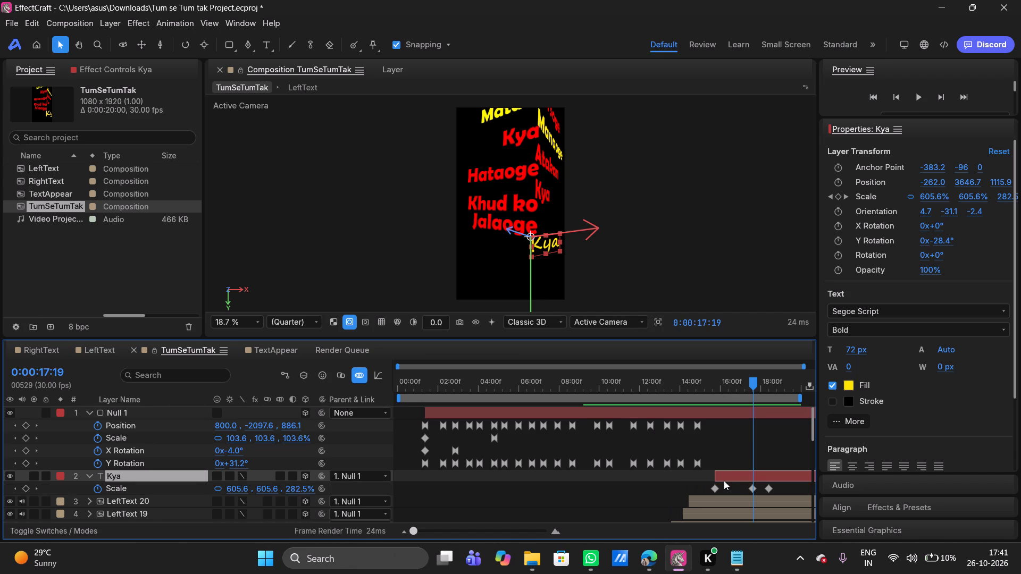
{"action": "left_click_drag", "start_coordinate": [754, 383], "coordinate": [765, 383]}
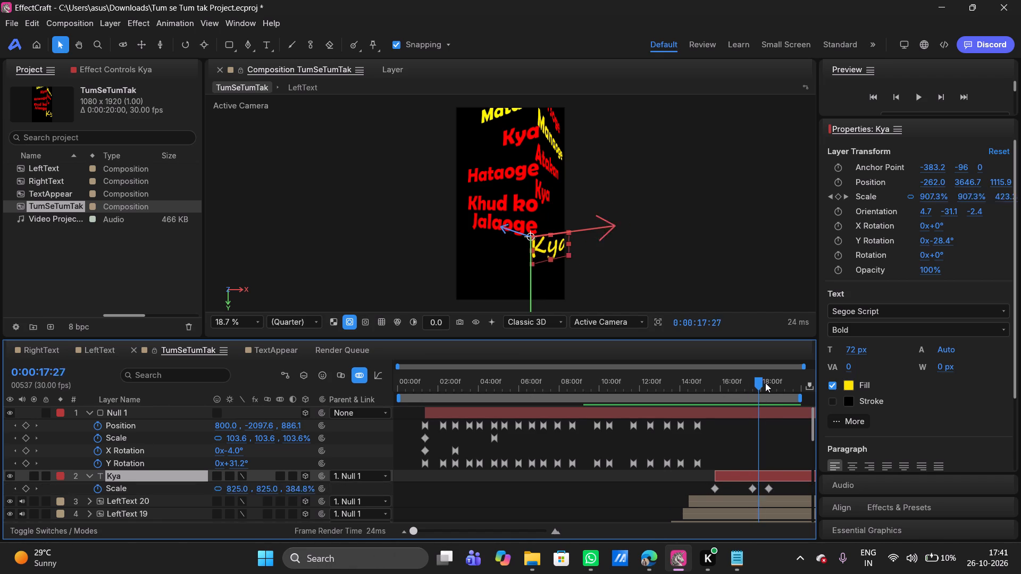
{"action": "left_click_drag", "start_coordinate": [765, 383], "coordinate": [772, 381]}
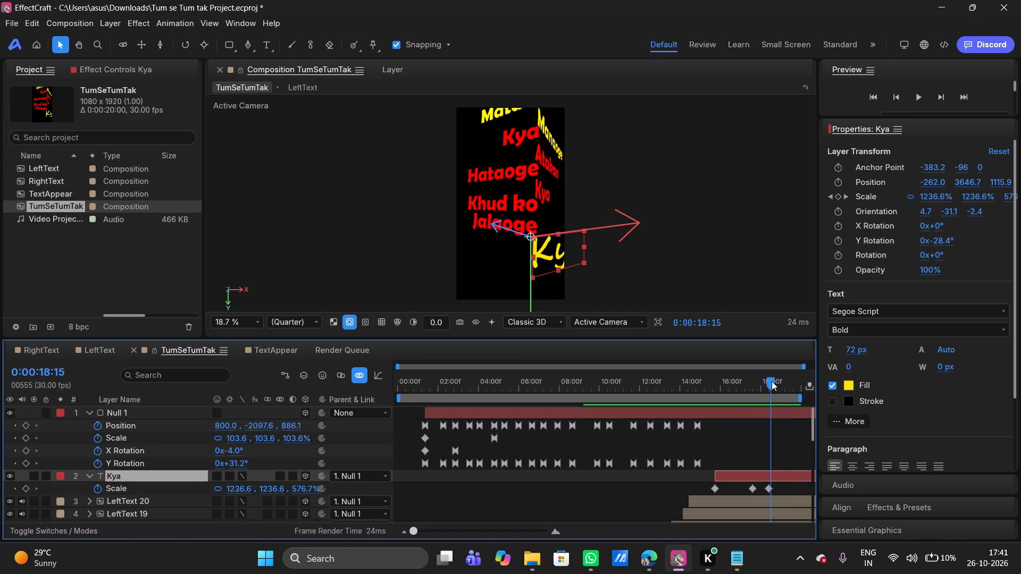
{"action": "left_click_drag", "start_coordinate": [772, 381], "coordinate": [768, 381]}
{"action": "left_click", "coordinate": [754, 487]}
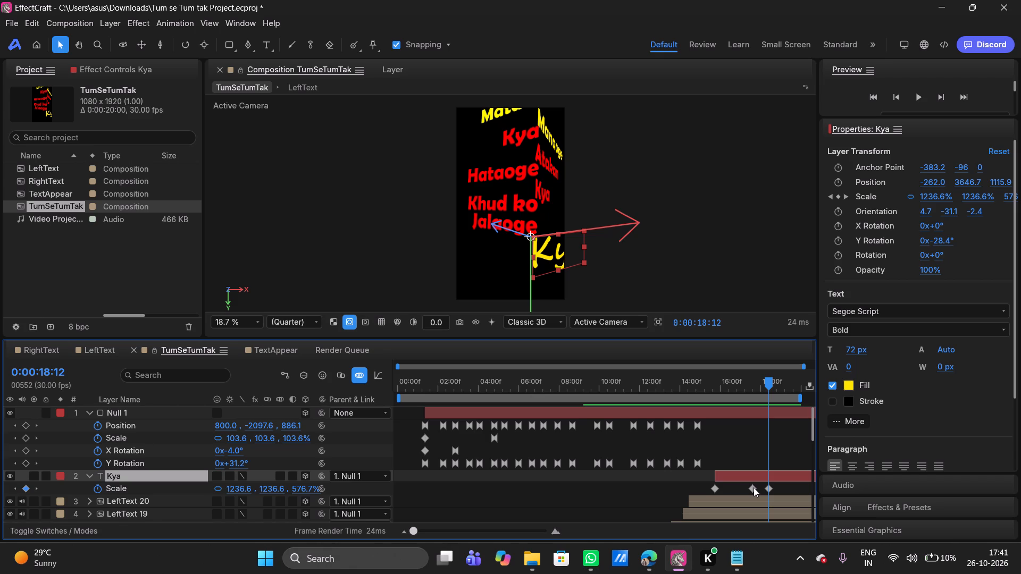
{"action": "key", "text": "Delete"}
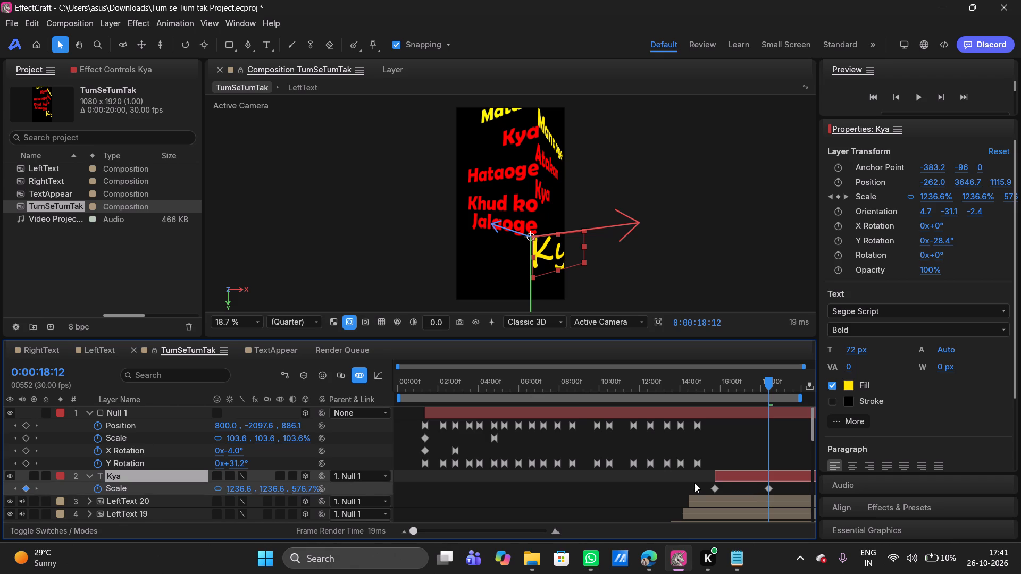
Apply Easy Ease to the Kya layer's two remaining Scale keyframes.
{"action": "left_click_drag", "start_coordinate": [700, 482], "coordinate": [788, 493]}
{"action": "key", "text": "F9"}
At 0:00:15:21, keyframe Null 1's Y Rotation at about 57.6° and its Position at about 800.0, -2358.4, 886.1.
{"action": "left_click", "coordinate": [531, 413]}
{"action": "left_click_drag", "start_coordinate": [766, 385], "coordinate": [710, 384]}
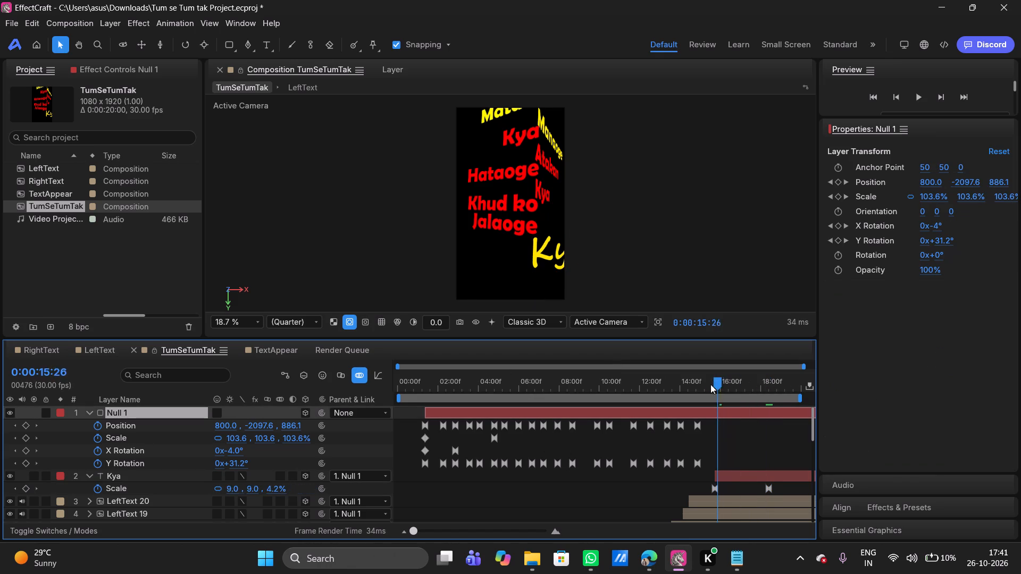
{"action": "left_click_drag", "start_coordinate": [710, 384], "coordinate": [715, 382]}
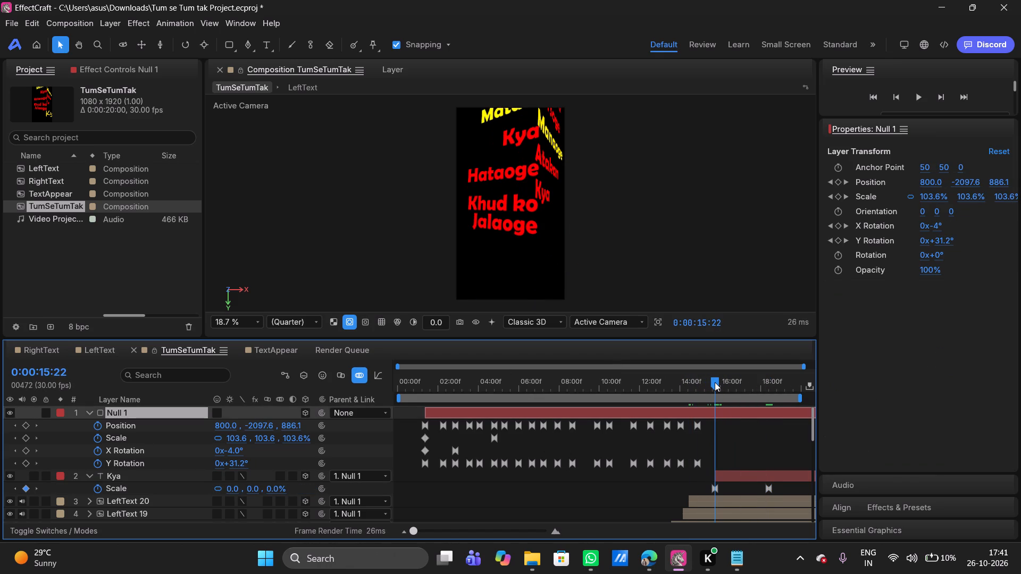
{"action": "left_click_drag", "start_coordinate": [715, 382], "coordinate": [712, 381]}
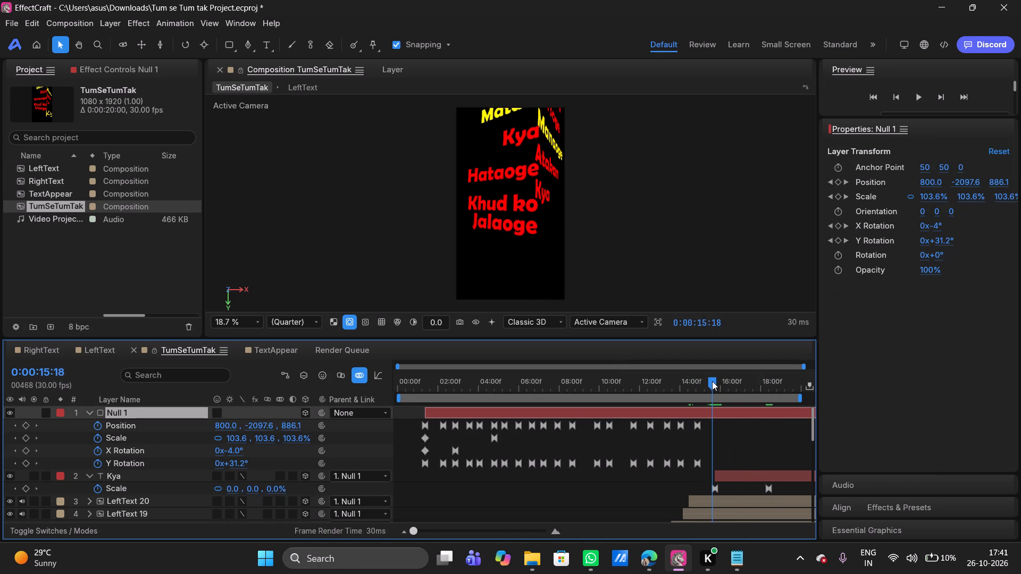
{"action": "left_click_drag", "start_coordinate": [712, 381], "coordinate": [715, 381]}
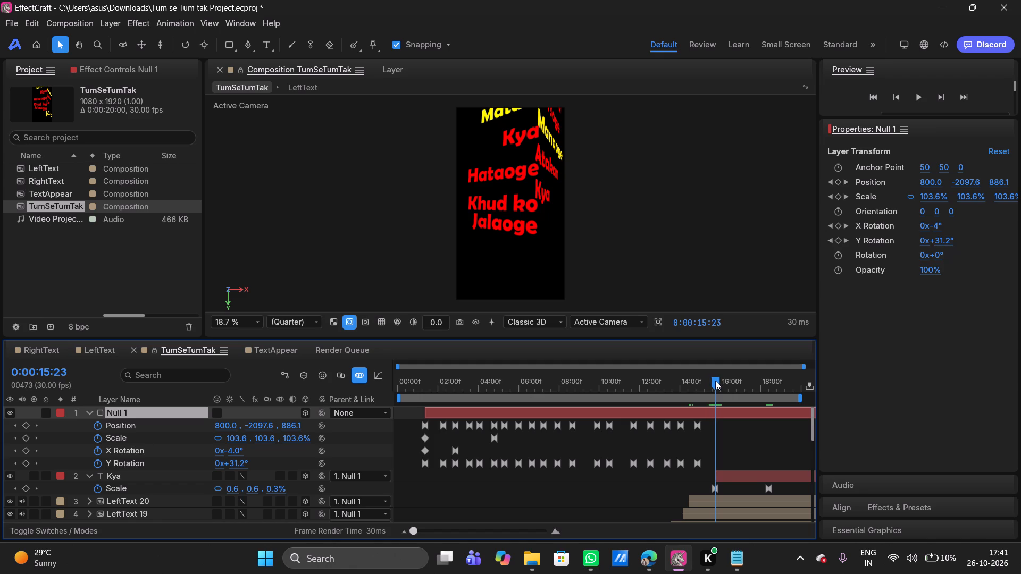
{"action": "left_click_drag", "start_coordinate": [715, 381], "coordinate": [717, 380]}
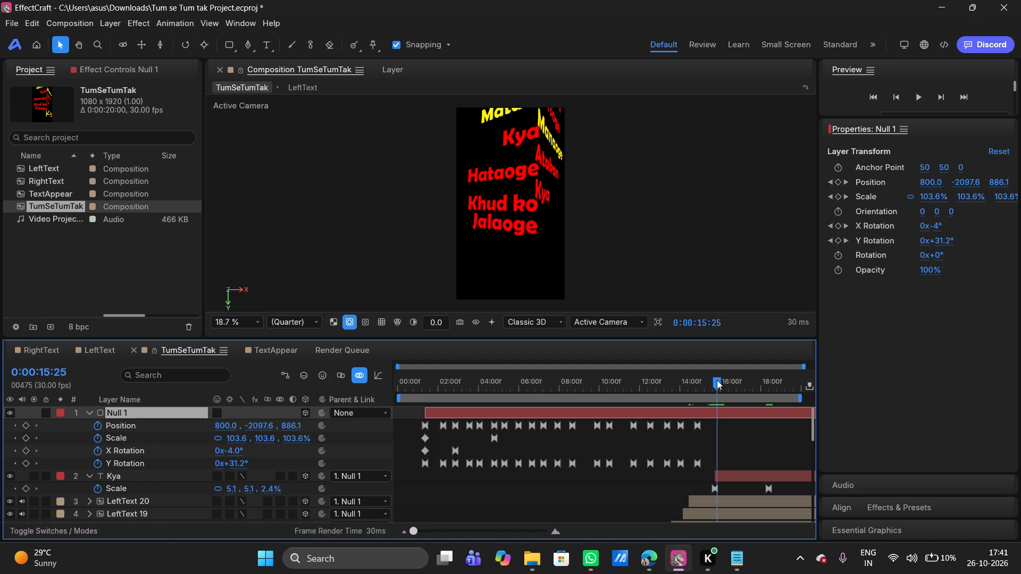
{"action": "left_click_drag", "start_coordinate": [717, 380], "coordinate": [714, 381]}
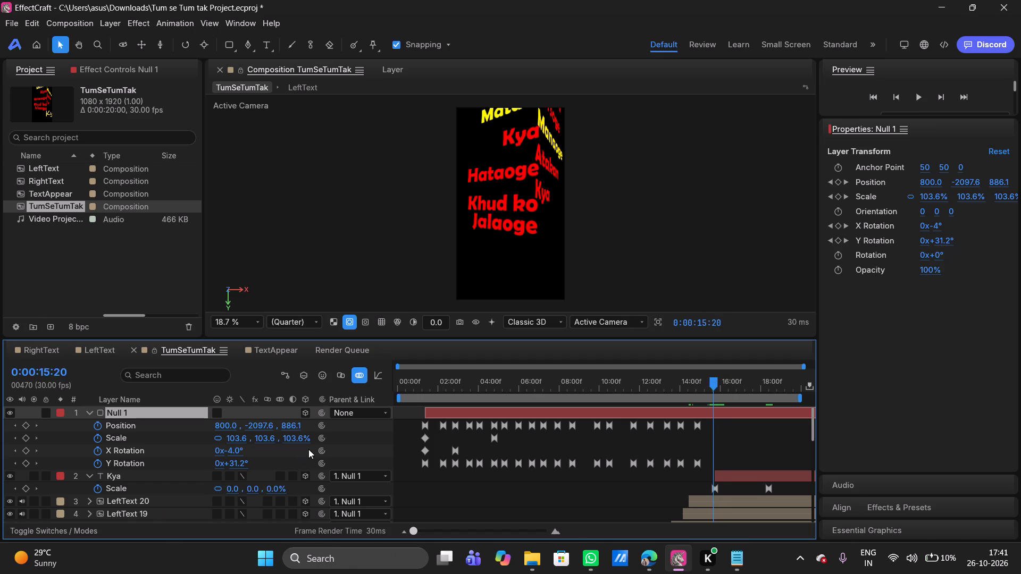
{"action": "left_click", "coordinate": [714, 384]}
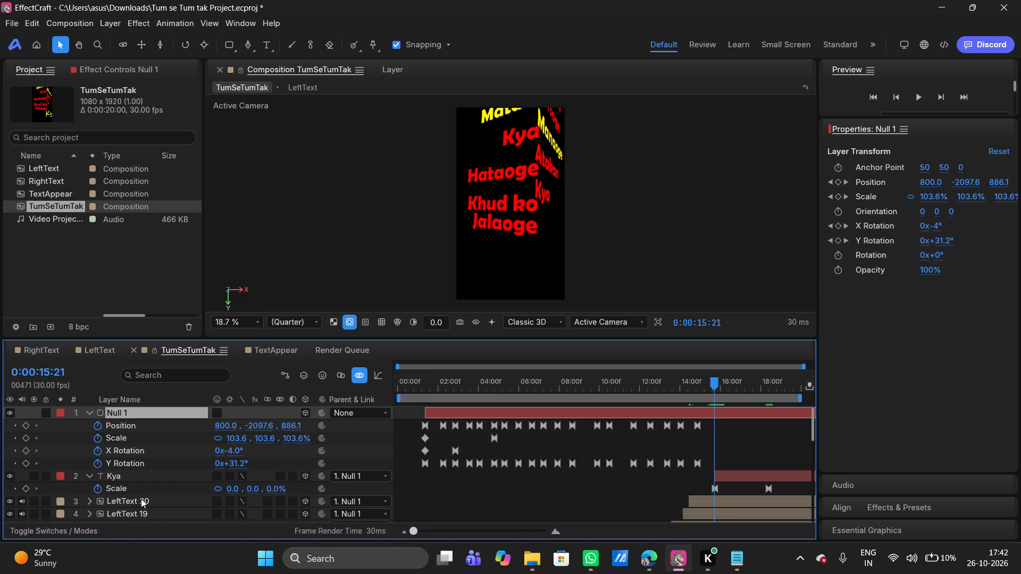
{"action": "left_click_drag", "start_coordinate": [243, 463], "coordinate": [208, 464]}
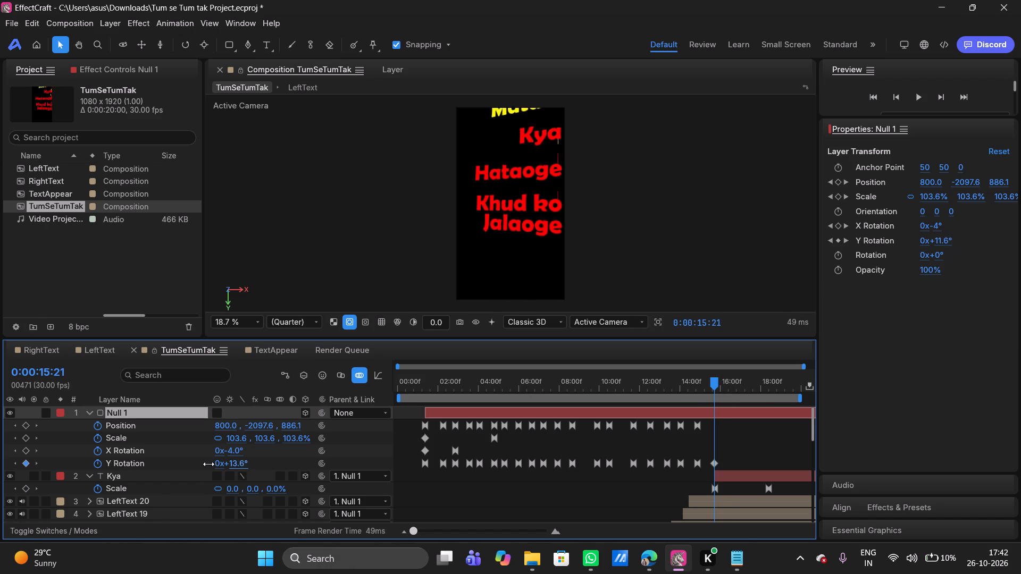
{"action": "left_click_drag", "start_coordinate": [208, 464], "coordinate": [279, 454]}
{"action": "left_click", "coordinate": [239, 463]}
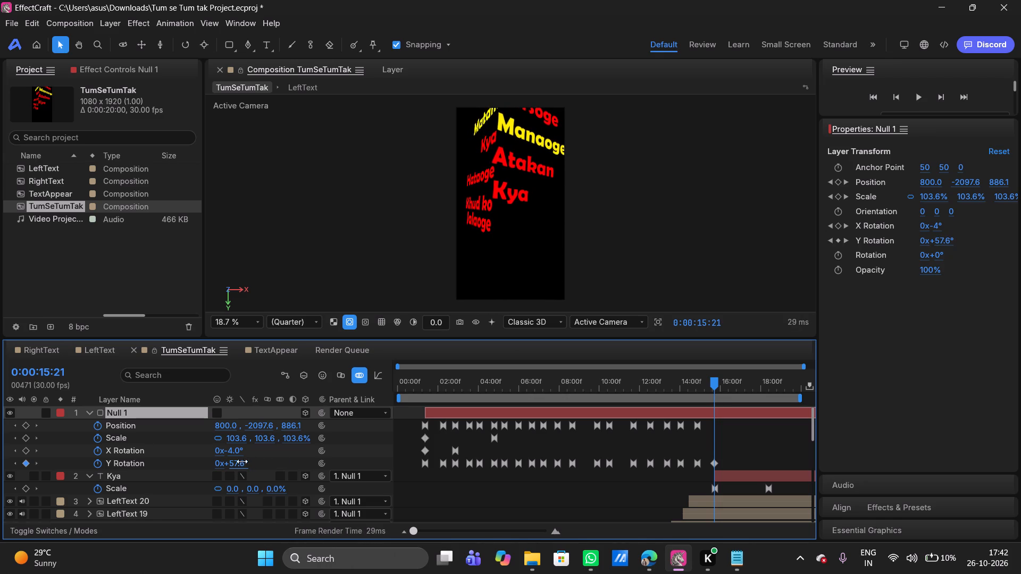
{"action": "left_click_drag", "start_coordinate": [262, 429], "coordinate": [84, 416]}
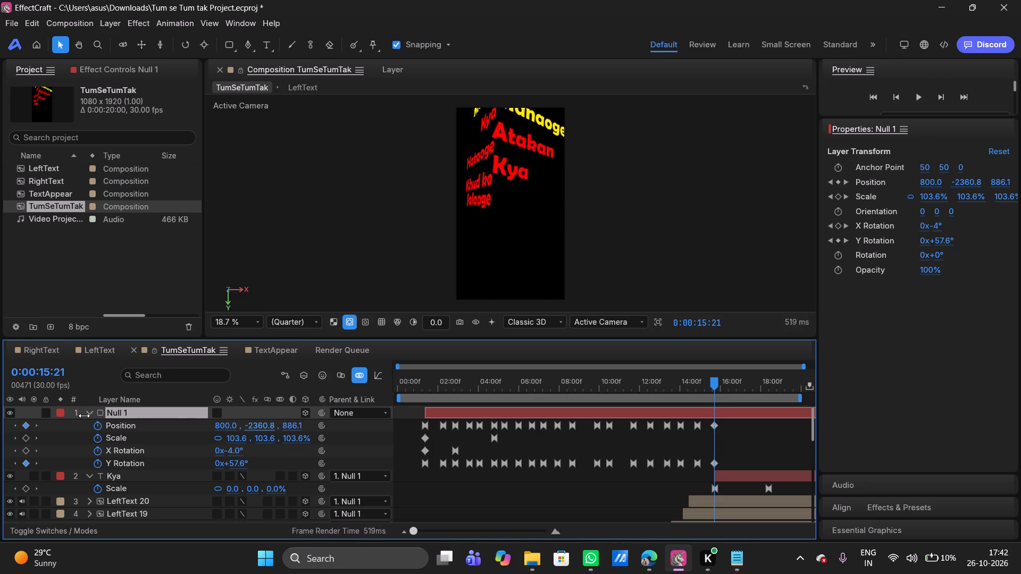
{"action": "left_click_drag", "start_coordinate": [84, 416], "coordinate": [85, 416]}
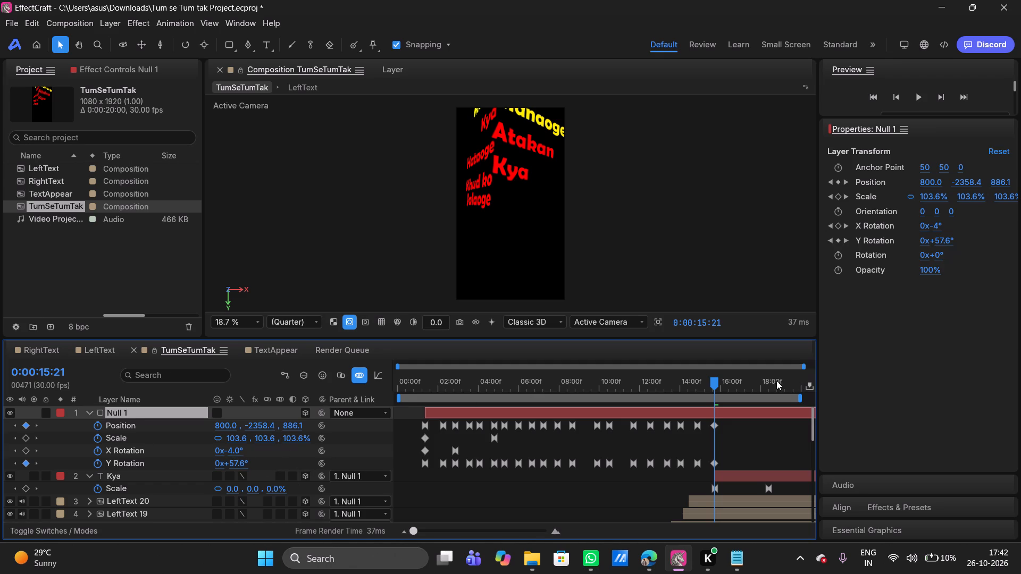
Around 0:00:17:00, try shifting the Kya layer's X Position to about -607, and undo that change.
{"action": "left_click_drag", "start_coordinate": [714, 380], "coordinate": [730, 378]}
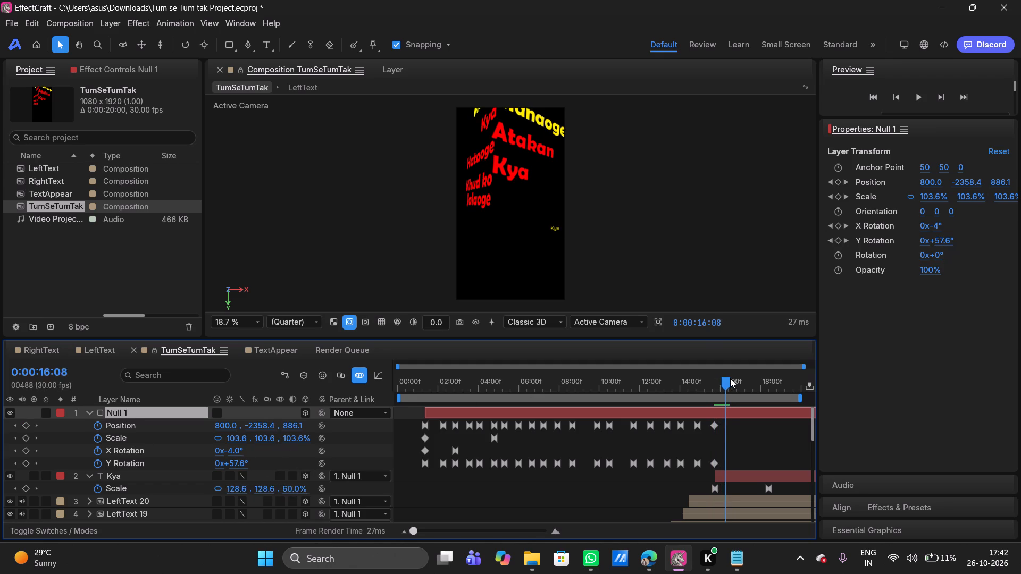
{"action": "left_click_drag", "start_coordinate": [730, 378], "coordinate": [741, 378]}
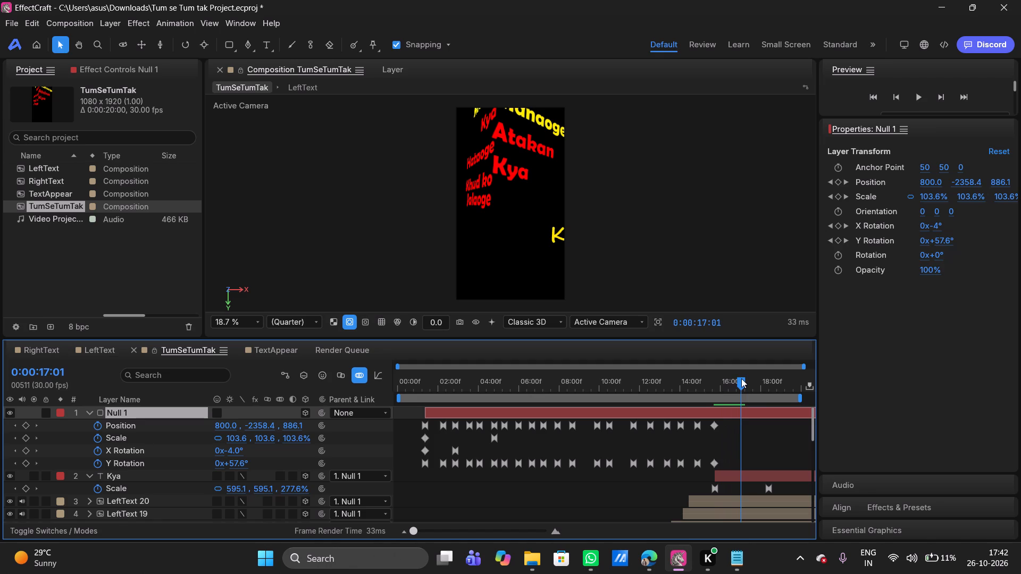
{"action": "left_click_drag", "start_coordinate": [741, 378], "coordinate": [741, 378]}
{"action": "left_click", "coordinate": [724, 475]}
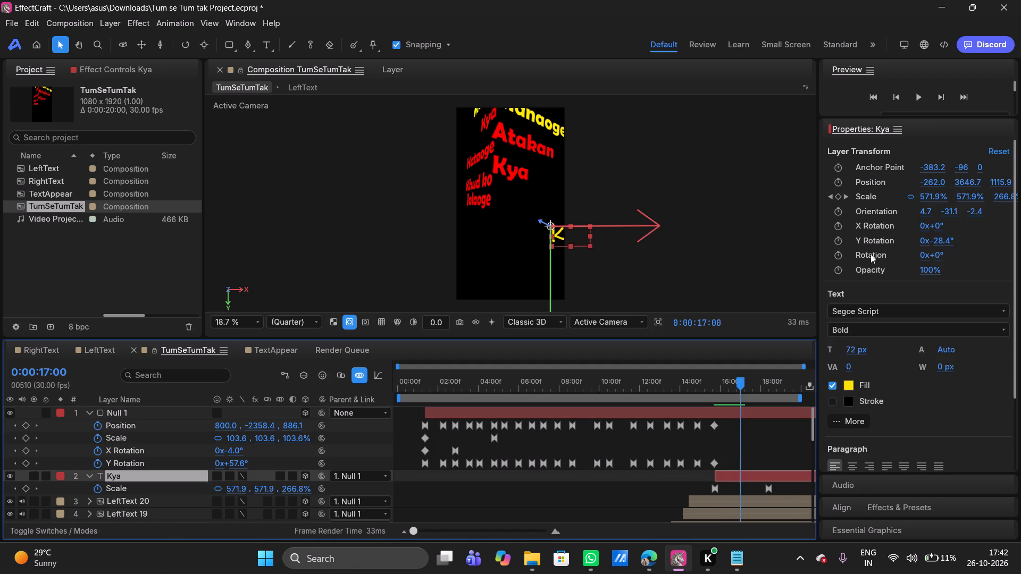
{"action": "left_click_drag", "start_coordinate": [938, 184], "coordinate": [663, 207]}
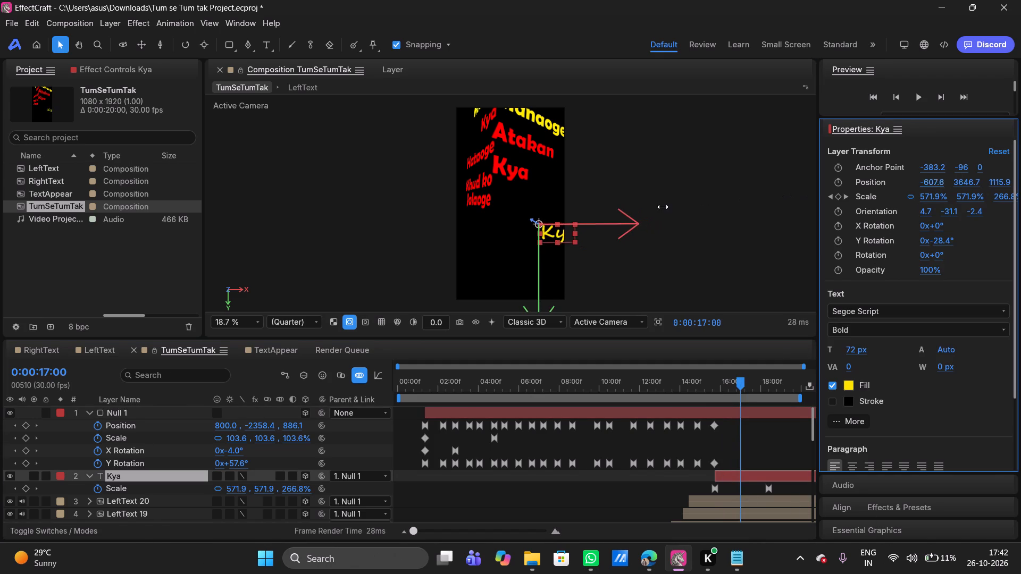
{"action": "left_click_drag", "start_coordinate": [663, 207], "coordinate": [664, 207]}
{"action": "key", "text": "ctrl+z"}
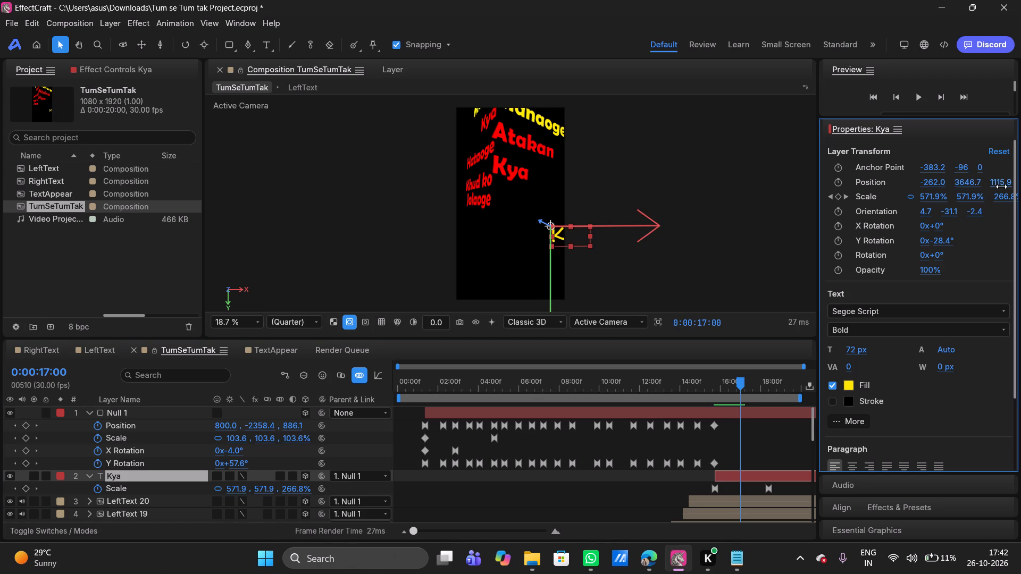
Move the yellow Kya layer into frame by setting its Position to about -262.0, 3381.9, -218.5.
{"action": "left_click_drag", "start_coordinate": [1002, 186], "coordinate": [447, 244]}
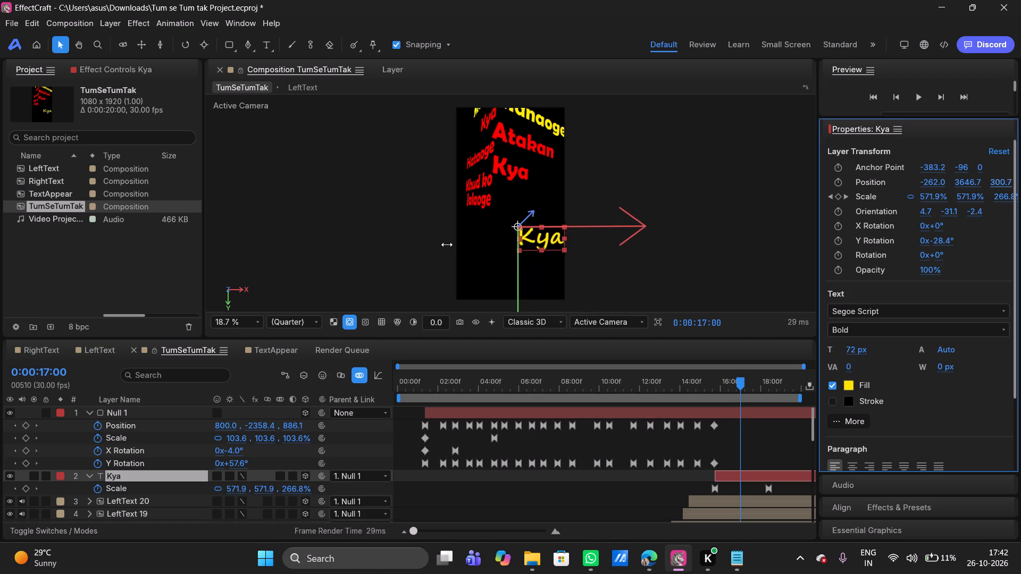
{"action": "left_click_drag", "start_coordinate": [447, 244], "coordinate": [222, 245]}
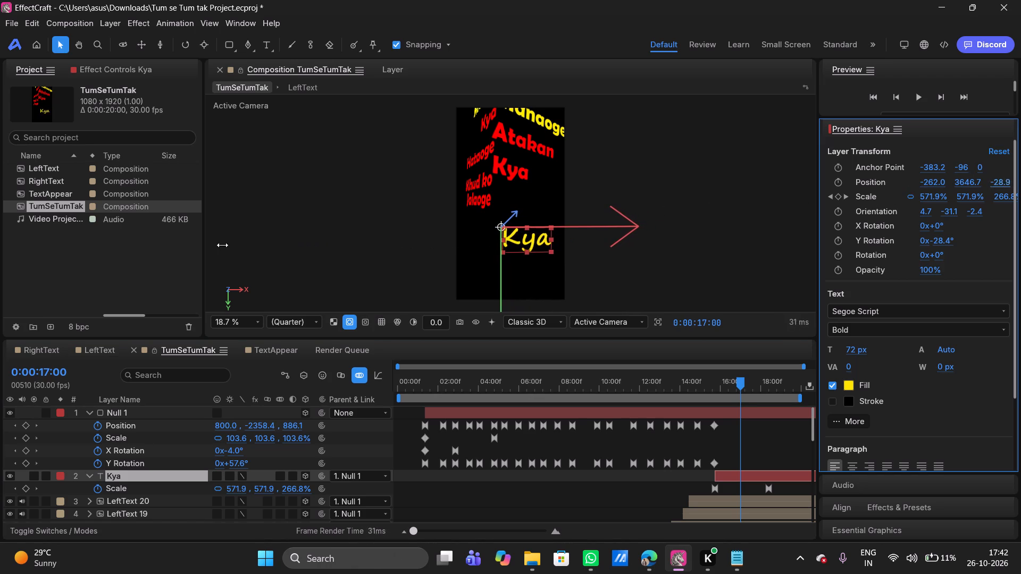
{"action": "left_click_drag", "start_coordinate": [222, 245], "coordinate": [111, 239]}
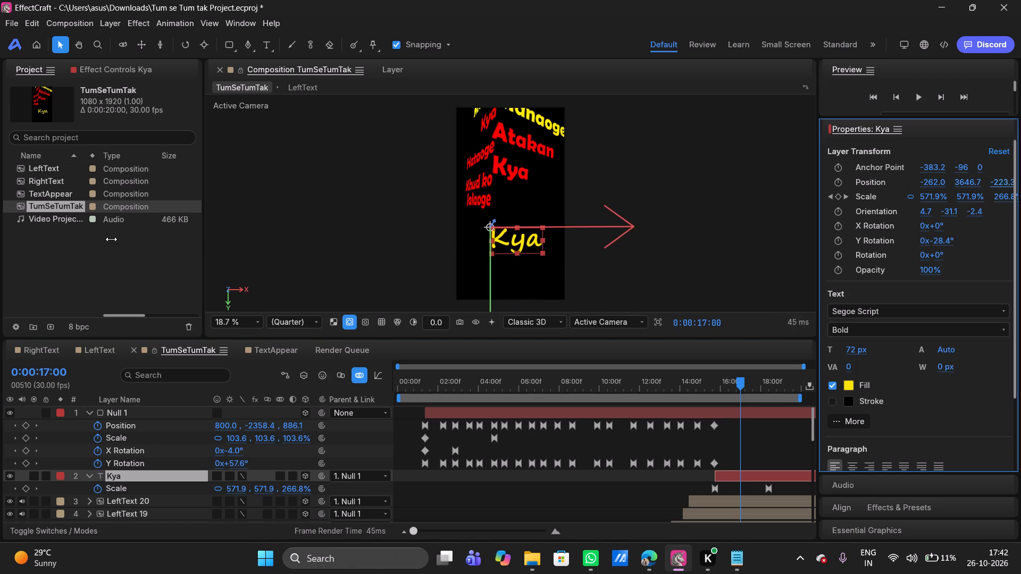
{"action": "left_click_drag", "start_coordinate": [111, 239], "coordinate": [113, 239]}
{"action": "left_click_drag", "start_coordinate": [975, 185], "coordinate": [824, 179]}
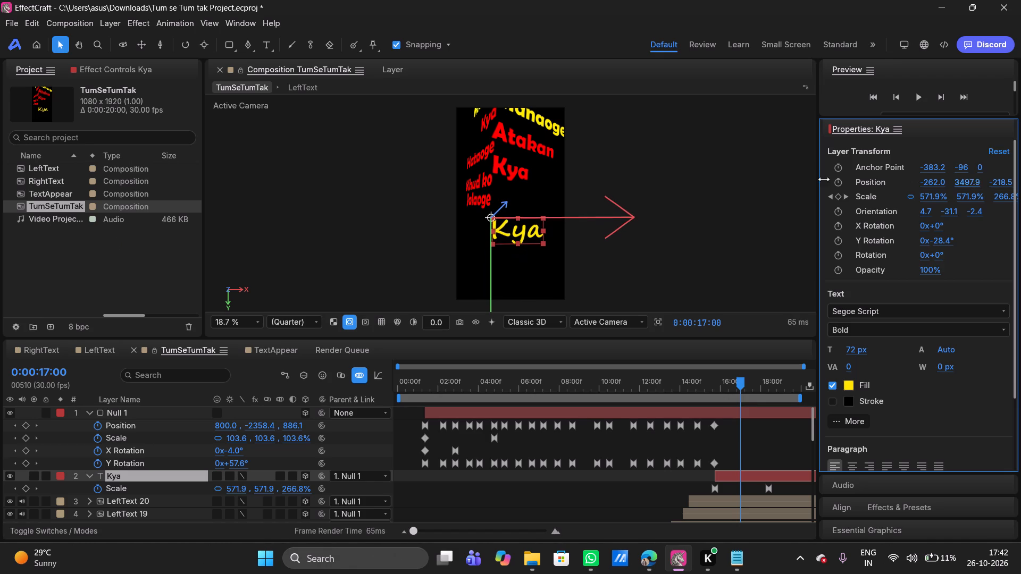
{"action": "left_click_drag", "start_coordinate": [824, 179], "coordinate": [809, 180]}
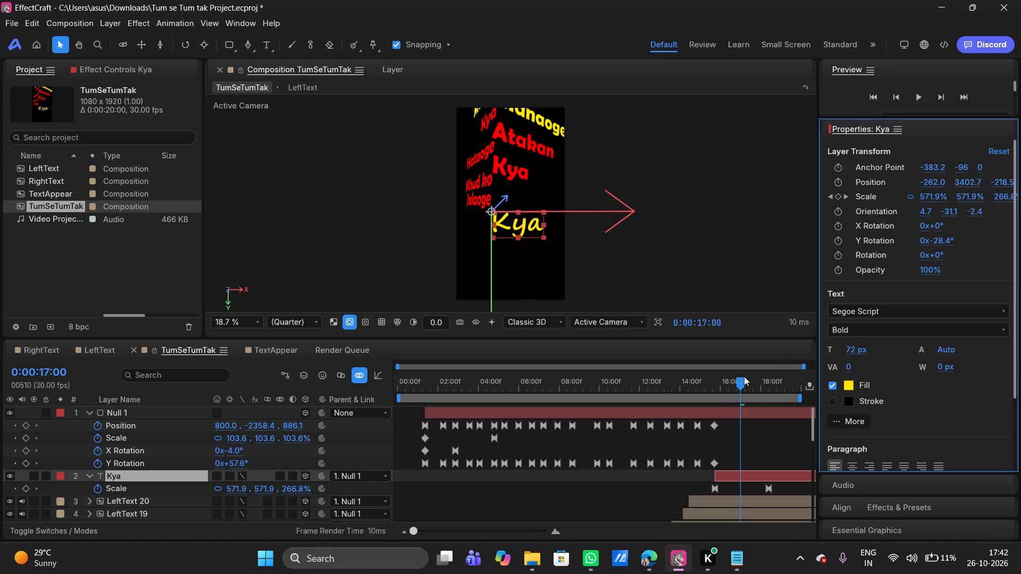
{"action": "left_click_drag", "start_coordinate": [742, 378], "coordinate": [768, 377]}
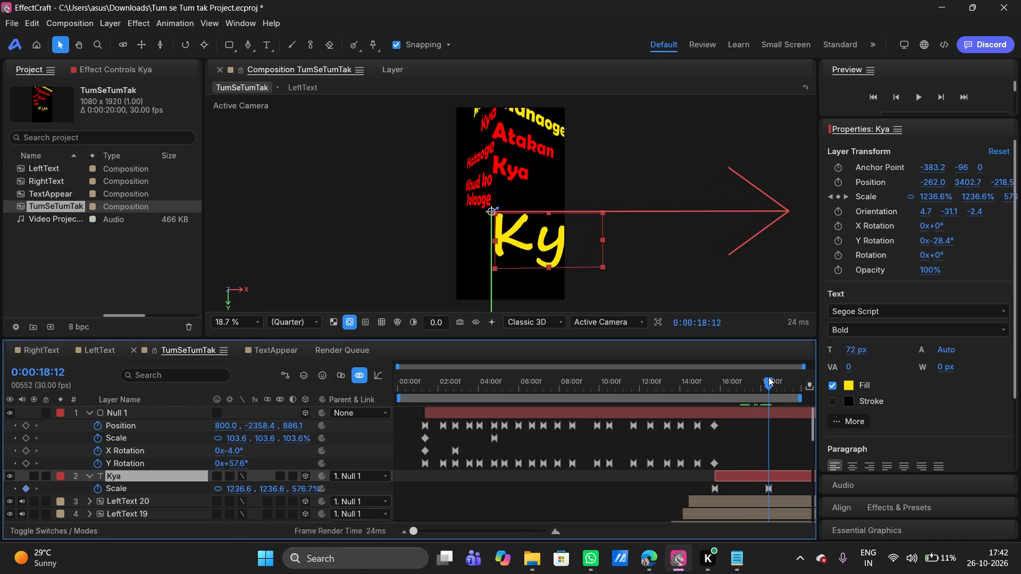
{"action": "left_click_drag", "start_coordinate": [768, 377], "coordinate": [737, 380]}
{"action": "left_click_drag", "start_coordinate": [973, 183], "coordinate": [956, 183]}
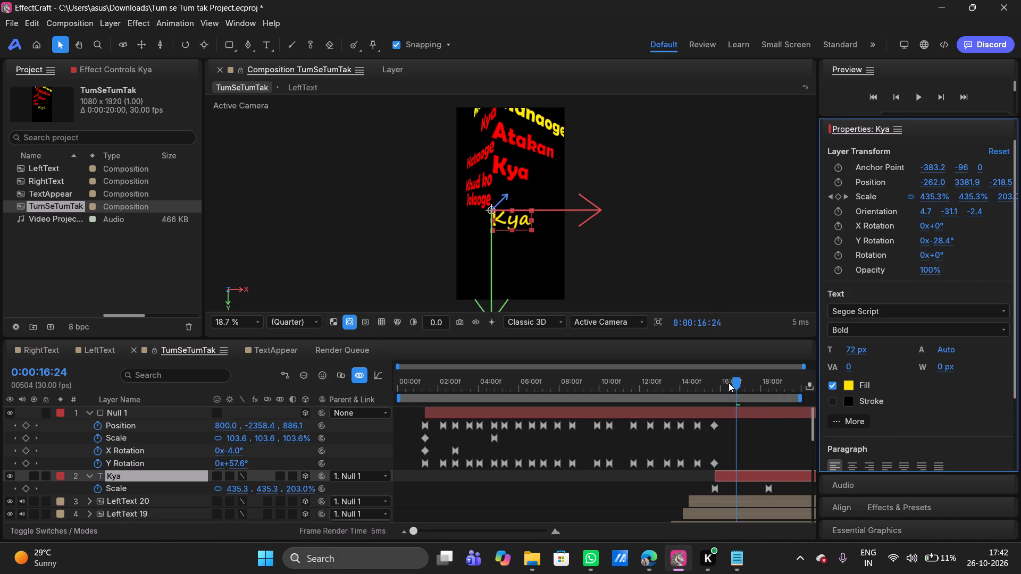
Apply Easy Ease to the last two Position and Y Rotation keyframes of Null 1, up to 0:00:15:21.
{"action": "left_click_drag", "start_coordinate": [734, 384], "coordinate": [698, 387]}
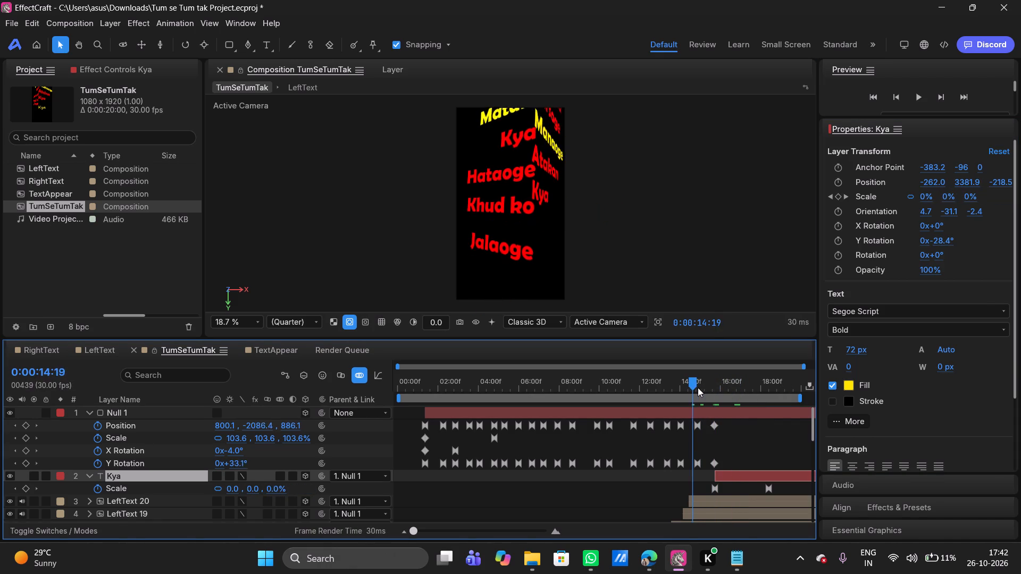
{"action": "left_click_drag", "start_coordinate": [698, 387], "coordinate": [719, 385]}
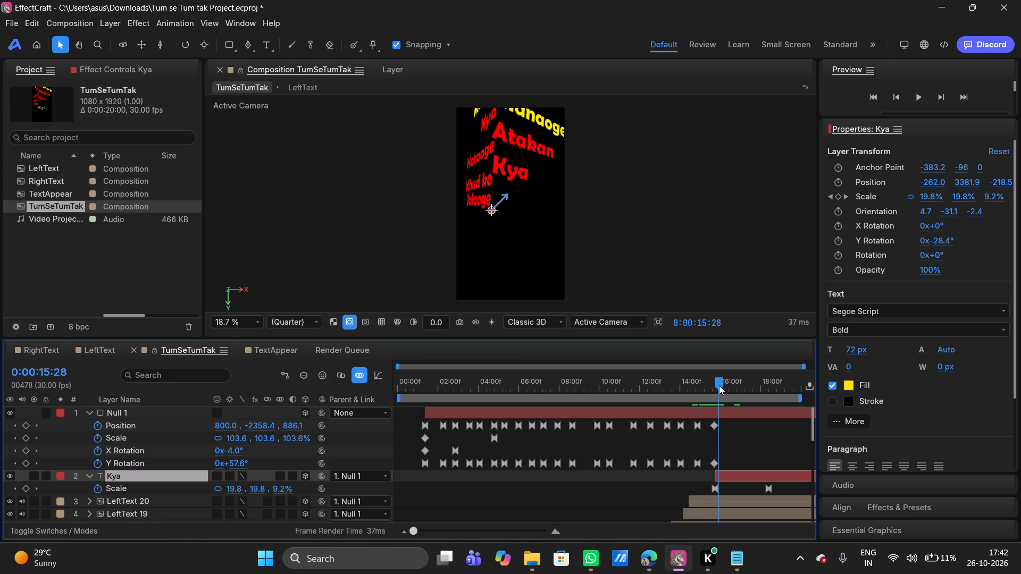
{"action": "left_click_drag", "start_coordinate": [727, 469], "coordinate": [697, 433]}
{"action": "left_click_drag", "start_coordinate": [697, 433], "coordinate": [694, 420]}
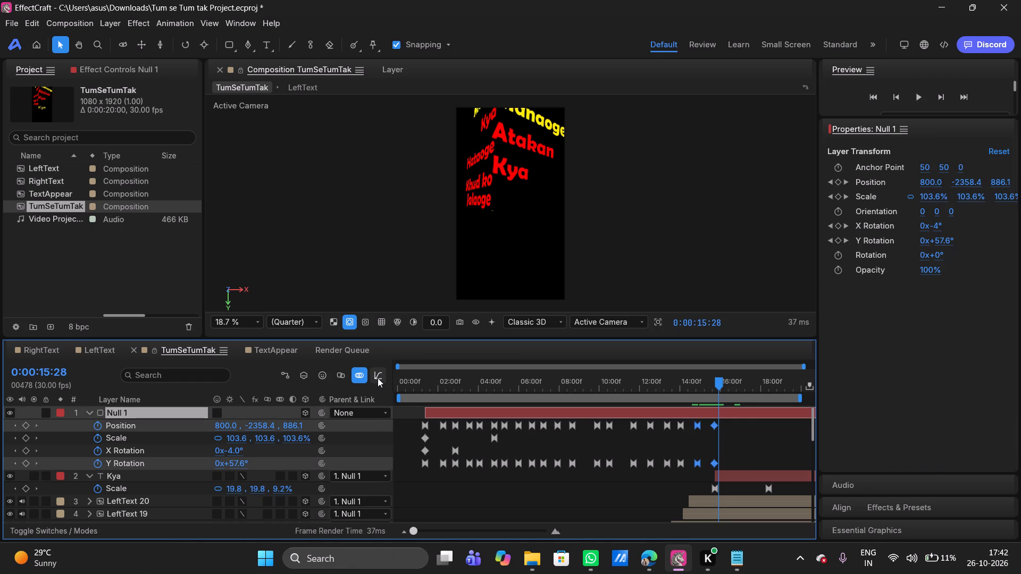
{"action": "key", "text": "F9"}
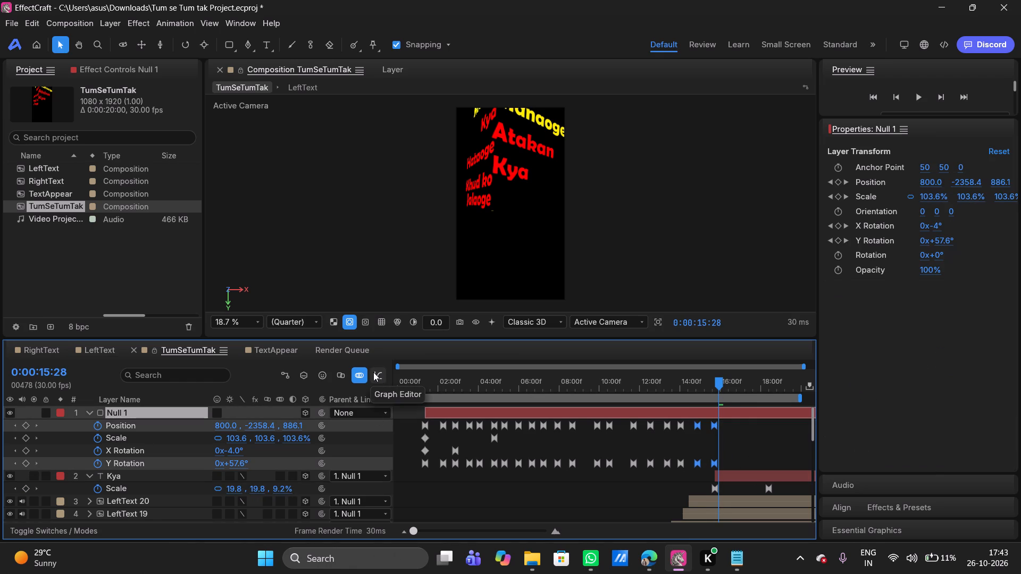
In the speed graph, lengthen the ease out and ease in between Null 1's last two keyframes, creating a sharp mid-move peak, and return to the full timeline.
{"action": "left_click", "coordinate": [373, 372]}
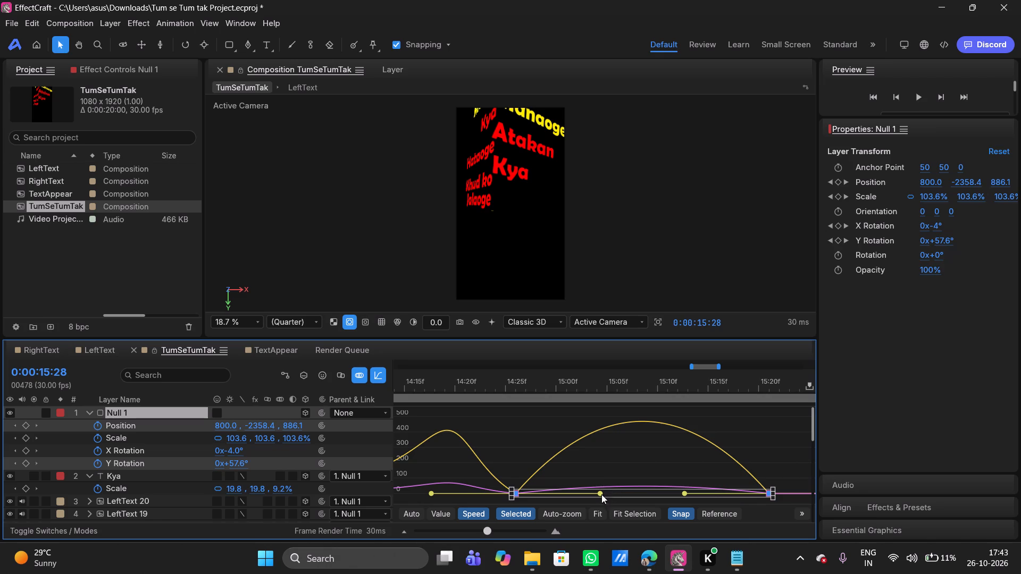
{"action": "left_click_drag", "start_coordinate": [601, 492], "coordinate": [715, 496]}
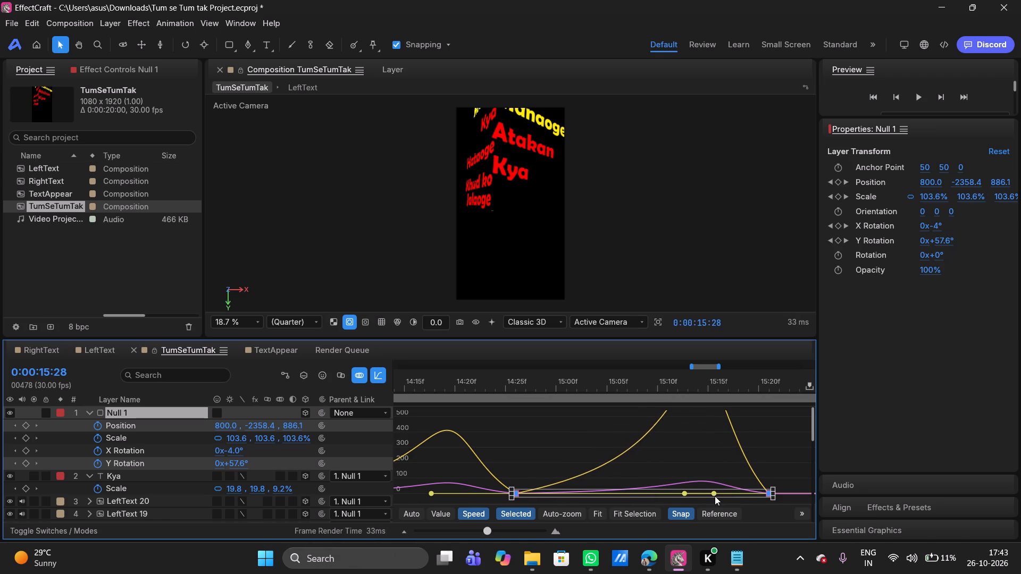
{"action": "left_click_drag", "start_coordinate": [682, 494], "coordinate": [598, 498]}
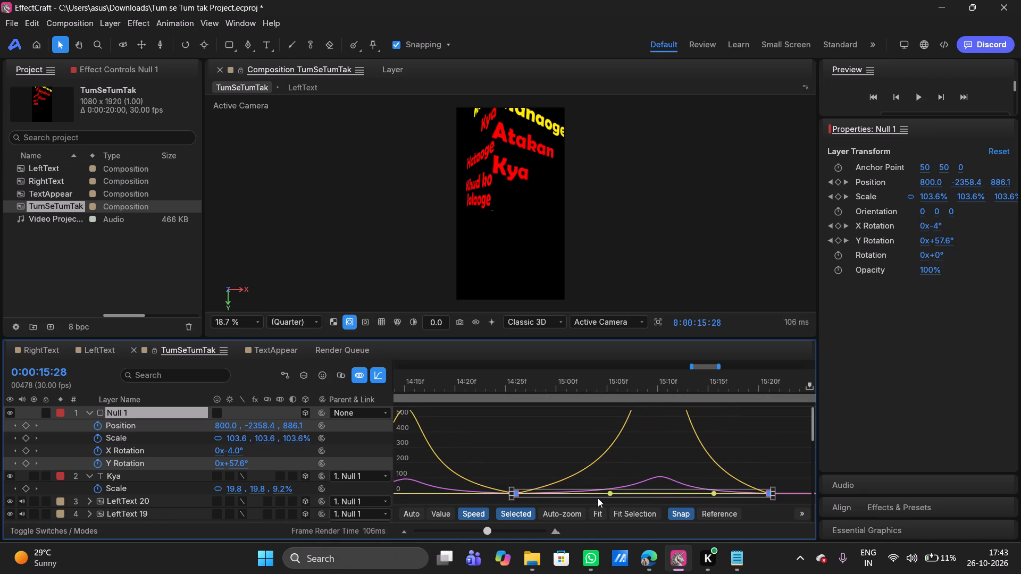
{"action": "left_click_drag", "start_coordinate": [598, 498], "coordinate": [542, 497]}
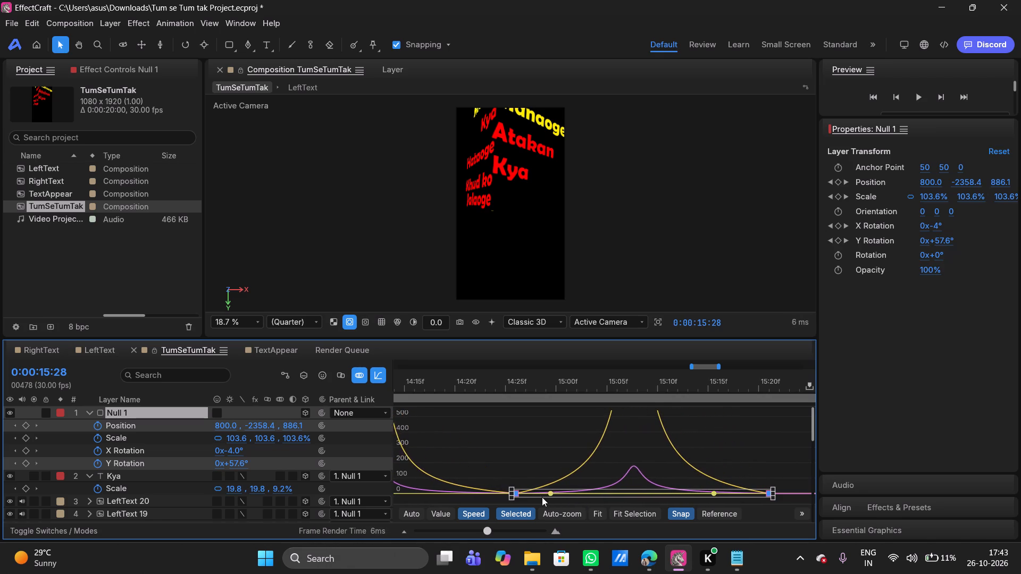
{"action": "left_click_drag", "start_coordinate": [542, 497], "coordinate": [542, 497]}
{"action": "left_click", "coordinate": [376, 371]}
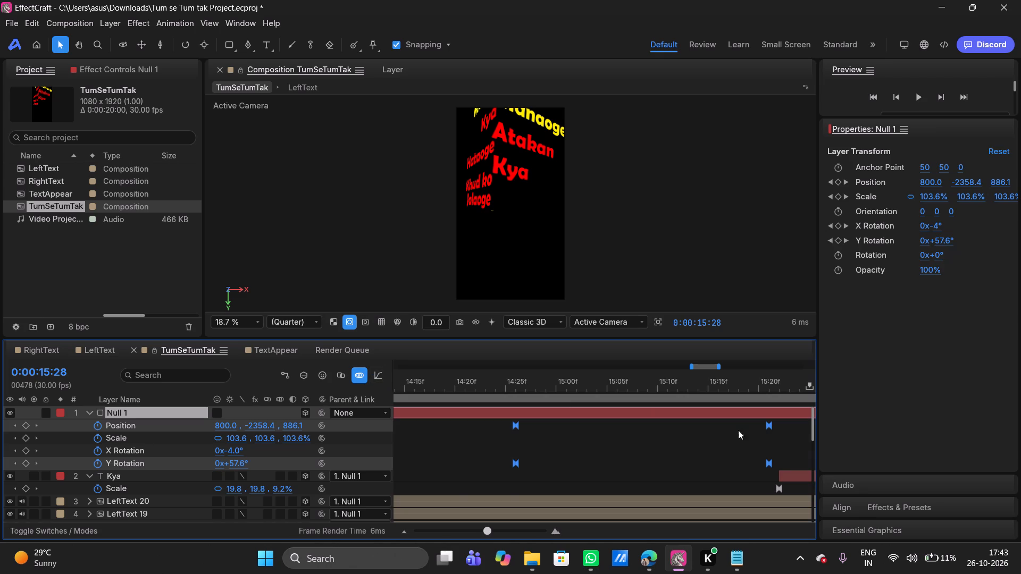
{"action": "left_click_drag", "start_coordinate": [488, 533], "coordinate": [350, 529]}
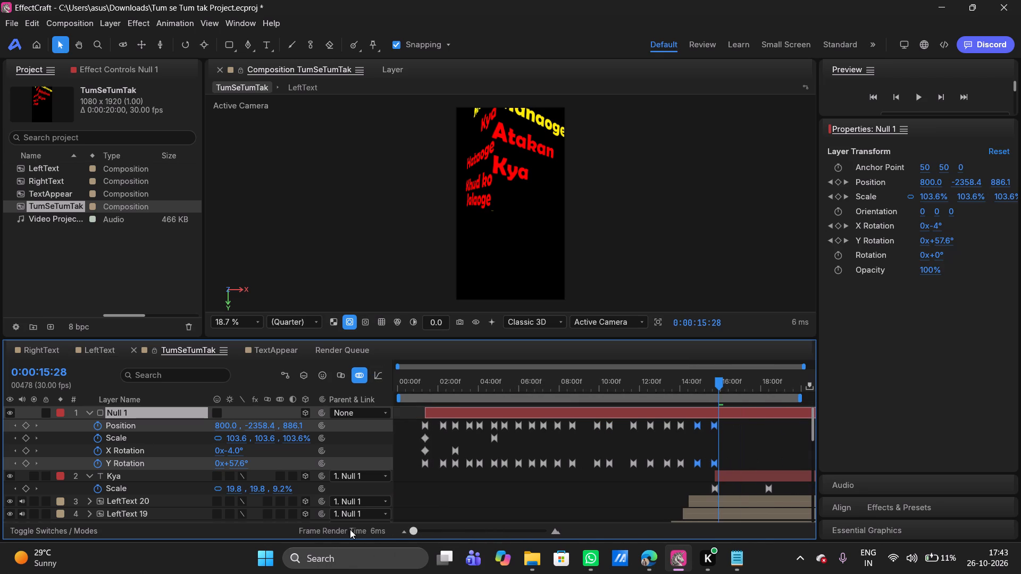
Play back the lyric animation from before the Atakan and Hataoge words through the yellow Kya enlargement, checking Null 1's eased final move.
{"action": "left_click_drag", "start_coordinate": [350, 529], "coordinate": [348, 529]}
{"action": "left_click", "coordinate": [749, 444]}
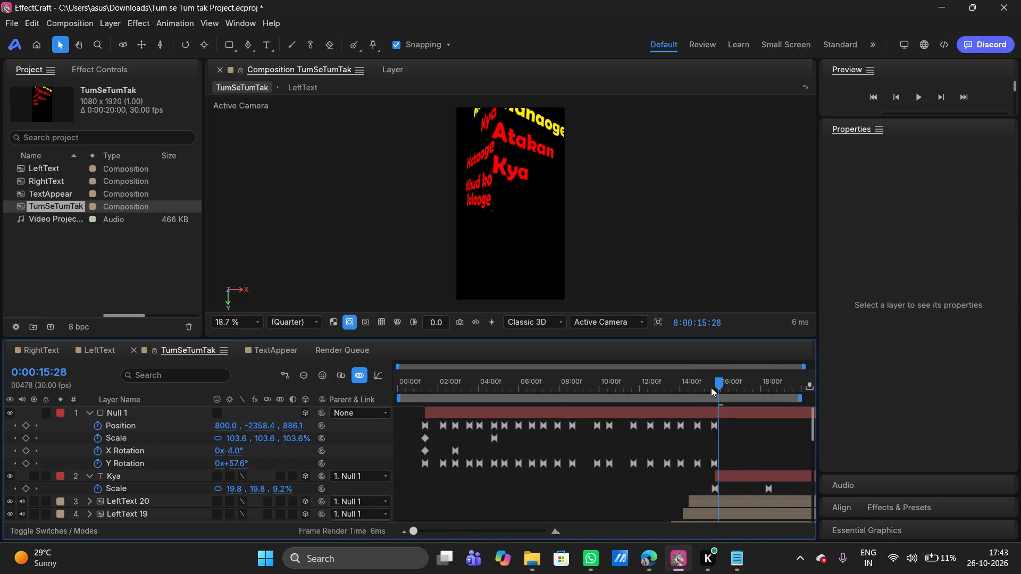
{"action": "left_click_drag", "start_coordinate": [716, 386], "coordinate": [676, 389]}
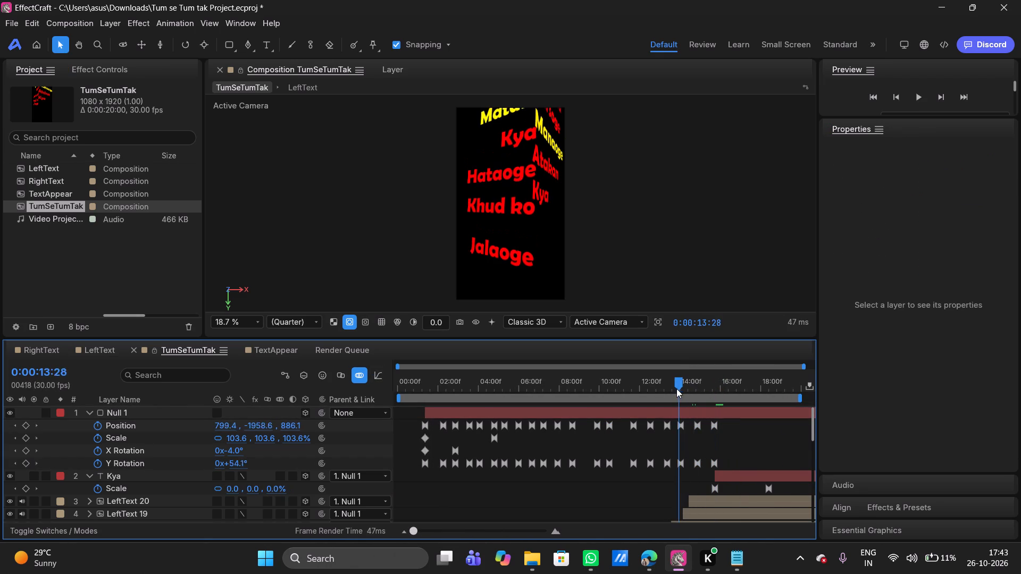
{"action": "left_click_drag", "start_coordinate": [676, 389], "coordinate": [584, 394]}
{"action": "key", "text": "space"}
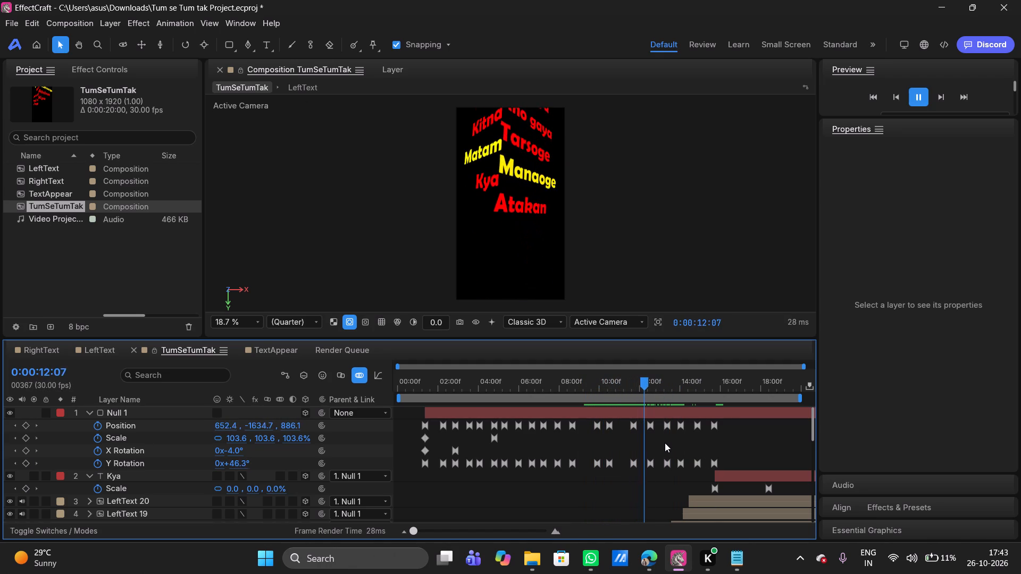
{"action": "left_click", "coordinate": [625, 376]}
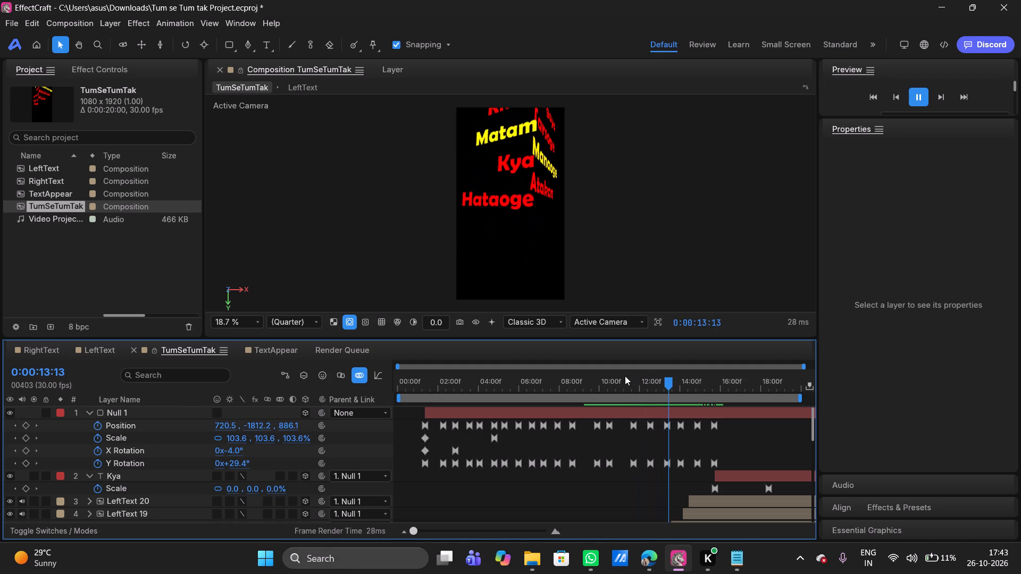
{"action": "left_click", "coordinate": [614, 385]}
{"action": "key", "text": "space"}
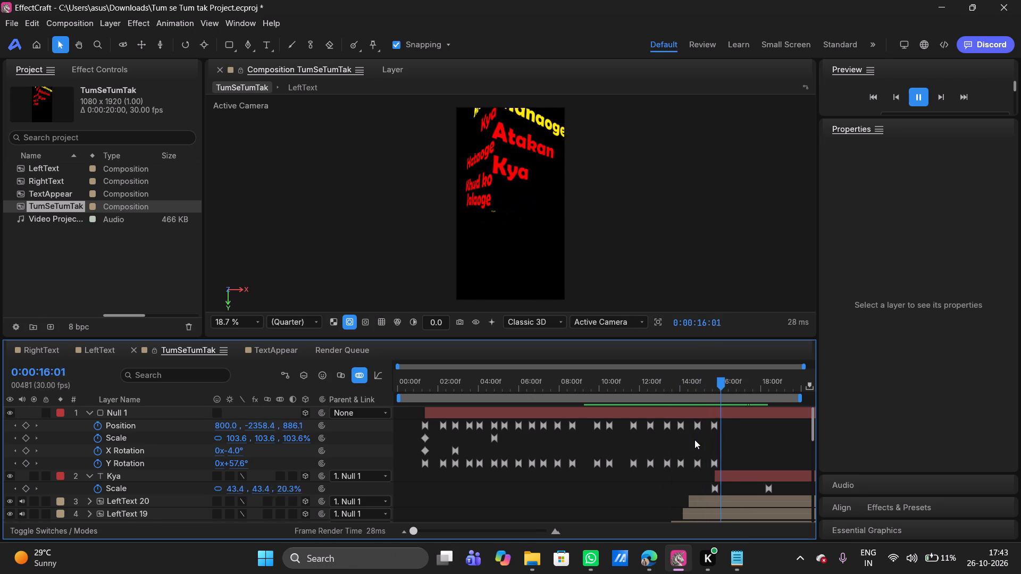
{"action": "key", "text": "space"}
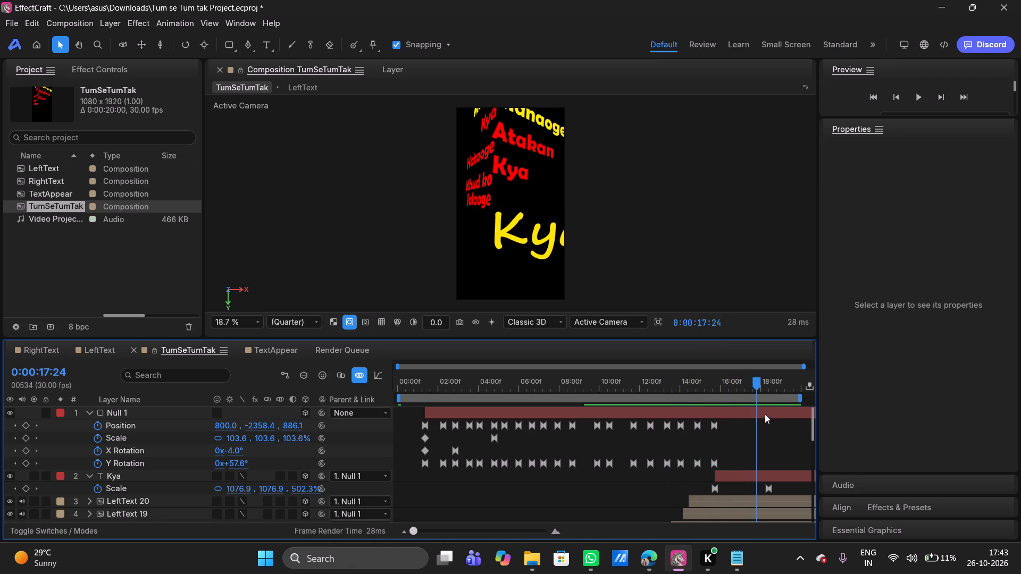
{"action": "left_click_drag", "start_coordinate": [756, 379], "coordinate": [720, 382]}
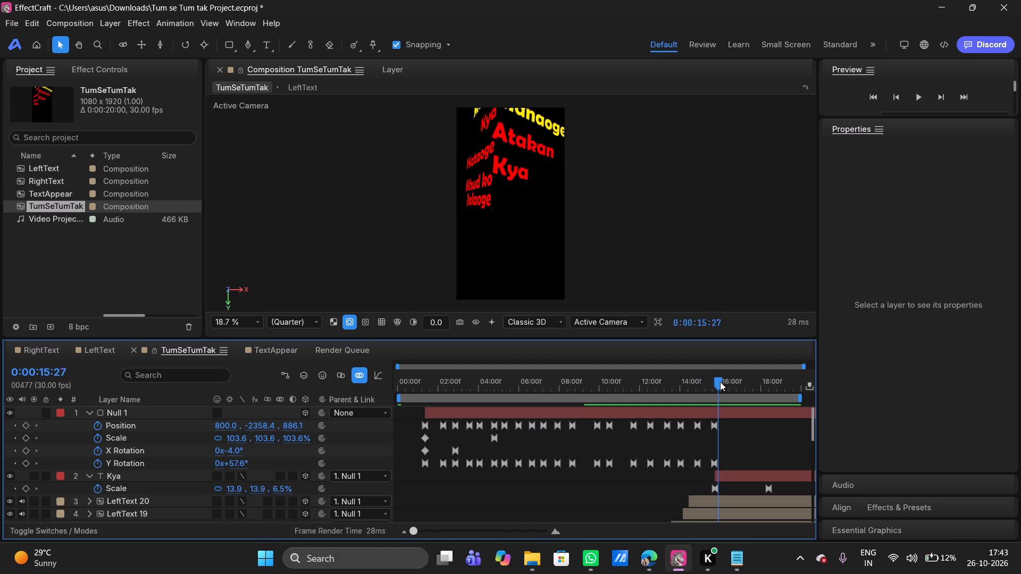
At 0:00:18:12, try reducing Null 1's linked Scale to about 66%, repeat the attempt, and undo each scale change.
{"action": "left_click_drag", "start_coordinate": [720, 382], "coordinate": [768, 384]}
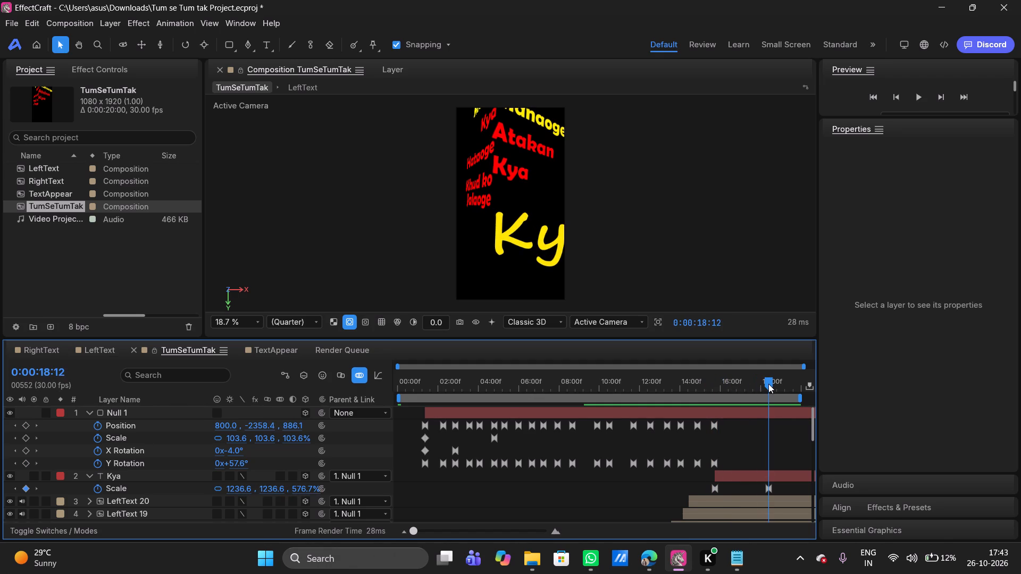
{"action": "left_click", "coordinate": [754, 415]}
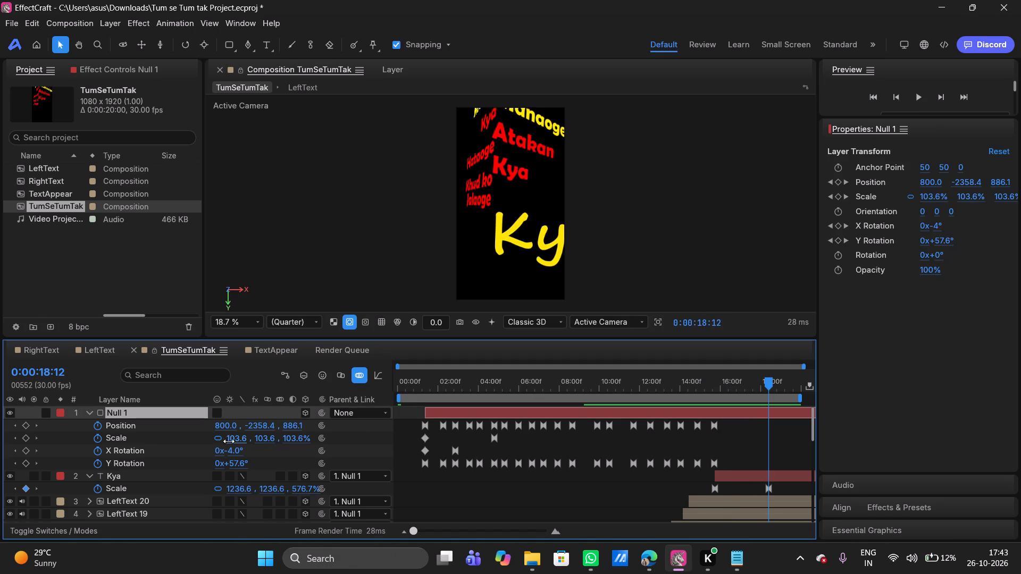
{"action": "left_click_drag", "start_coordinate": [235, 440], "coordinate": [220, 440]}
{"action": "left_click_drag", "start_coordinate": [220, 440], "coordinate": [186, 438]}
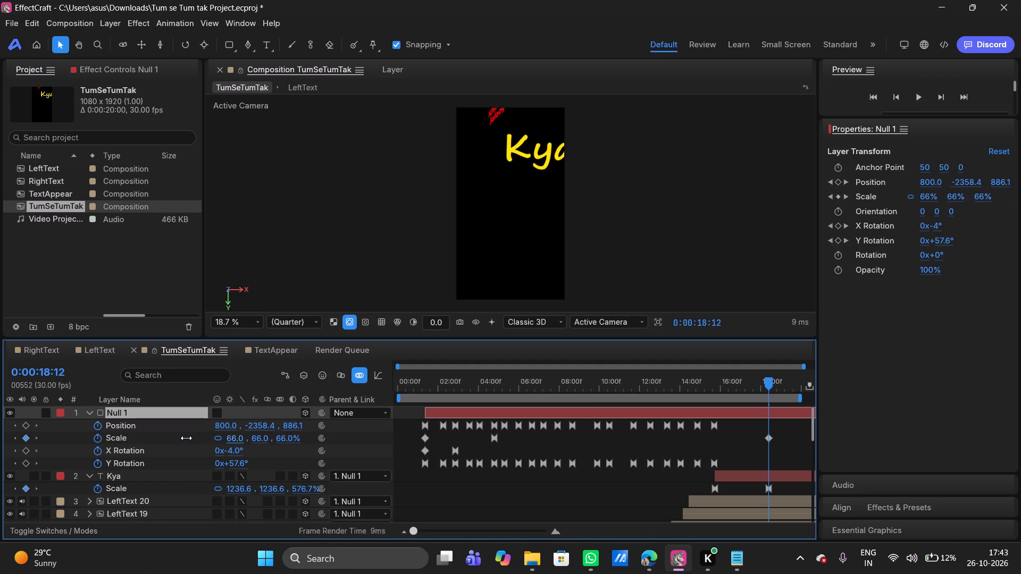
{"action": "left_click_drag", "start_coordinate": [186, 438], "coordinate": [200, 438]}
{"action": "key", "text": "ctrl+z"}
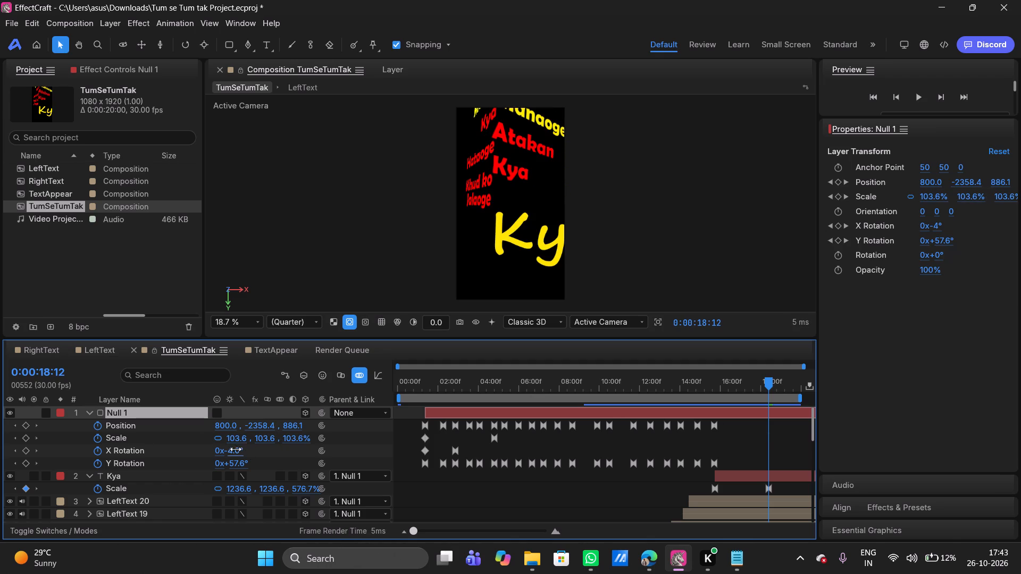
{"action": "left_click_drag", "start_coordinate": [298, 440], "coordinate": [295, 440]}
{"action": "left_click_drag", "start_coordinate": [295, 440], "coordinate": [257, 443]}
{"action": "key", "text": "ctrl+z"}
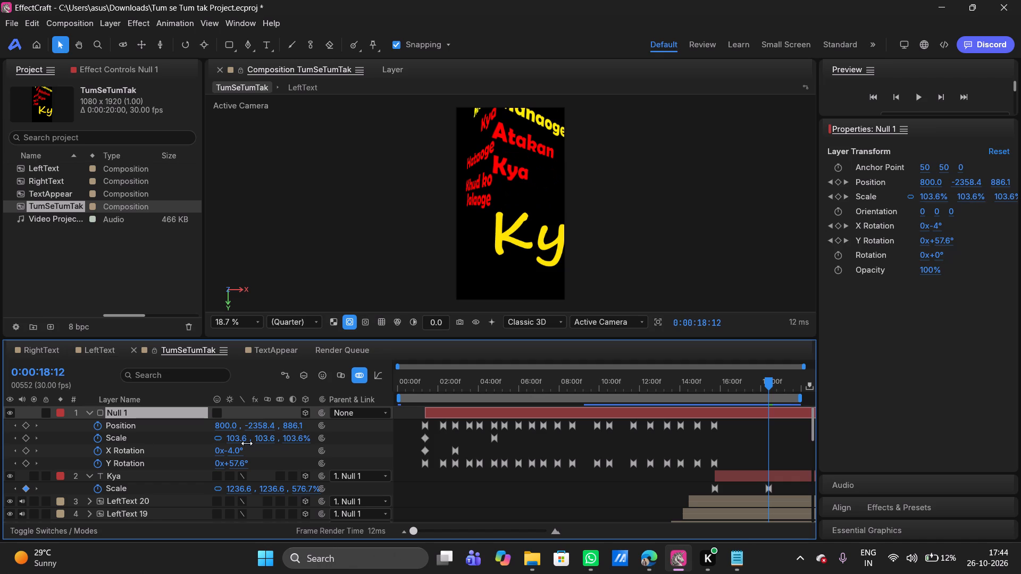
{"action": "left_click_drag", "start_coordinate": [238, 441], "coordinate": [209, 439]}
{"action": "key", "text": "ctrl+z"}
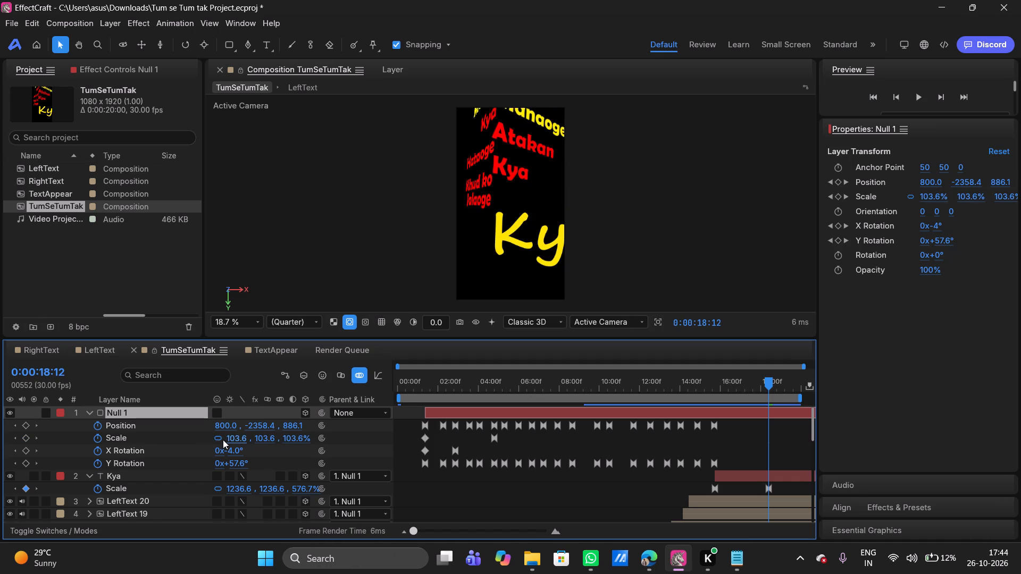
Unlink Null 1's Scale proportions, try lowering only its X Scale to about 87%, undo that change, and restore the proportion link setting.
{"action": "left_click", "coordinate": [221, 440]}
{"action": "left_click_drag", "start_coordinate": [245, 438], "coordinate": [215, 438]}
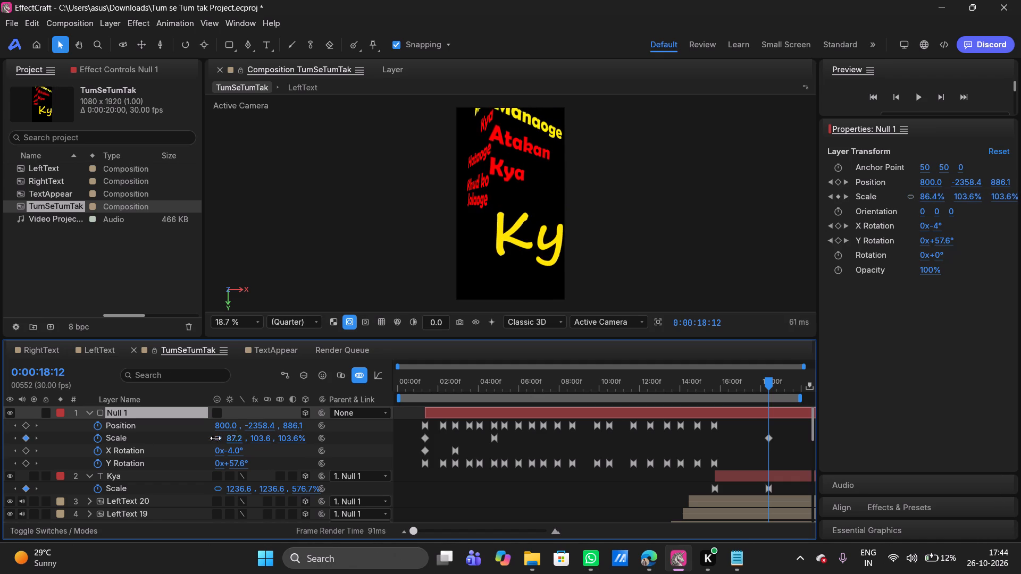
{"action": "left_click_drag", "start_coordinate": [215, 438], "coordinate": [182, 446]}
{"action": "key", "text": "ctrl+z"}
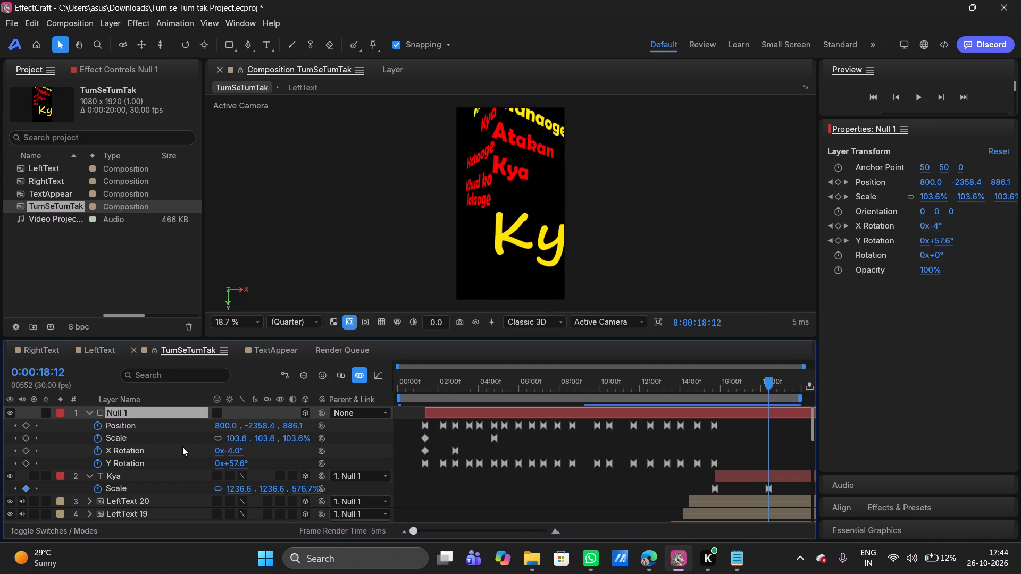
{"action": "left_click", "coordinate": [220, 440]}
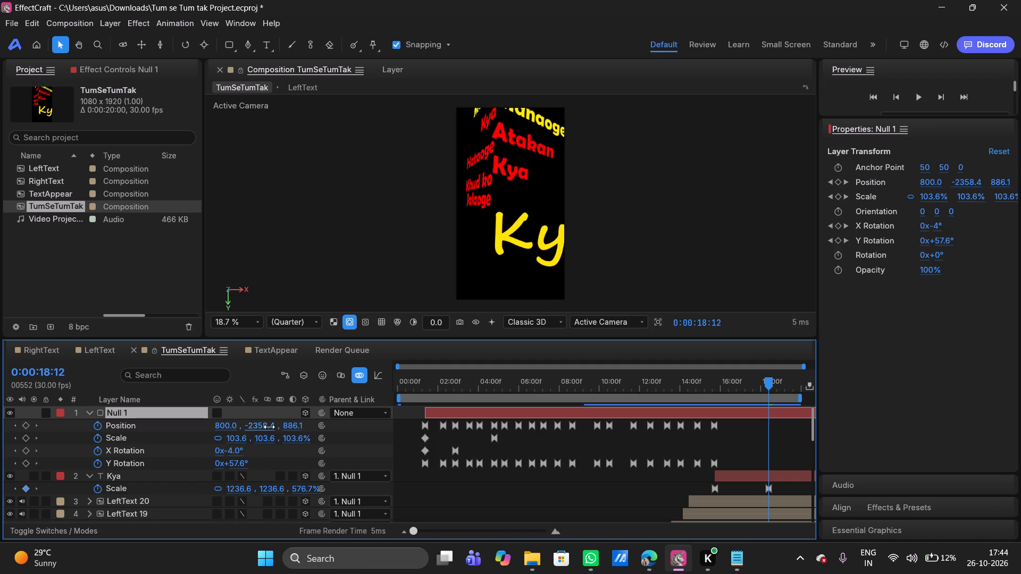
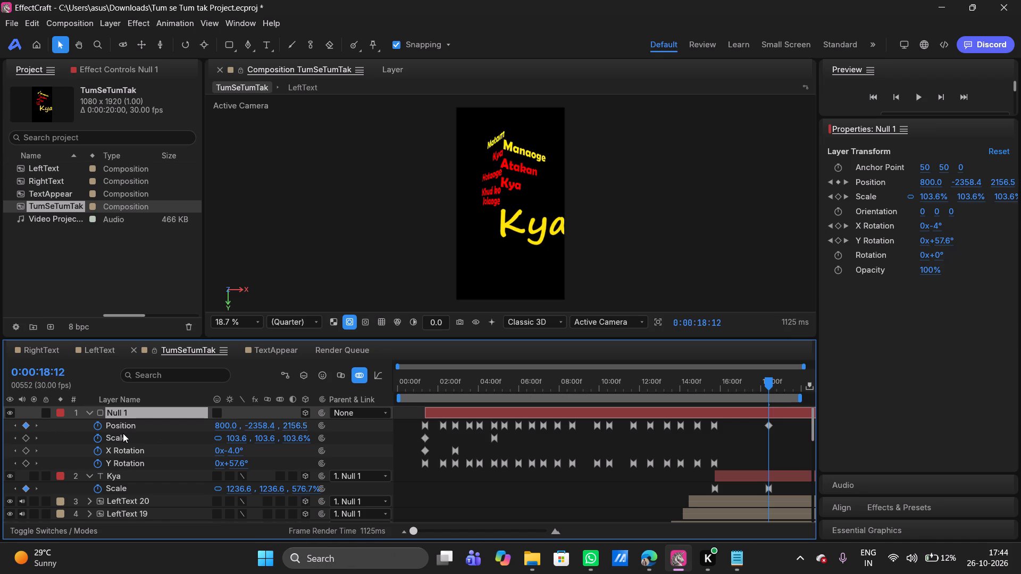
Undo the last Position change on the Null 1 layer.
{"action": "key", "text": "ctrl+z"}
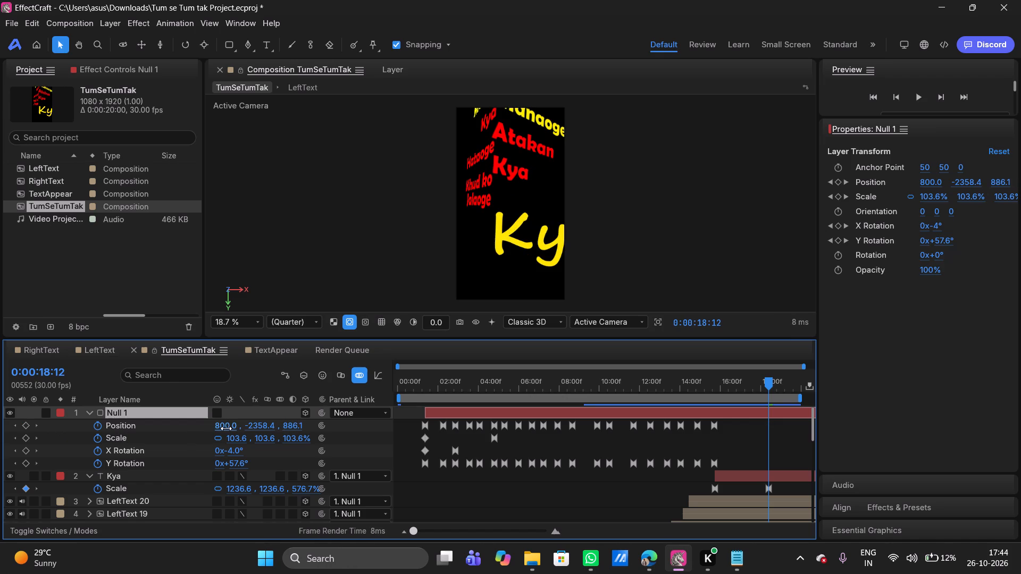
Set Null 1's X position to 884 at 0:00:18:12, keyframing its Position there.
{"action": "left_click_drag", "start_coordinate": [226, 428], "coordinate": [22, 426]}
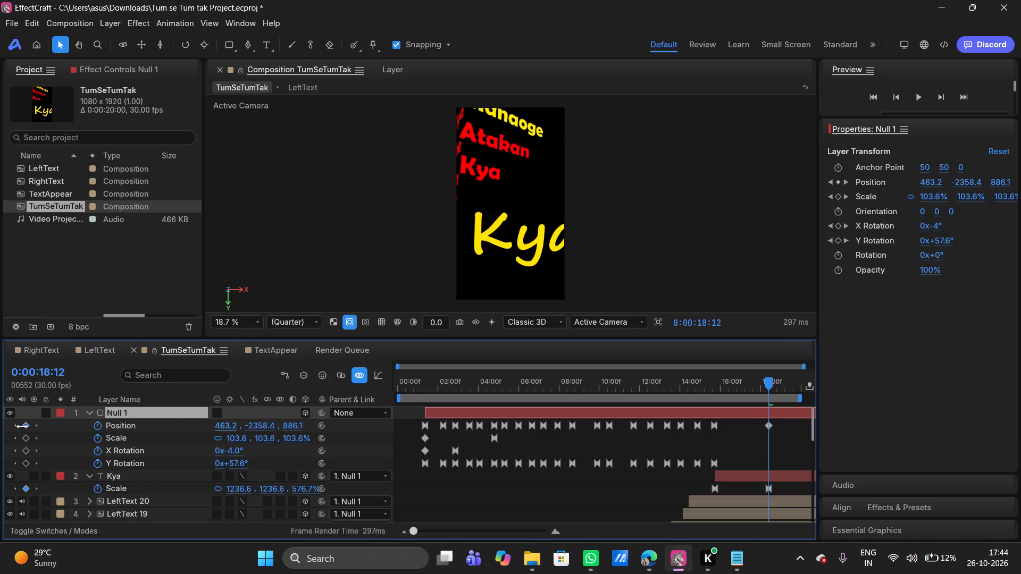
{"action": "left_click_drag", "start_coordinate": [22, 426], "coordinate": [0, 428]}
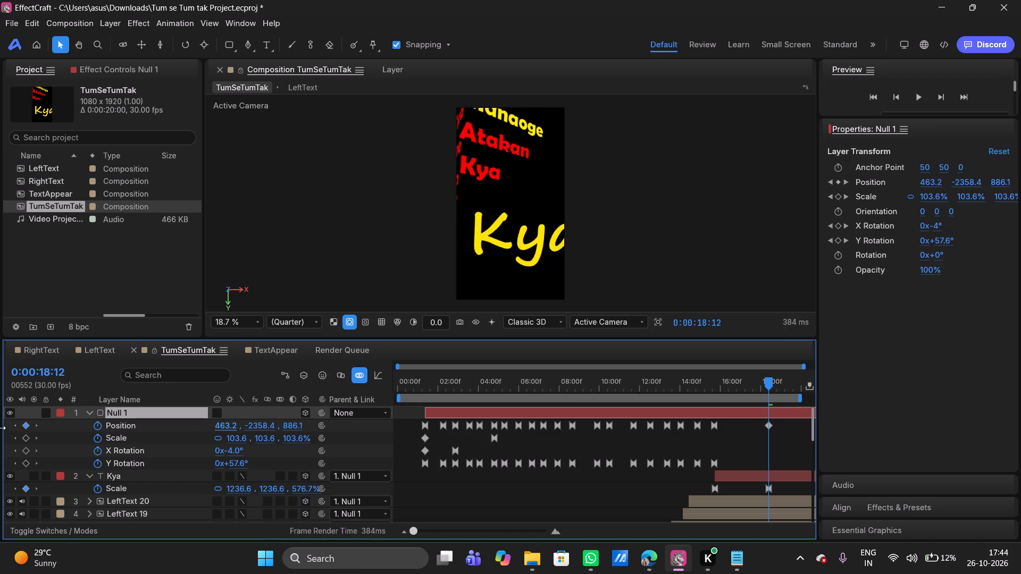
{"action": "left_click_drag", "start_coordinate": [0, 428], "coordinate": [275, 417]}
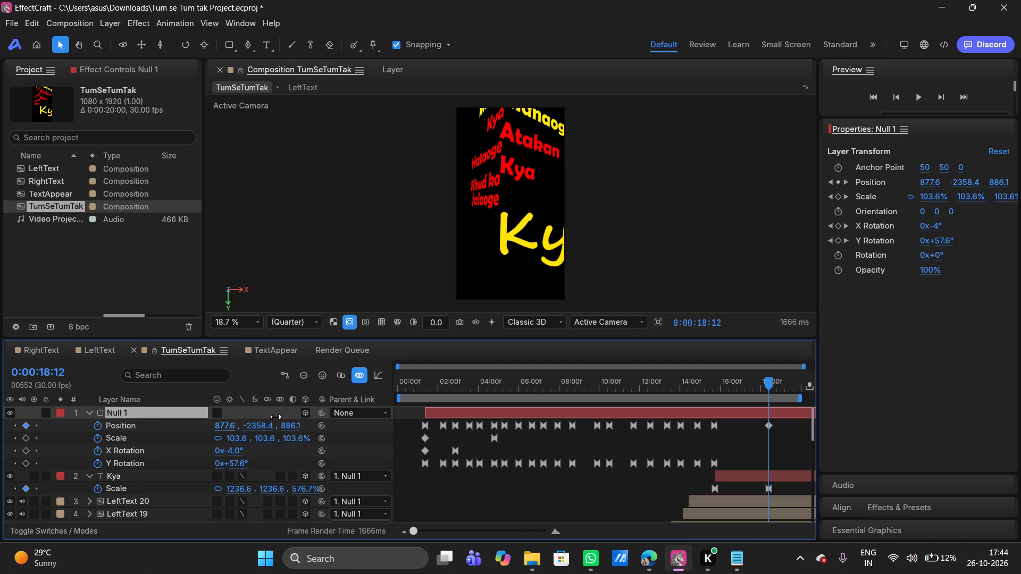
{"action": "left_click_drag", "start_coordinate": [275, 417], "coordinate": [279, 423]}
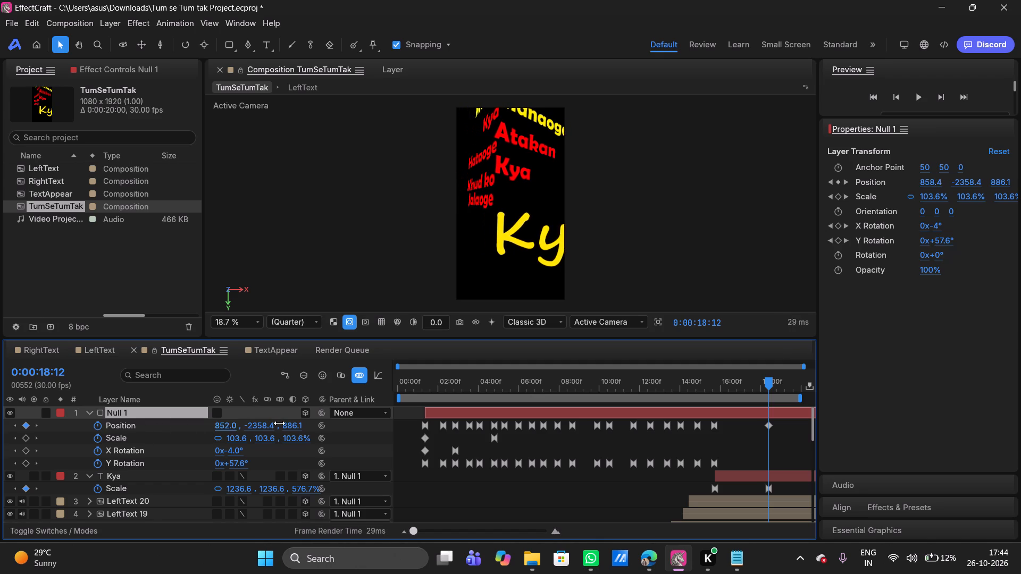
{"action": "left_click_drag", "start_coordinate": [279, 423], "coordinate": [280, 424]}
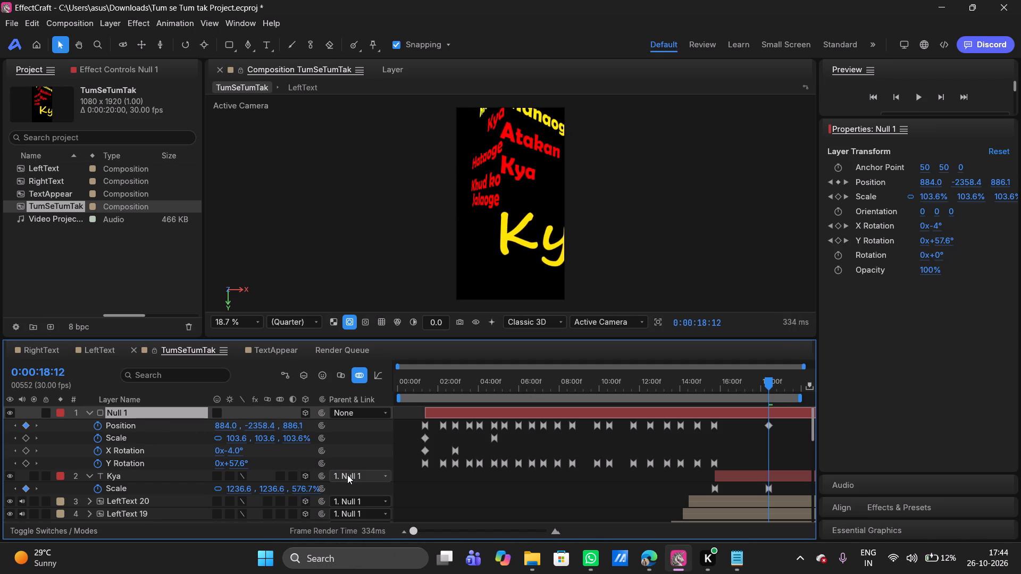
{"action": "left_click", "coordinate": [347, 475]}
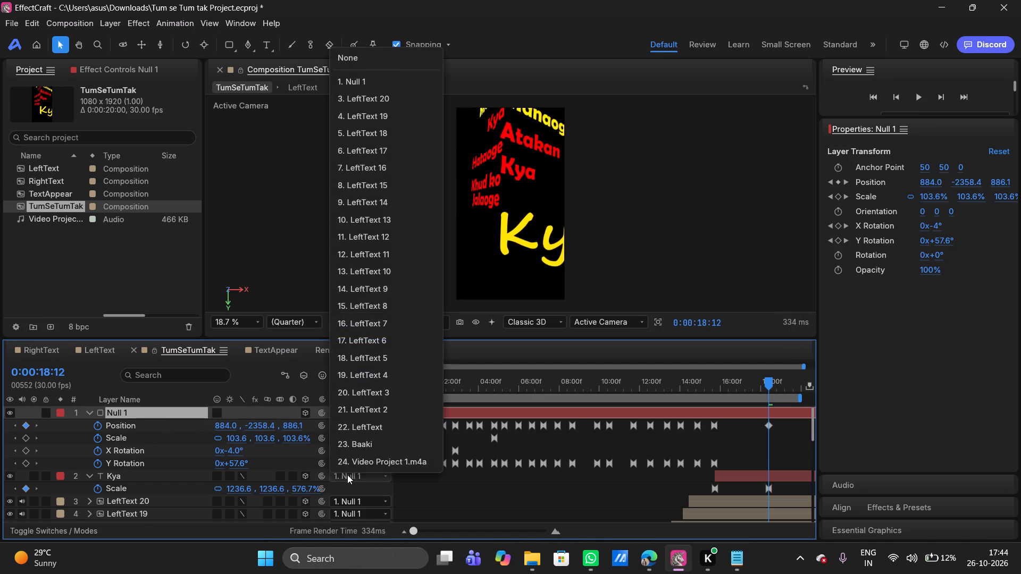
{"action": "left_click", "coordinate": [431, 493]}
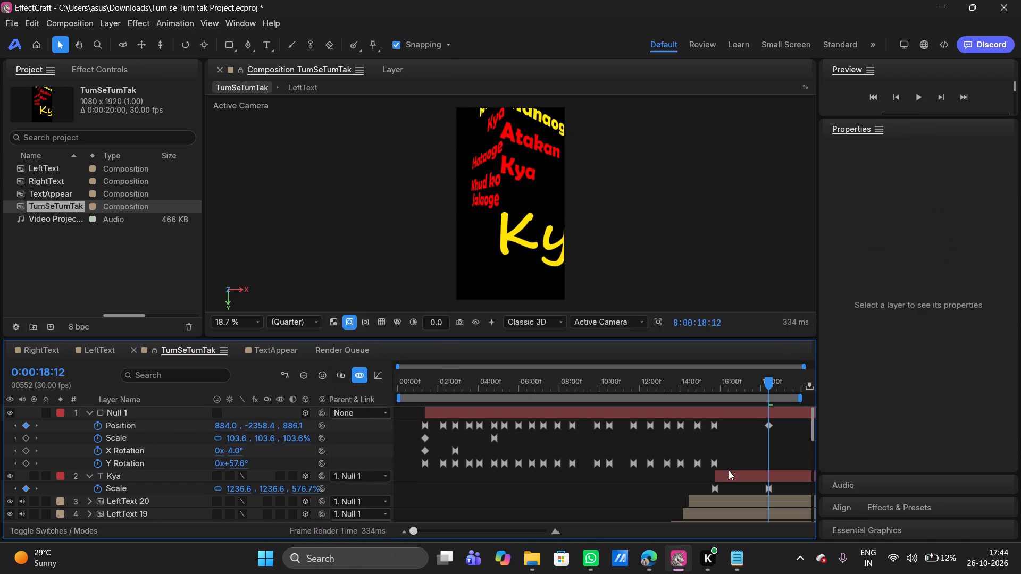
Set Null 1's Y Rotation to 84.4° at 0:00:18:12, keyframing the rotation there.
{"action": "left_click", "coordinate": [726, 475]}
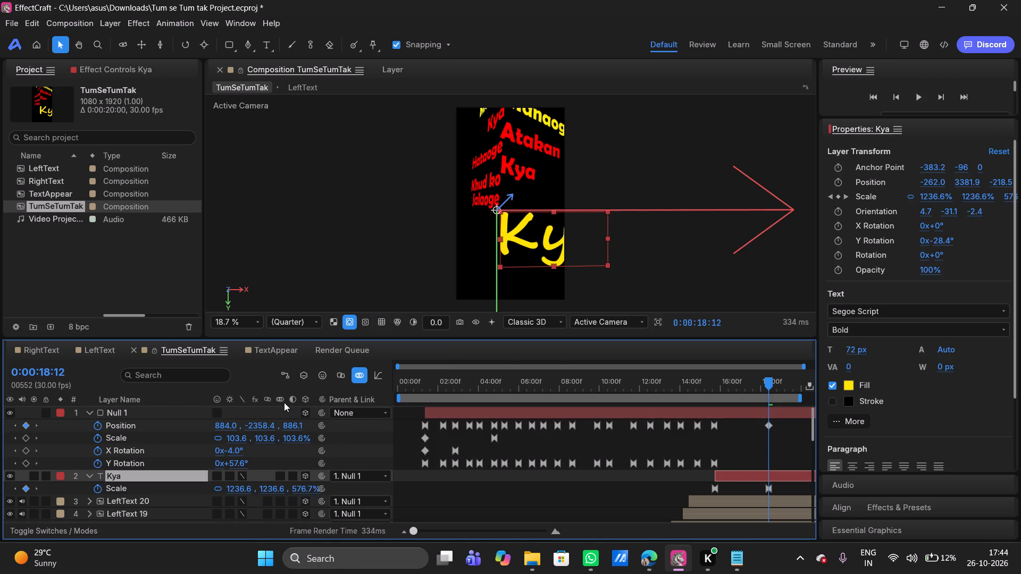
{"action": "left_click", "coordinate": [481, 418]}
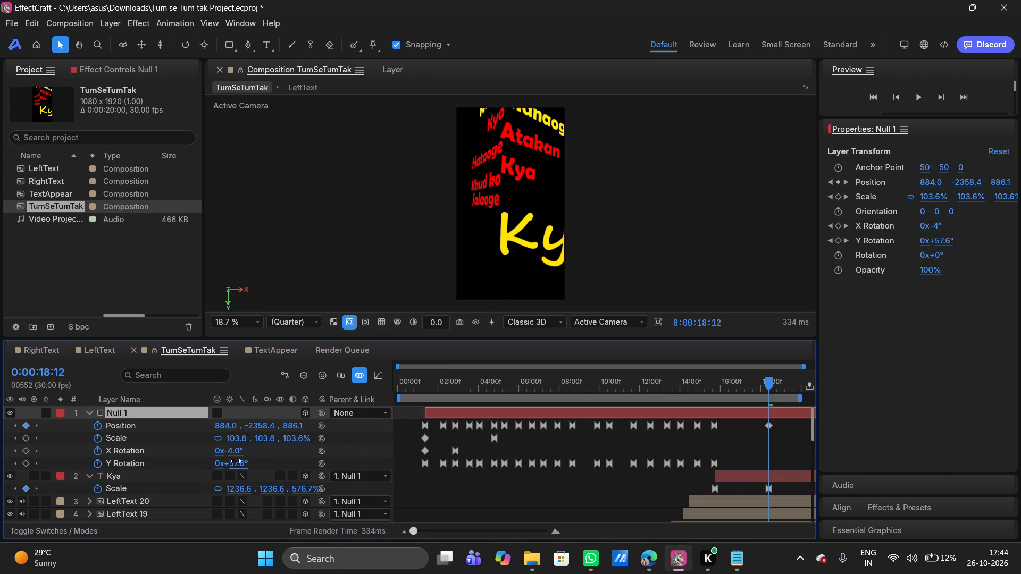
{"action": "left_click_drag", "start_coordinate": [238, 466], "coordinate": [210, 465]}
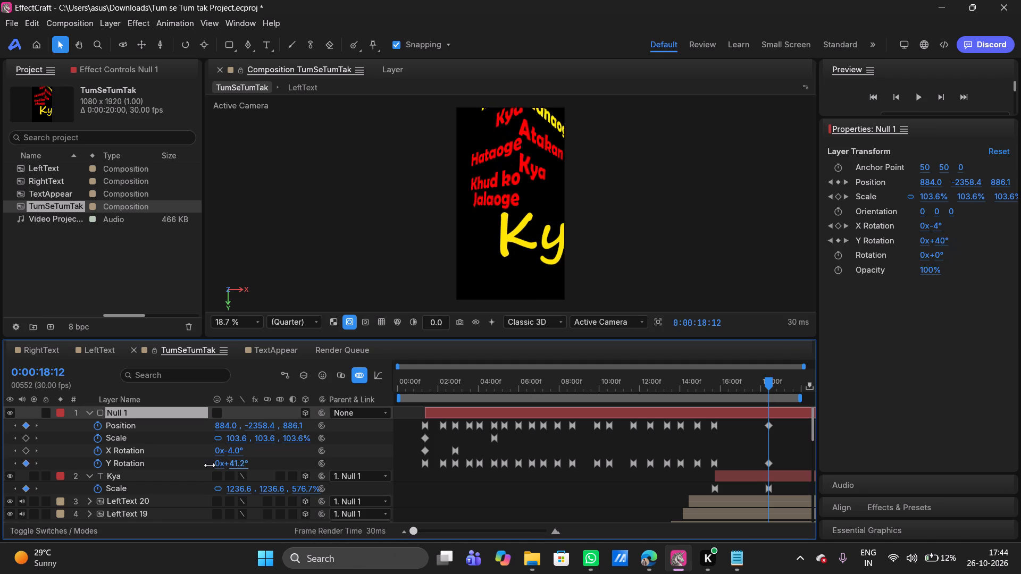
{"action": "left_click_drag", "start_coordinate": [210, 465], "coordinate": [376, 439]}
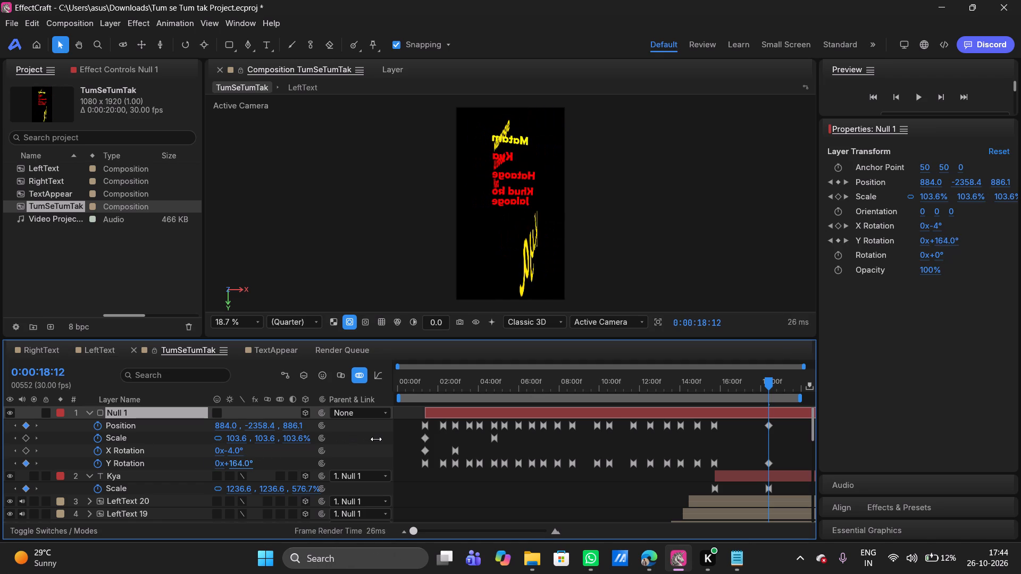
{"action": "left_click_drag", "start_coordinate": [376, 439], "coordinate": [273, 448]}
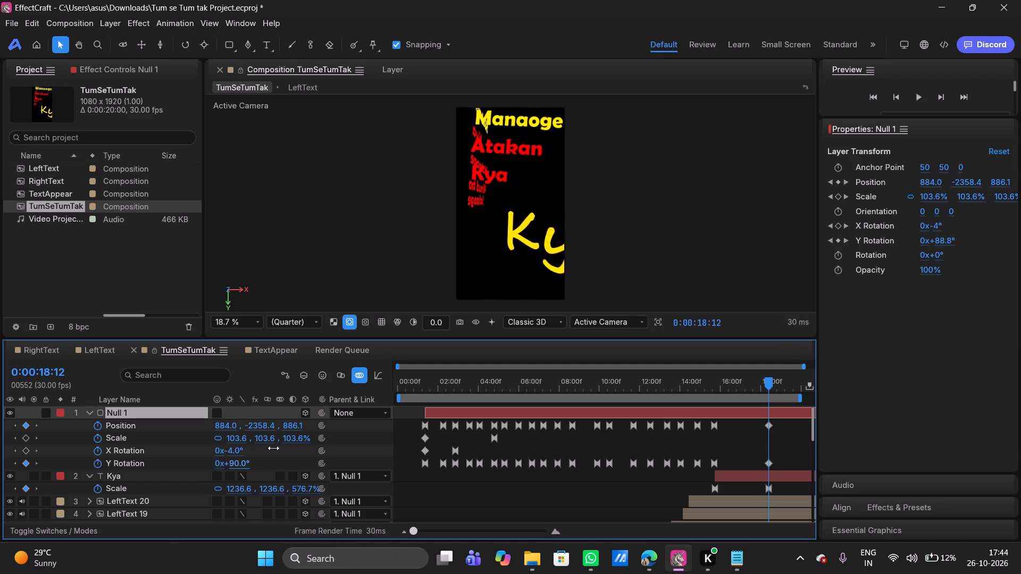
{"action": "left_click_drag", "start_coordinate": [273, 448], "coordinate": [270, 449]}
In the Top view, nudge the Kya text layer toward the red and yellow text lines, to position about -290.5, 3408.3, -507.8.
{"action": "left_click", "coordinate": [628, 323]}
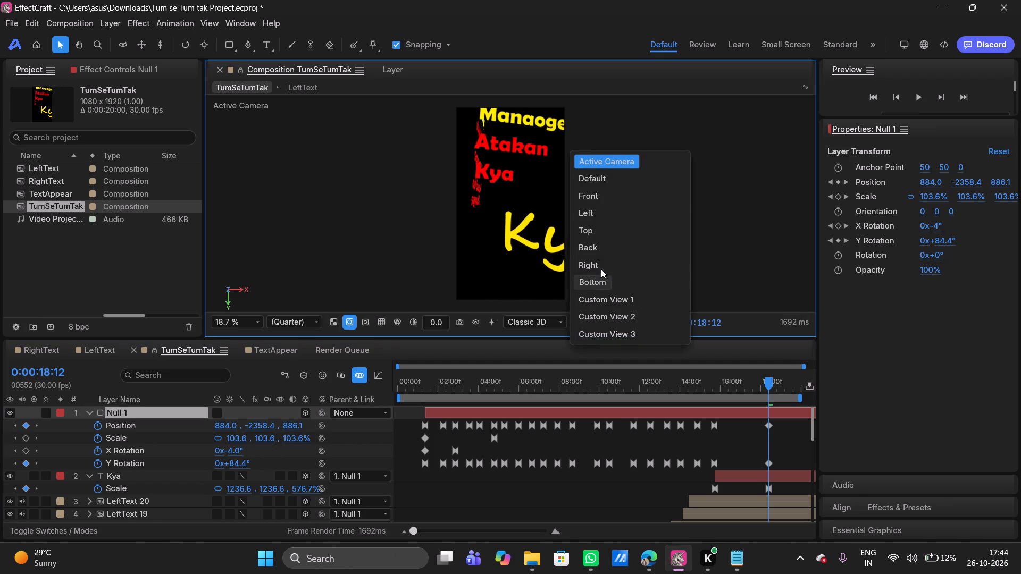
{"action": "left_click", "coordinate": [588, 223]}
{"action": "left_click", "coordinate": [586, 229]}
{"action": "left_click", "coordinate": [724, 473]}
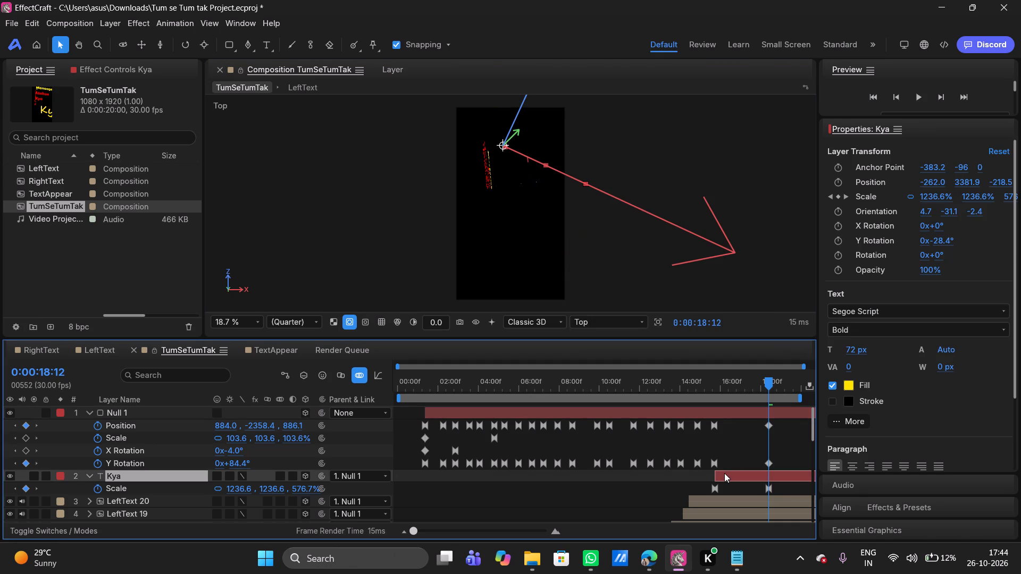
{"action": "scroll", "coordinate": [520, 139], "scroll_direction": "up", "scroll_amount": 6}
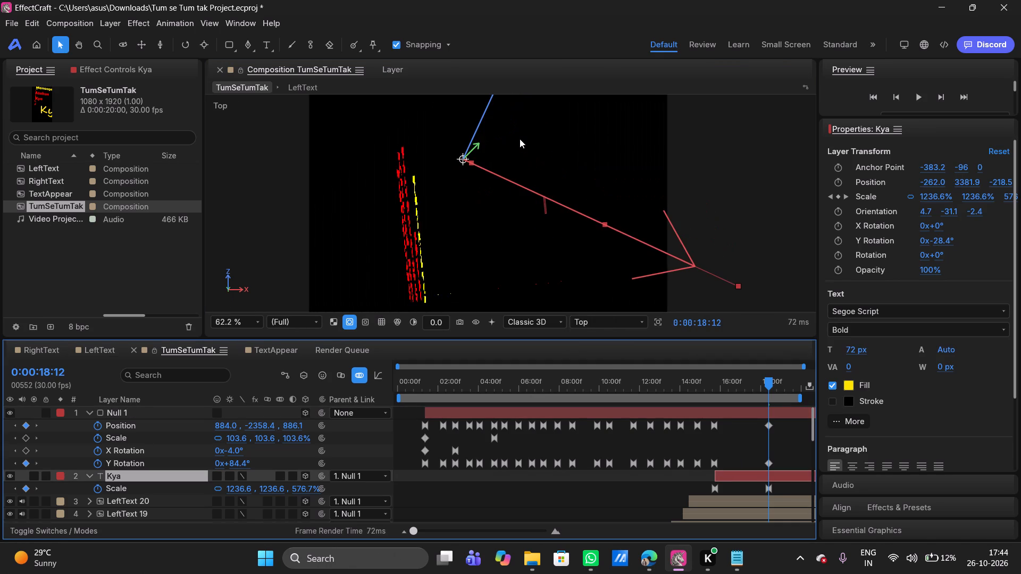
{"action": "scroll", "coordinate": [520, 139], "scroll_direction": "up", "scroll_amount": 3, "text": "ctrl"}
{"action": "scroll", "coordinate": [520, 139], "scroll_direction": "down", "scroll_amount": 3, "text": "ctrl"}
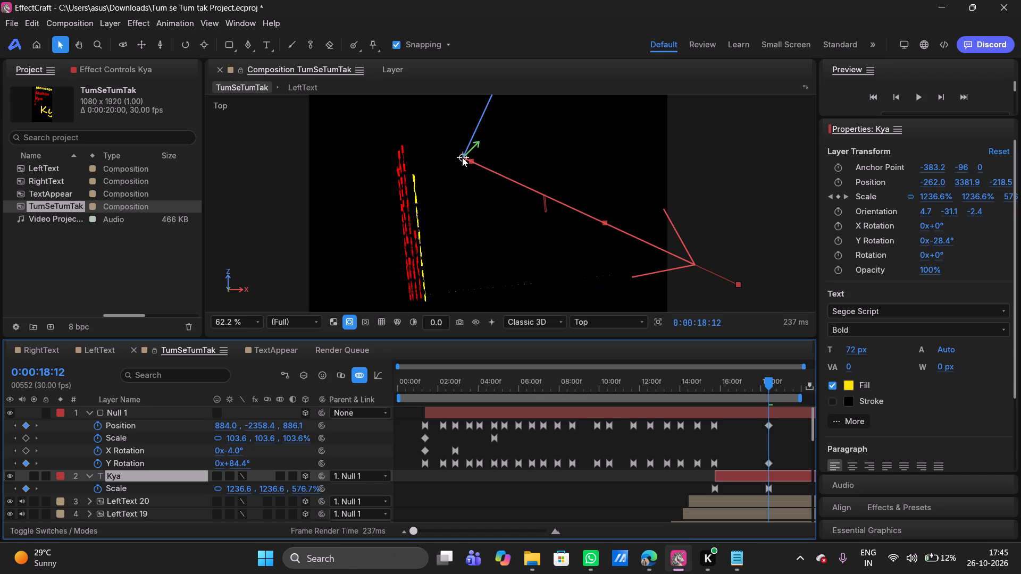
{"action": "left_click_drag", "start_coordinate": [462, 157], "coordinate": [443, 157]}
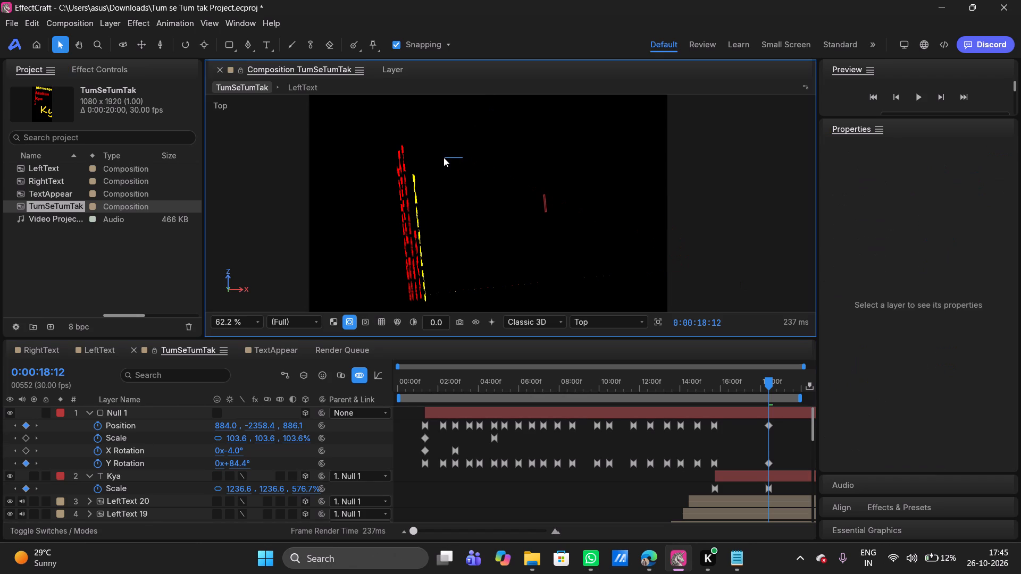
{"action": "left_click_drag", "start_coordinate": [443, 157], "coordinate": [439, 158]}
{"action": "left_click", "coordinate": [737, 478]}
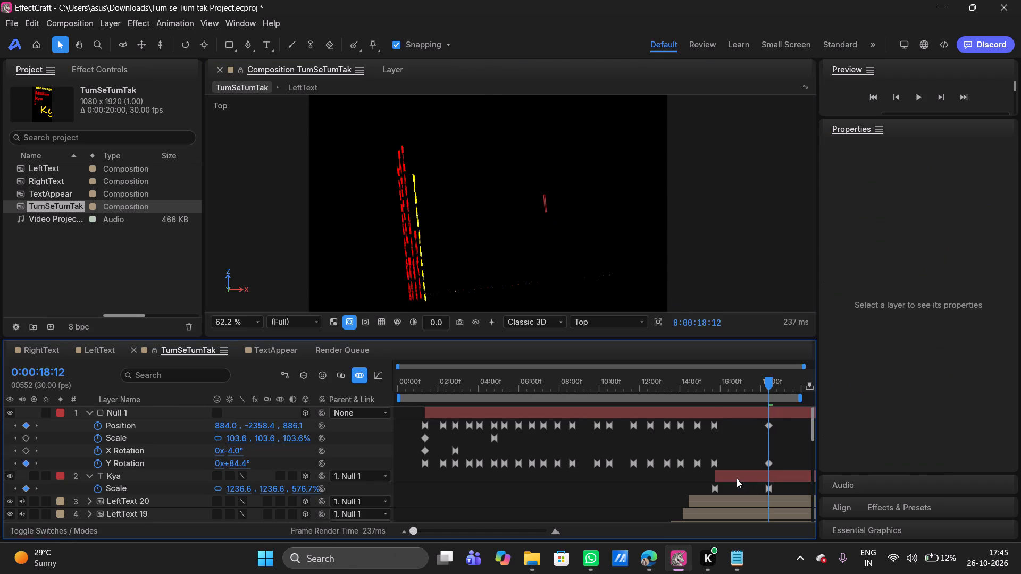
{"action": "key", "text": "Down"}
{"action": "key", "text": "Down"}
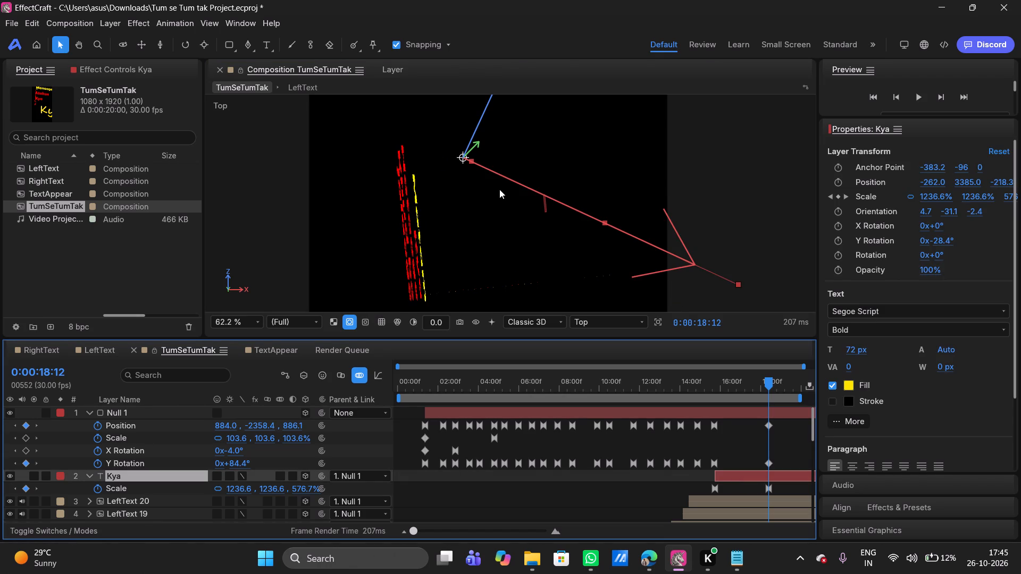
{"action": "key", "text": "Down"}
{"action": "key", "text": "Down"}
{"action": "key", "text": "Left"}
{"action": "key", "text": "Left"}
{"action": "key", "text": "Left"}
{"action": "key", "text": "Left"}
{"action": "key", "text": "Left"}
{"action": "key", "text": "Left"}
{"action": "key", "text": "Left"}
{"action": "key", "text": "Left"}
{"action": "key", "text": "Left"}
{"action": "key", "text": "Left"}
{"action": "key", "text": "Left"}
{"action": "key", "text": "Left"}
{"action": "key", "text": "Left"}
{"action": "key", "text": "Left"}
{"action": "key", "text": "Left"}
{"action": "key", "text": "Left"}
{"action": "key", "text": "Left"}
{"action": "key", "text": "Left"}
{"action": "key", "text": "Left"}
{"action": "key", "text": "Left"}
{"action": "key", "text": "Left"}
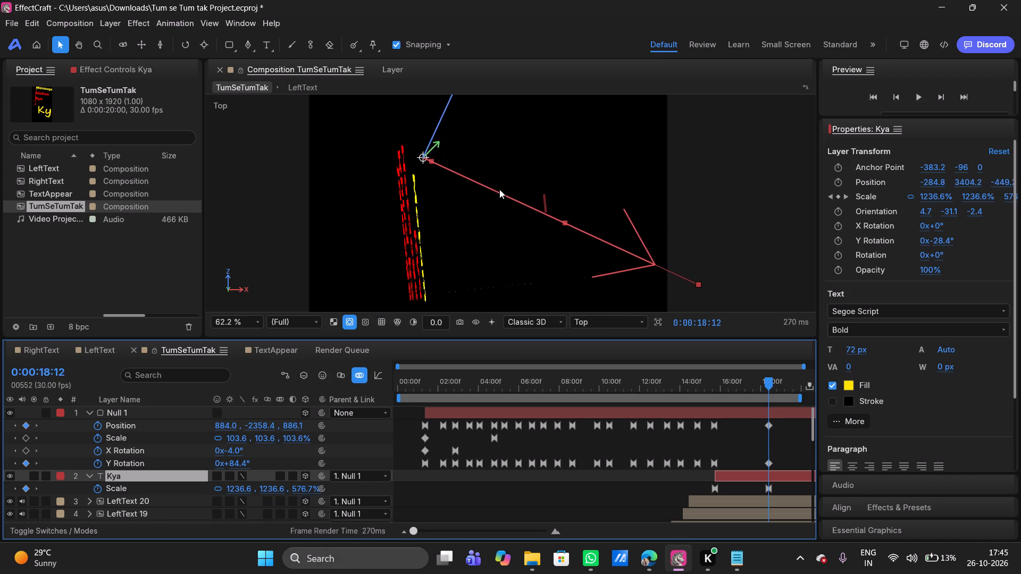
{"action": "key", "text": "Left"}
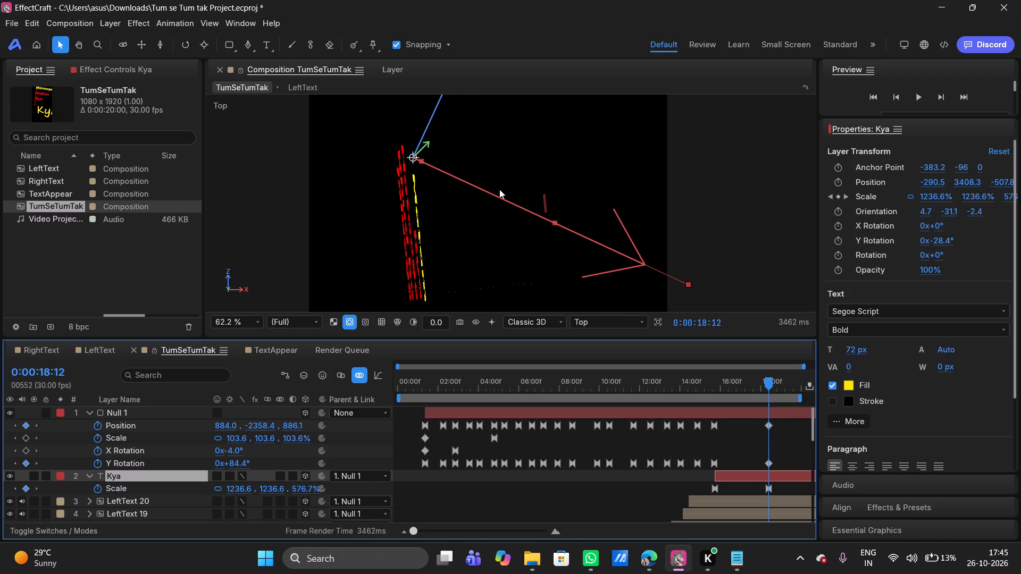
{"action": "key", "text": "Right"}
{"action": "key", "text": "Right"}
{"action": "key", "text": "Right"}
{"action": "key", "text": "Left"}
{"action": "key", "text": "Left"}
{"action": "key", "text": "Left"}
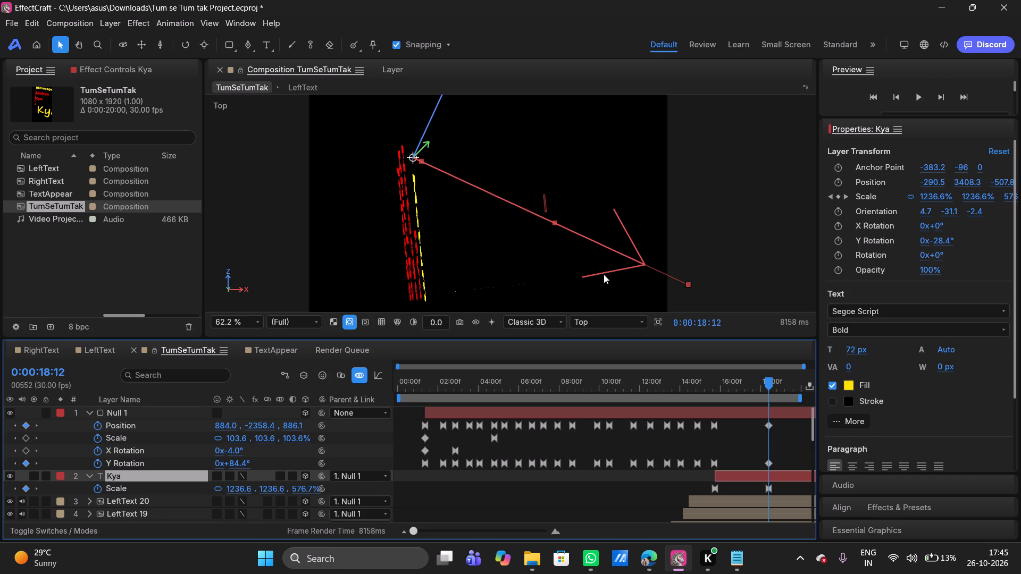
Switch the composition back to the Active Camera view and zoom it out to 18.7 % to show the whole frame.
{"action": "left_click", "coordinate": [592, 317]}
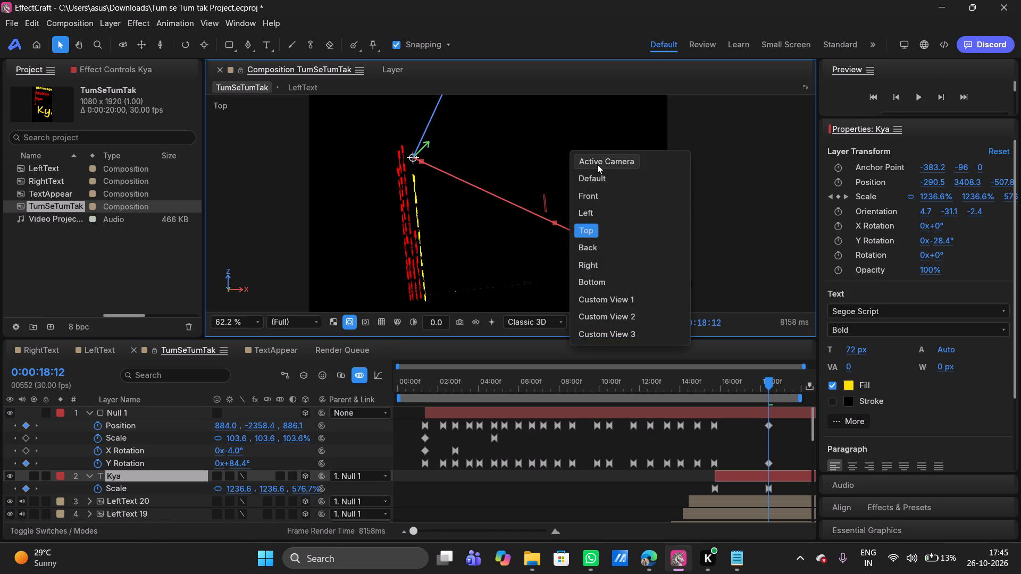
{"action": "left_click", "coordinate": [597, 163]}
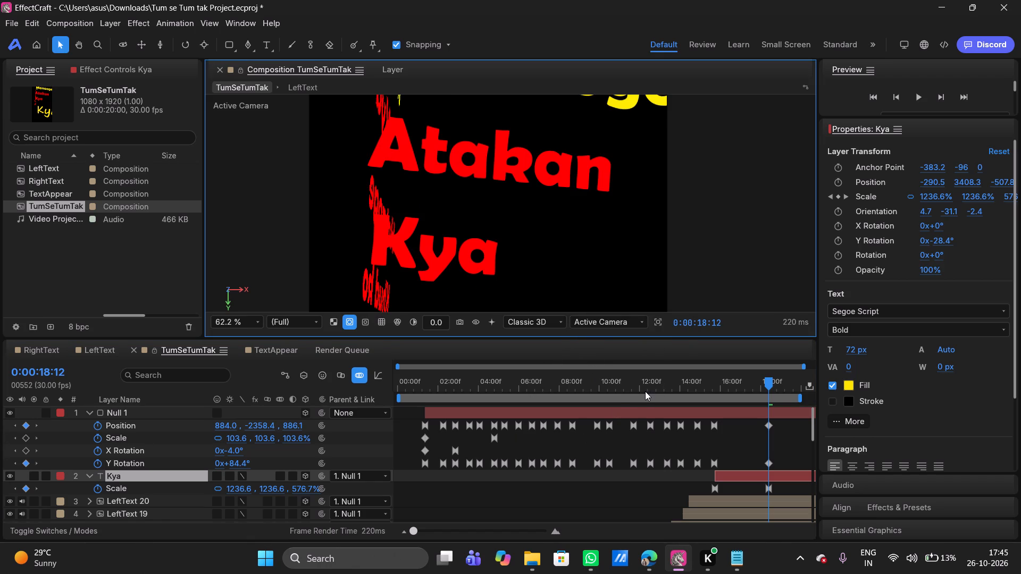
{"action": "left_click", "coordinate": [252, 326]}
{"action": "left_click", "coordinate": [226, 111]}
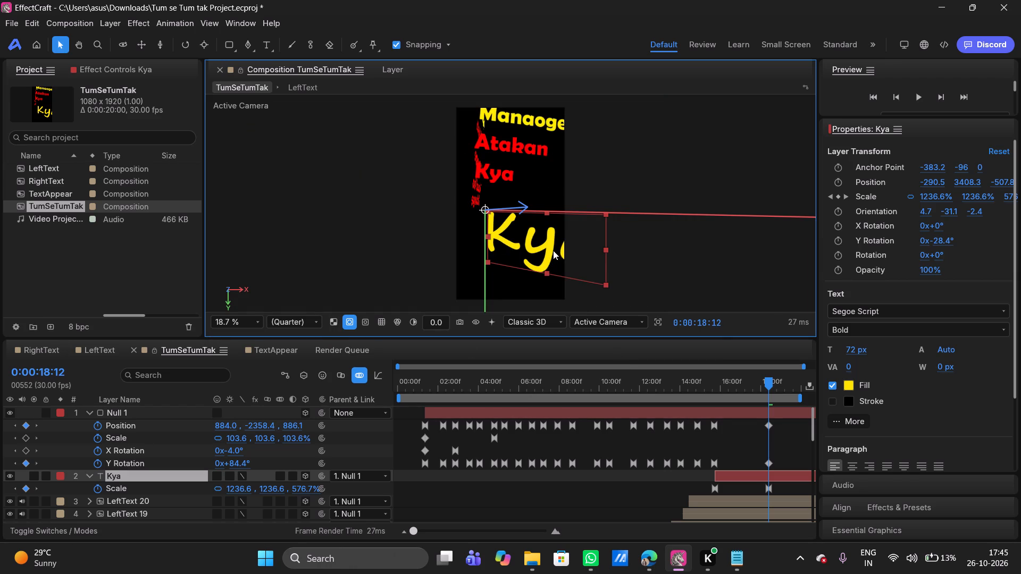
Undo the recent position nudges on the Kya text layer, as far back as the history allows.
{"action": "key", "text": "ctrl+z"}
{"action": "key", "text": "ctrl+z"}
{"action": "key", "text": "ctrl+z"}
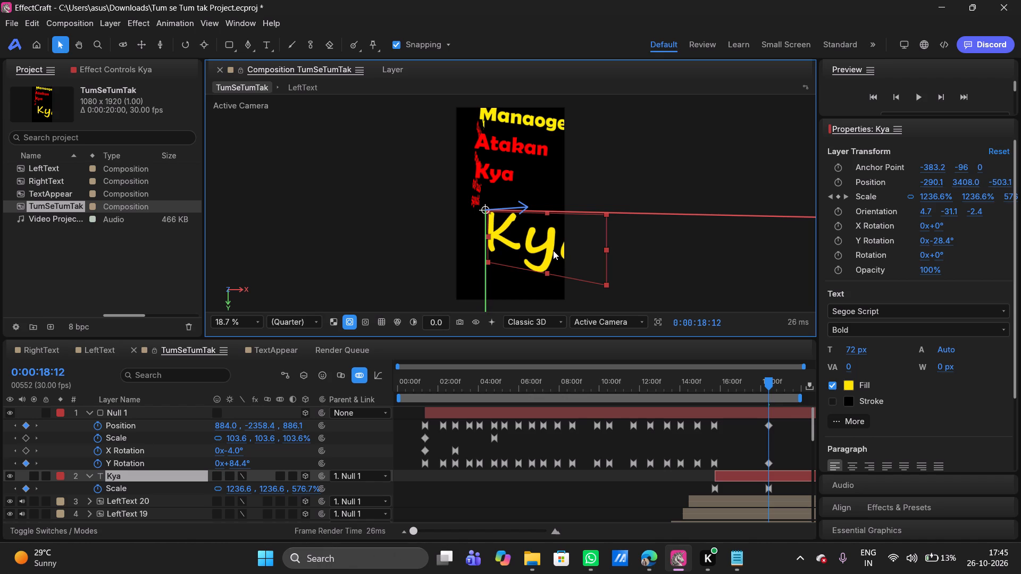
{"action": "key", "text": "ctrl+z"}
{"action": "key", "text": "ctrl+z"}
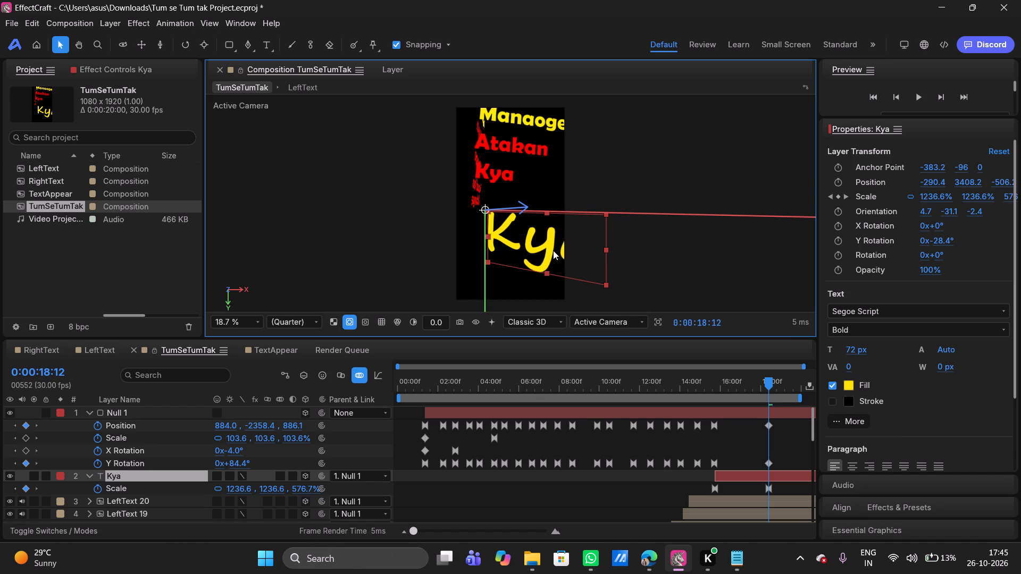
{"action": "key", "text": "ctrl+z"}
{"action": "key", "text": "ctrl+z"}
{"action": "key", "text": "ctrl+z"}
{"action": "key", "text": "ctrl+z"}
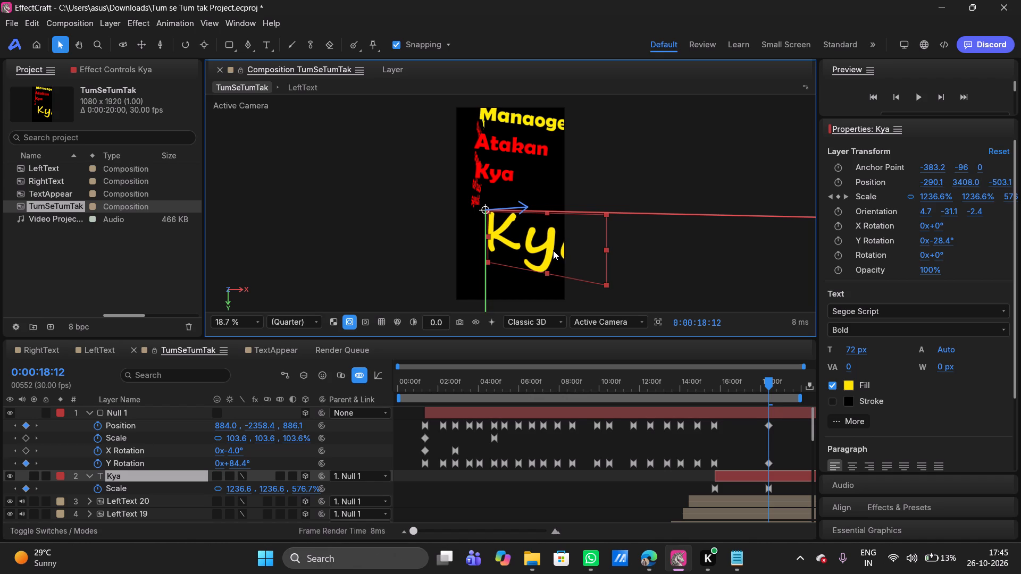
{"action": "key", "text": "ctrl+z"}
{"action": "key", "text": "ctrl+z"}
{"action": "key", "text": "ctrl+z"}
{"action": "key", "text": "ctrl+z"}
{"action": "key", "text": "ctrl+z"}
{"action": "key", "text": "ctrl+z"}
{"action": "key", "text": "ctrl+z"}
{"action": "key", "text": "ctrl+z"}
{"action": "key", "text": "ctrl+z"}
{"action": "key", "text": "ctrl+z"}
{"action": "key", "text": "ctrl+z"}
{"action": "key", "text": "ctrl+z"}
{"action": "key", "text": "ctrl+z"}
{"action": "key", "text": "ctrl+z"}
{"action": "key", "text": "ctrl+z"}
{"action": "key", "text": "ctrl+z"}
{"action": "key", "text": "ctrl+z"}
{"action": "key", "text": "ctrl+z"}
{"action": "key", "text": "ctrl+z"}
{"action": "key", "text": "ctrl+z"}
{"action": "key", "text": "ctrl+z"}
{"action": "key", "text": "ctrl+z"}
{"action": "key", "text": "ctrl+z"}
{"action": "key", "text": "ctrl+z"}
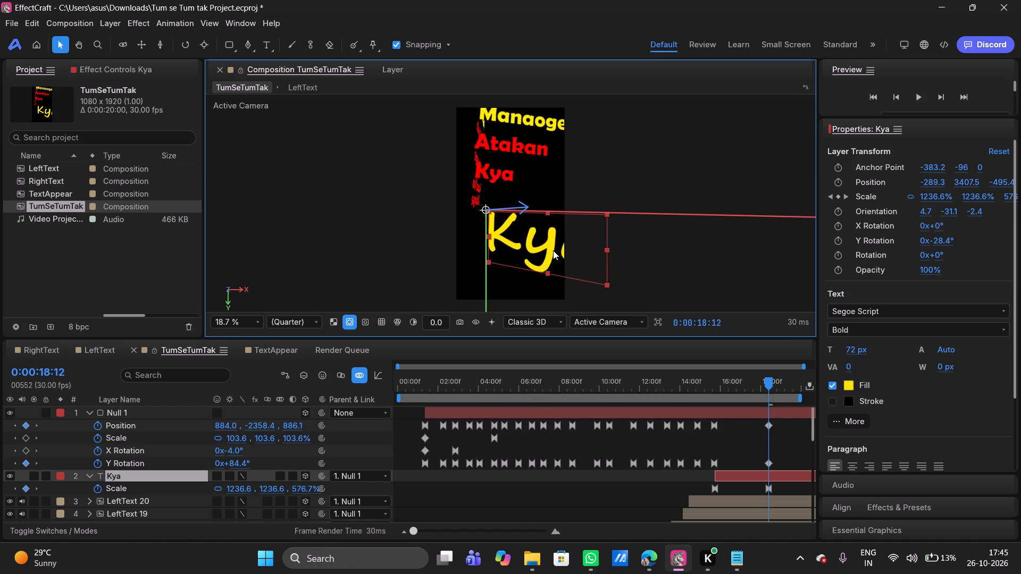
{"action": "key", "text": "ctrl+z"}
{"action": "key", "text": "ctrl+z"}
{"action": "key", "text": "ctrl+z"}
{"action": "key", "text": "ctrl+z"}
{"action": "key", "text": "ctrl+z"}
{"action": "key", "text": "ctrl+z"}
{"action": "key", "text": "ctrl+z"}
{"action": "key", "text": "ctrl+z"}
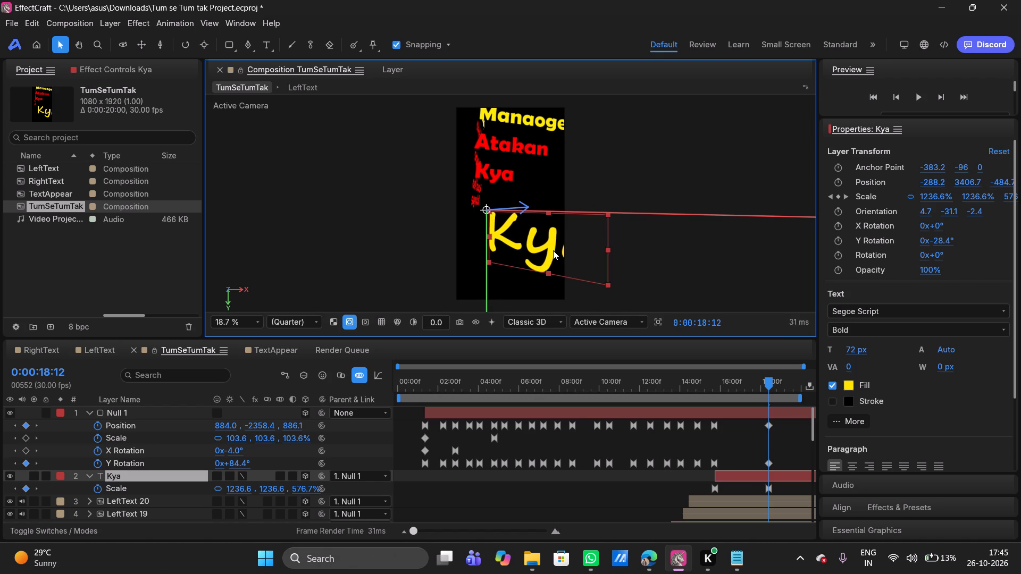
{"action": "key", "text": "ctrl+z"}
{"action": "key", "text": "ctrl+z"}
{"action": "key", "text": "ctrl+z"}
{"action": "key", "text": "ctrl+z"}
{"action": "key", "text": "ctrl+z"}
{"action": "key", "text": "ctrl+z"}
{"action": "key", "text": "ctrl+z"}
{"action": "key", "text": "ctrl+z"}
{"action": "key", "text": "ctrl+z"}
{"action": "key", "text": "ctrl+z"}
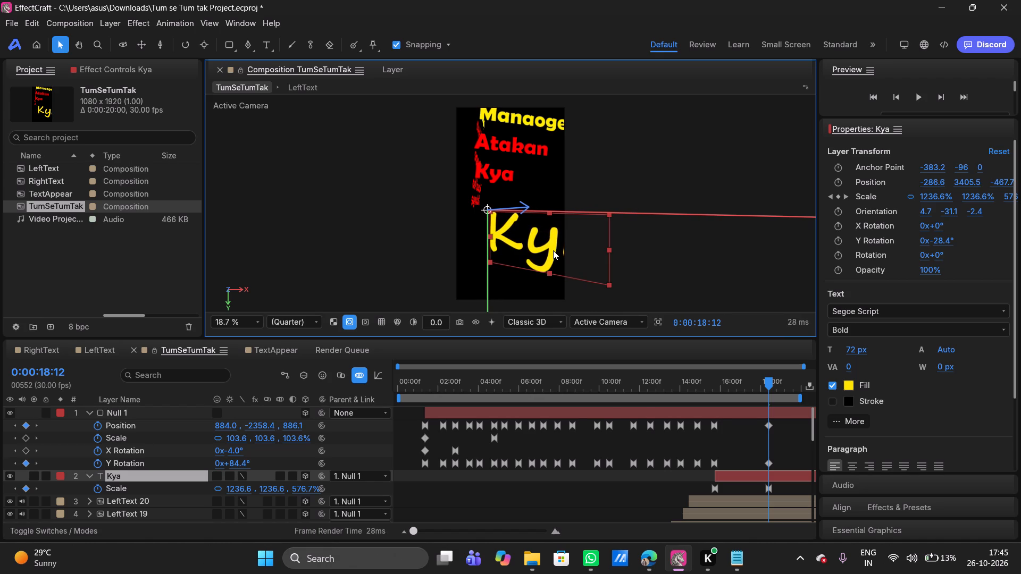
{"action": "key", "text": "ctrl+z"}
{"action": "key", "text": "ctrl+z"}
{"action": "key", "text": "ctrl+z"}
{"action": "key", "text": "ctrl+z"}
{"action": "key", "text": "ctrl+z"}
{"action": "key", "text": "ctrl+z"}
{"action": "key", "text": "ctrl+z"}
{"action": "key", "text": "ctrl+z"}
{"action": "key", "text": "ctrl+z"}
{"action": "key", "text": "ctrl+z"}
{"action": "key", "text": "ctrl+z"}
{"action": "key", "text": "ctrl+z"}
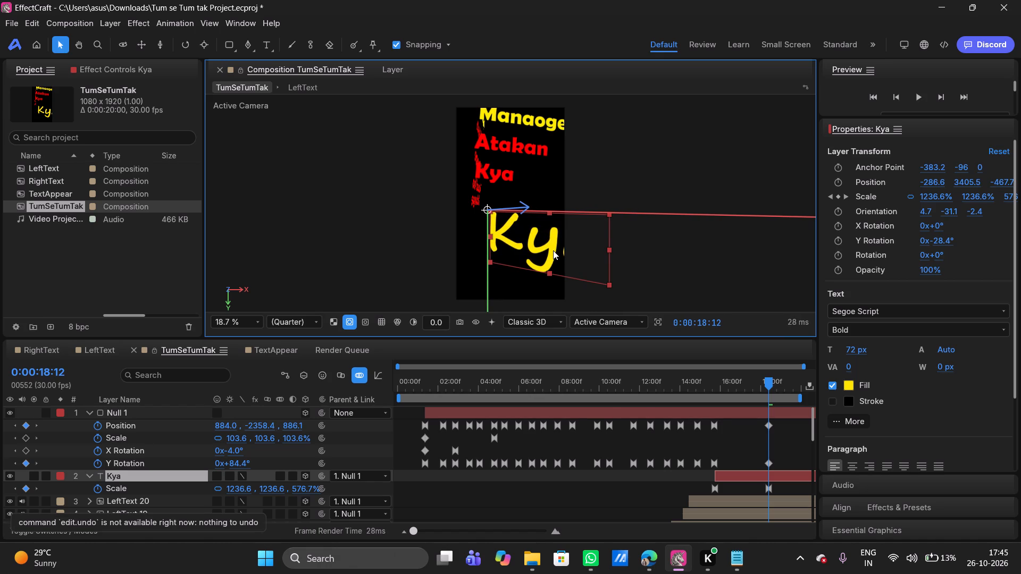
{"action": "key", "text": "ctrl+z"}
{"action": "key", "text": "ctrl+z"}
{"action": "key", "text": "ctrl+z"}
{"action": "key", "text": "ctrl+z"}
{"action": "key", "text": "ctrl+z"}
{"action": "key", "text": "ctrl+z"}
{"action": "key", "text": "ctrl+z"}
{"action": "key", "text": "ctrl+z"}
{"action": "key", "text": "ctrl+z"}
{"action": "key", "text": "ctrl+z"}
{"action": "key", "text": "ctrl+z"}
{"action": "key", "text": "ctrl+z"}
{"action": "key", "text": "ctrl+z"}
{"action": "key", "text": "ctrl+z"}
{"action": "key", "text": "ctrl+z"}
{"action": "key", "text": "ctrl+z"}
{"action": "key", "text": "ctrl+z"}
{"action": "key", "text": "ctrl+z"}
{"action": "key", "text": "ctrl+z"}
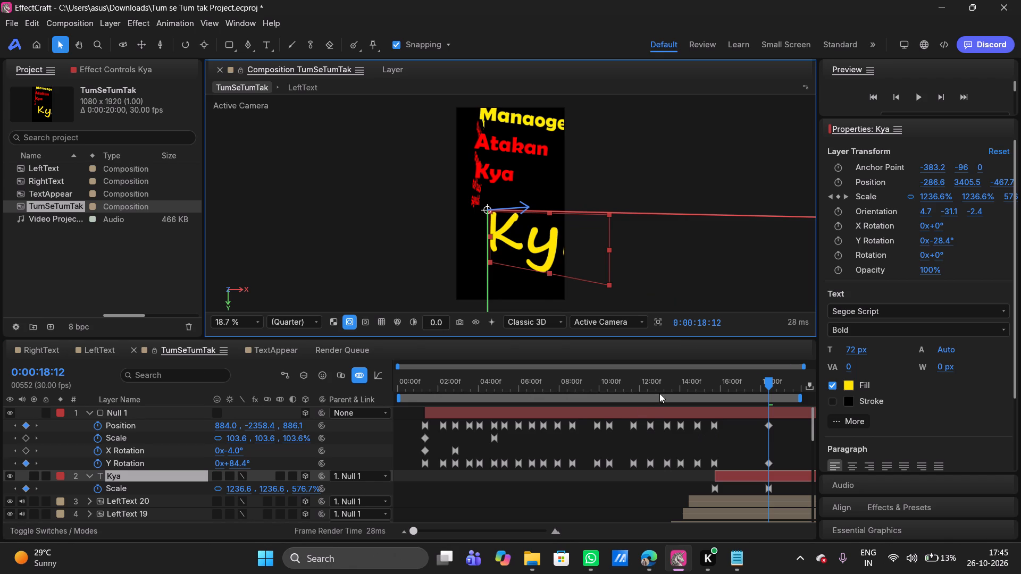
Lower Null 1's Y position to about -2401.6 at its 0:00:18:12 Position keyframe.
{"action": "left_click", "coordinate": [766, 428]}
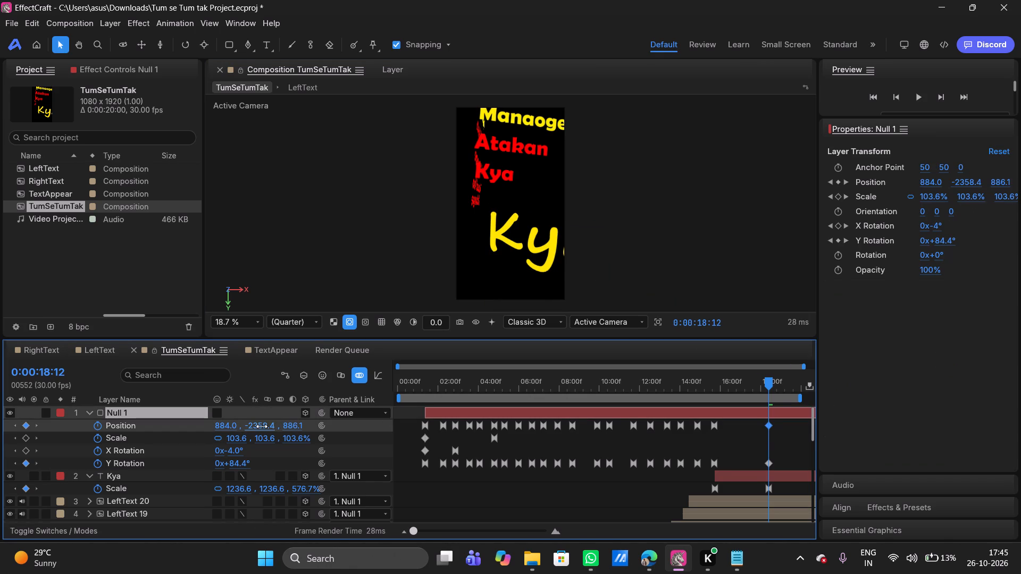
{"action": "left_click_drag", "start_coordinate": [262, 426], "coordinate": [256, 421]}
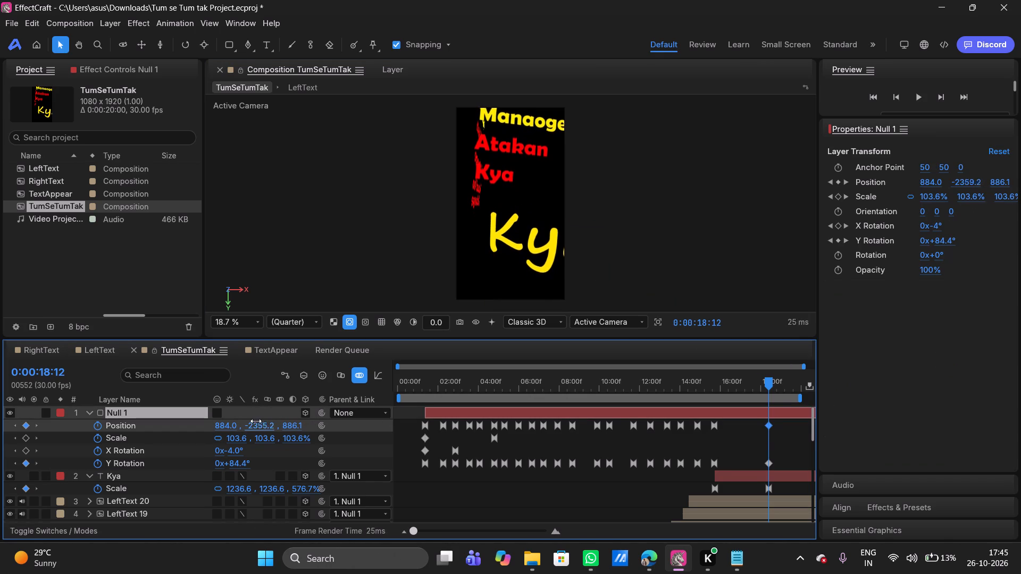
{"action": "left_click_drag", "start_coordinate": [256, 421], "coordinate": [235, 419]}
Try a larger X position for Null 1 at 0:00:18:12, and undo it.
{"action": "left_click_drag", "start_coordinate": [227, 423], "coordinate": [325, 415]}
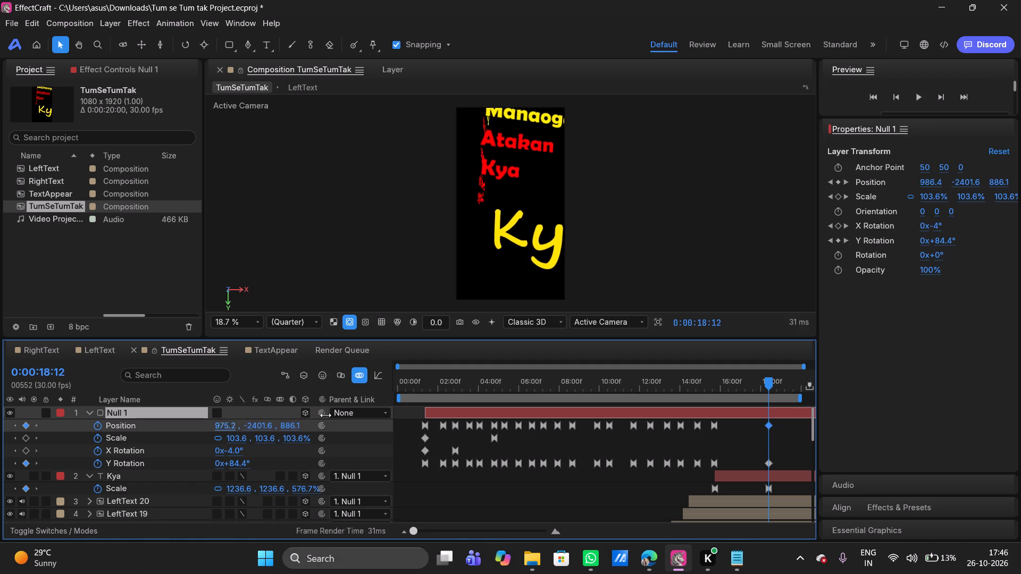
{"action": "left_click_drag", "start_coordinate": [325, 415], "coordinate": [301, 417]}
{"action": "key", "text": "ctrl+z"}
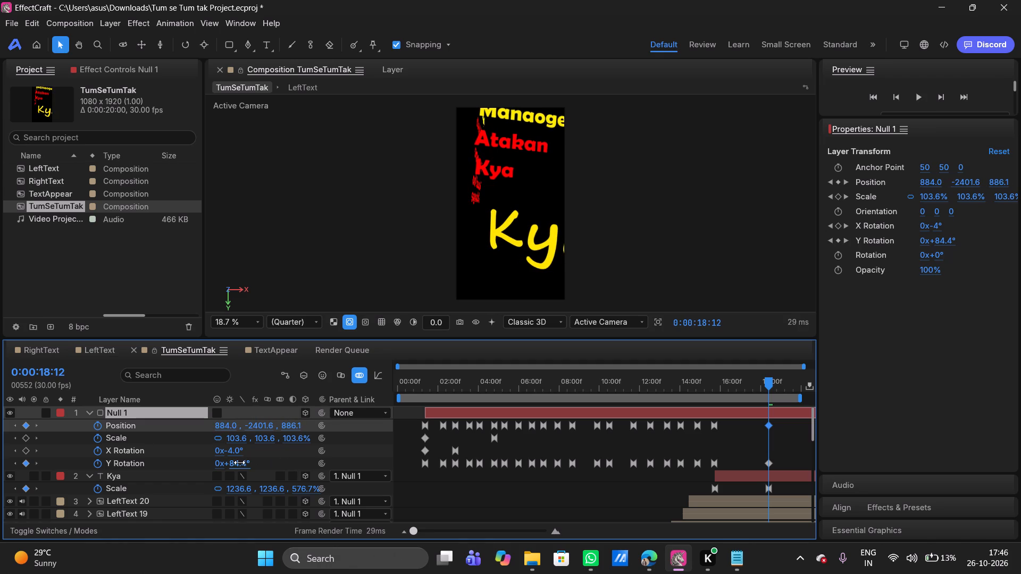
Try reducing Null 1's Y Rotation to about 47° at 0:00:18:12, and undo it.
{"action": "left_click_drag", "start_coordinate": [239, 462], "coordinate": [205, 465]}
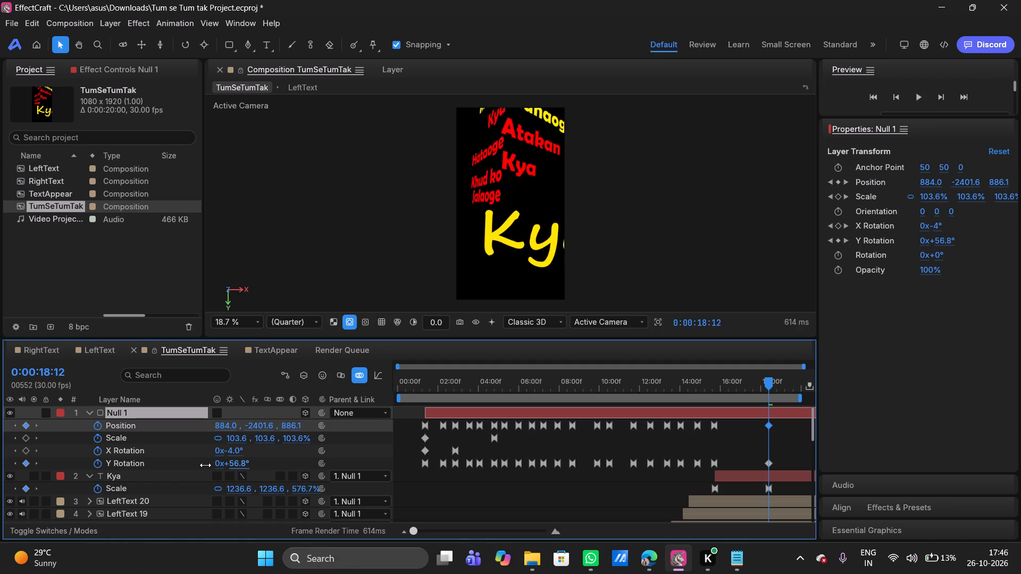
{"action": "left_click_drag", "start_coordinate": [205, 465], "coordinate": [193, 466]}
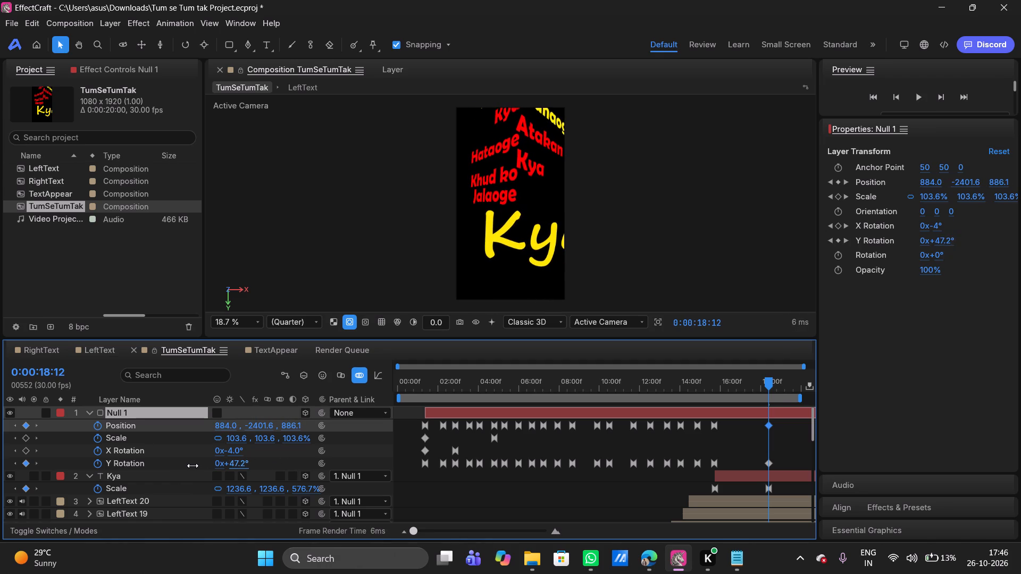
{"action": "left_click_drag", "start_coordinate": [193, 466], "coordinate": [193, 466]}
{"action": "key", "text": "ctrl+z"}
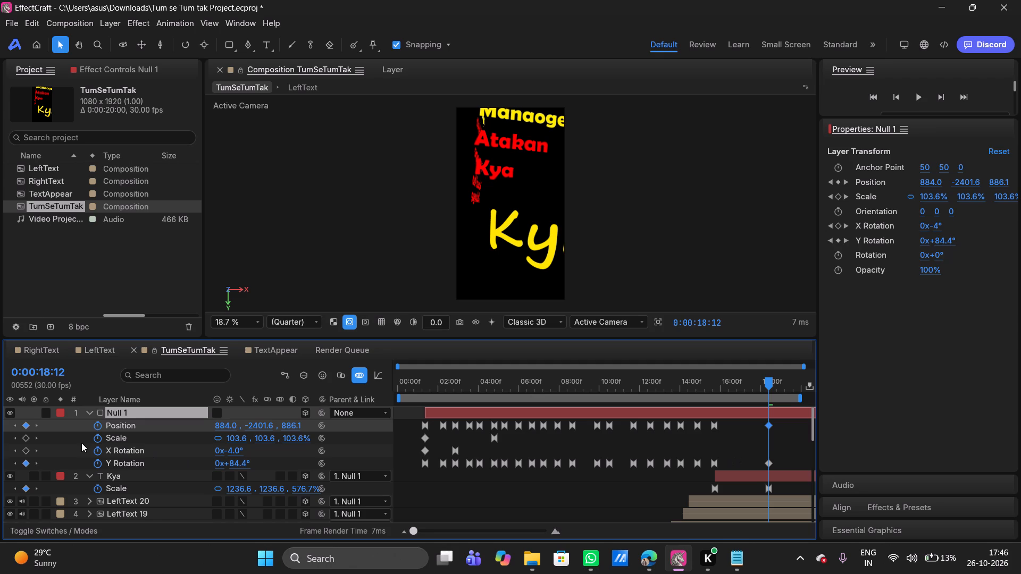
Set Null 1's Y Rotation to 57.6° at 0:00:18:12, matching its previous rotation keyframe at 0:00:15:21.
{"action": "left_click", "coordinate": [14, 464]}
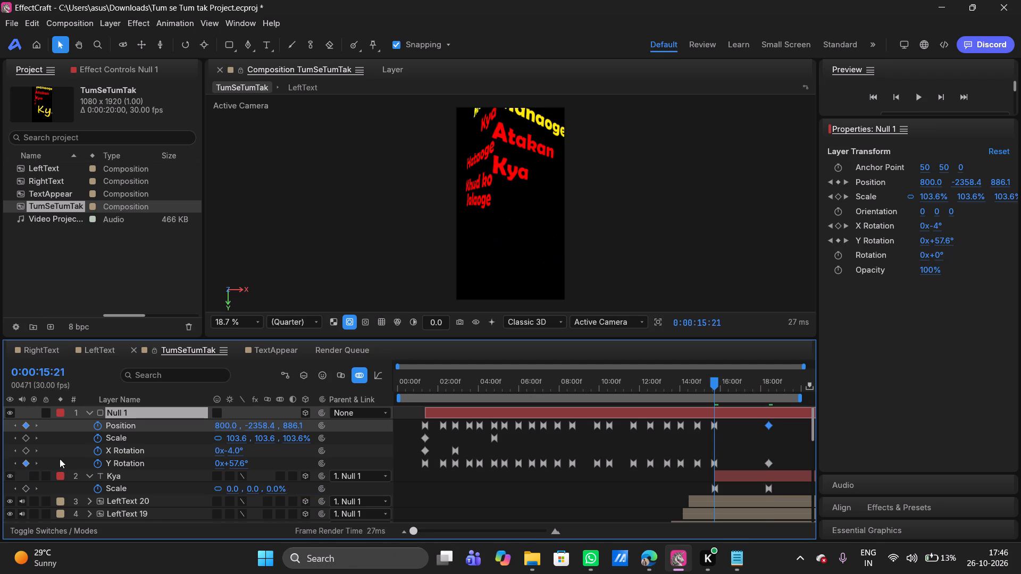
{"action": "left_click", "coordinate": [36, 462]}
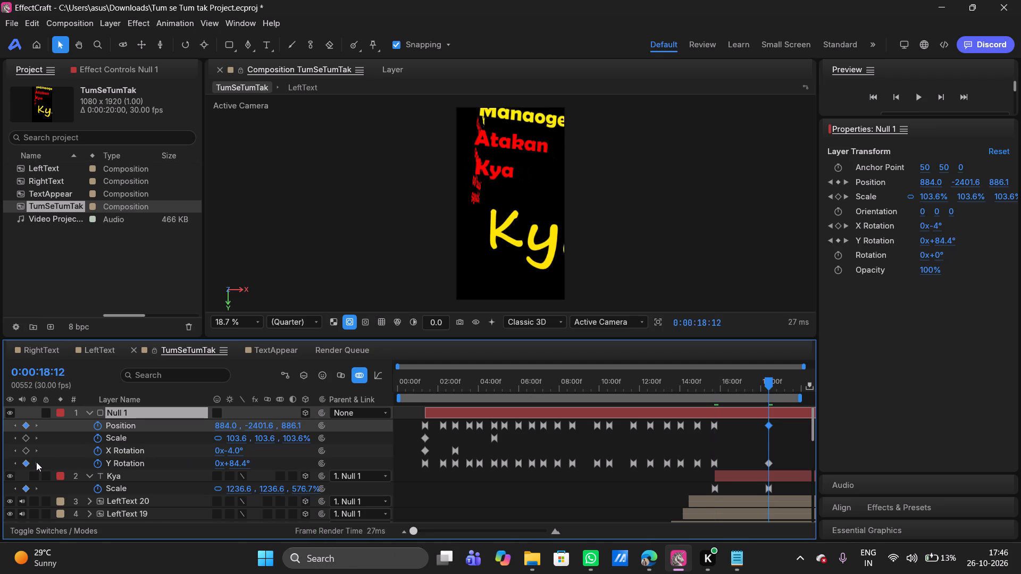
{"action": "double_click", "coordinate": [237, 464]}
{"action": "key", "text": "Right"}
{"action": "key", "text": "BackSpace"}
{"action": "key", "text": "BackSpace"}
{"action": "key", "text": "BackSpace"}
{"action": "key", "text": "BackSpace"}
{"action": "key", "text": "BackSpace"}
{"action": "key", "text": "BackSpace"}
{"action": "type", "text": "57.6"}
{"action": "key", "text": "Return"}
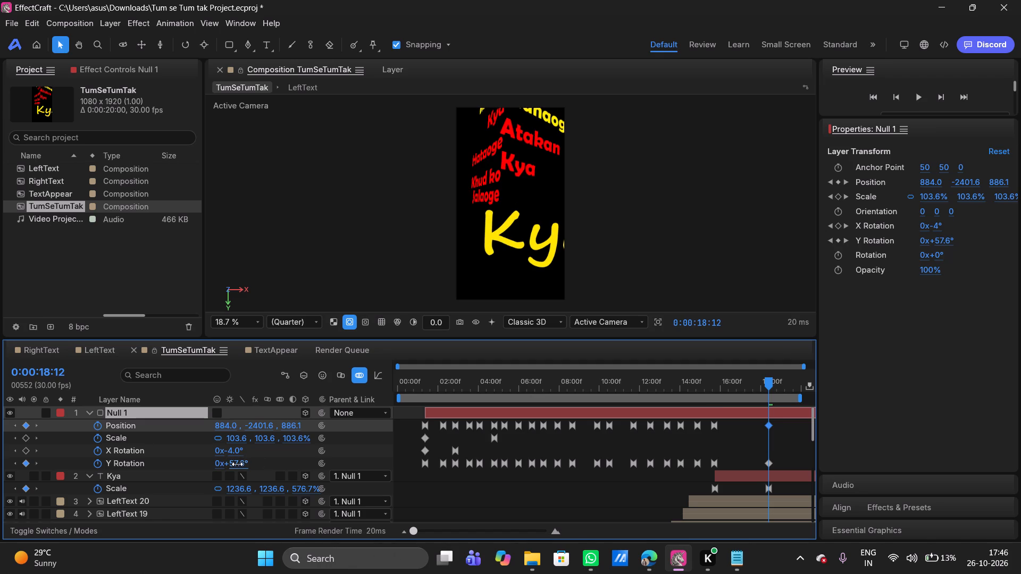
Compare the frame at Null 1's Position keyframes at 0:00:15:21 and 0:00:18:12, ending on the later one.
{"action": "left_click", "coordinate": [13, 426]}
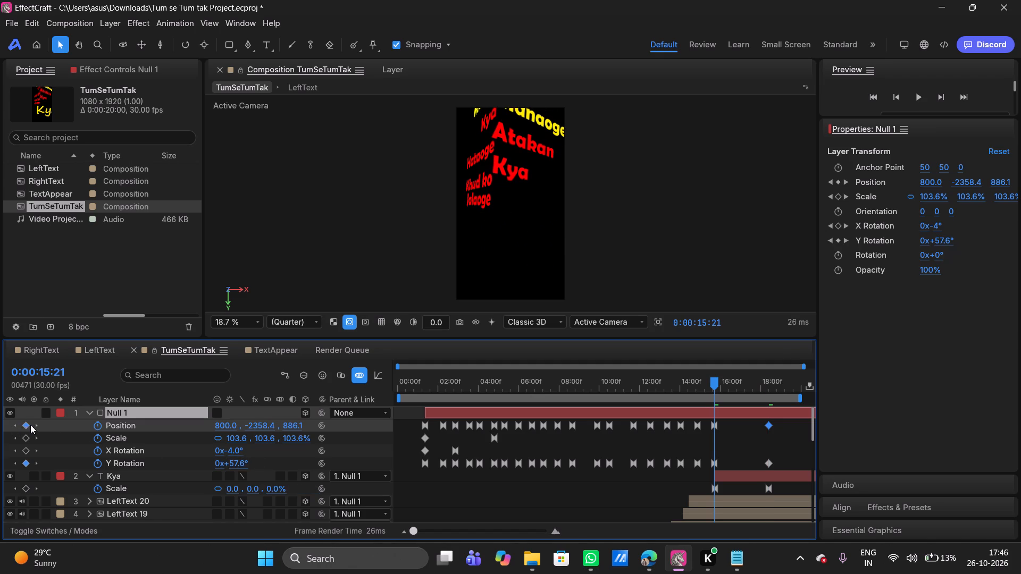
{"action": "left_click", "coordinate": [40, 425]}
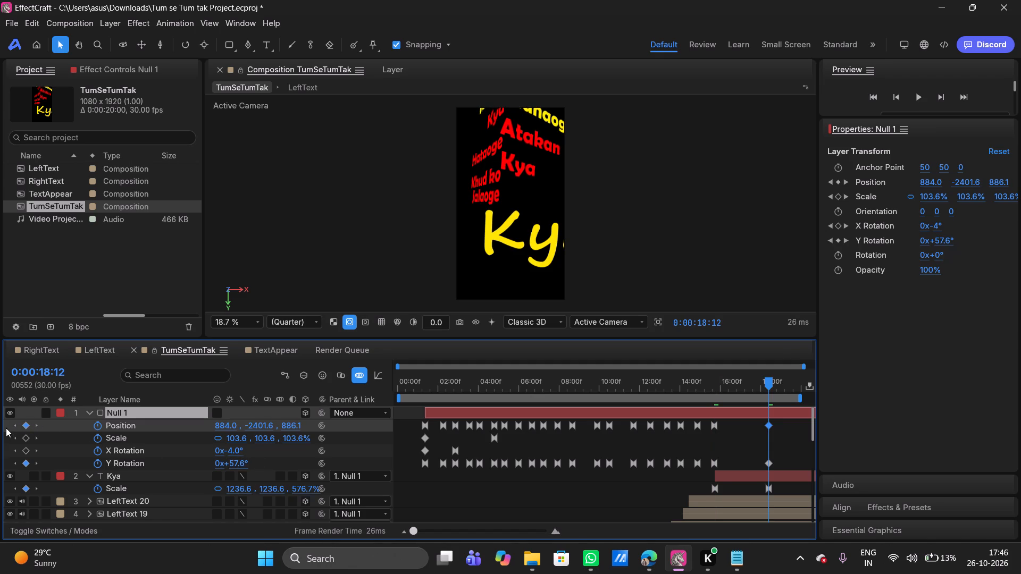
{"action": "left_click", "coordinate": [14, 425]}
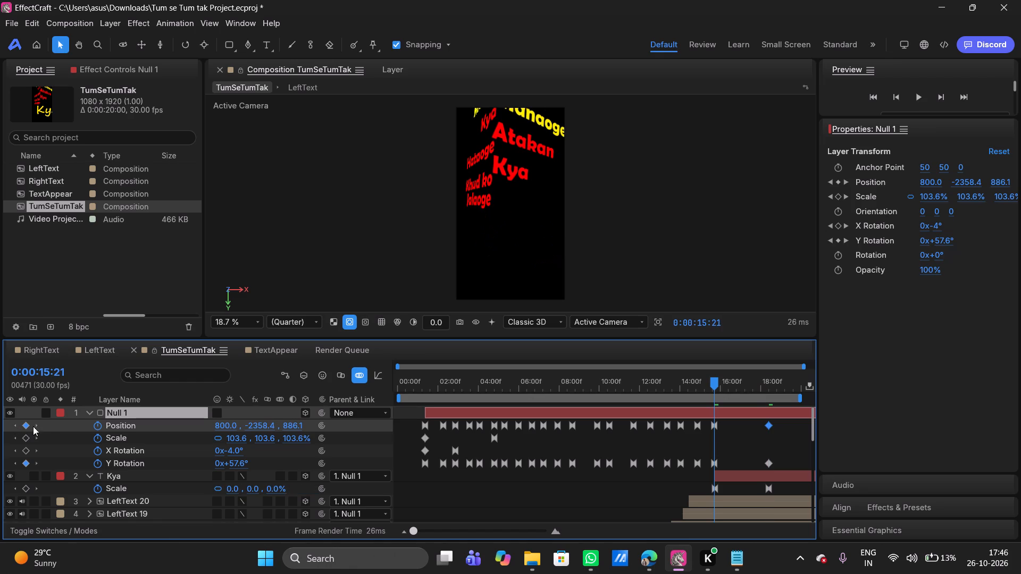
{"action": "left_click", "coordinate": [35, 425]}
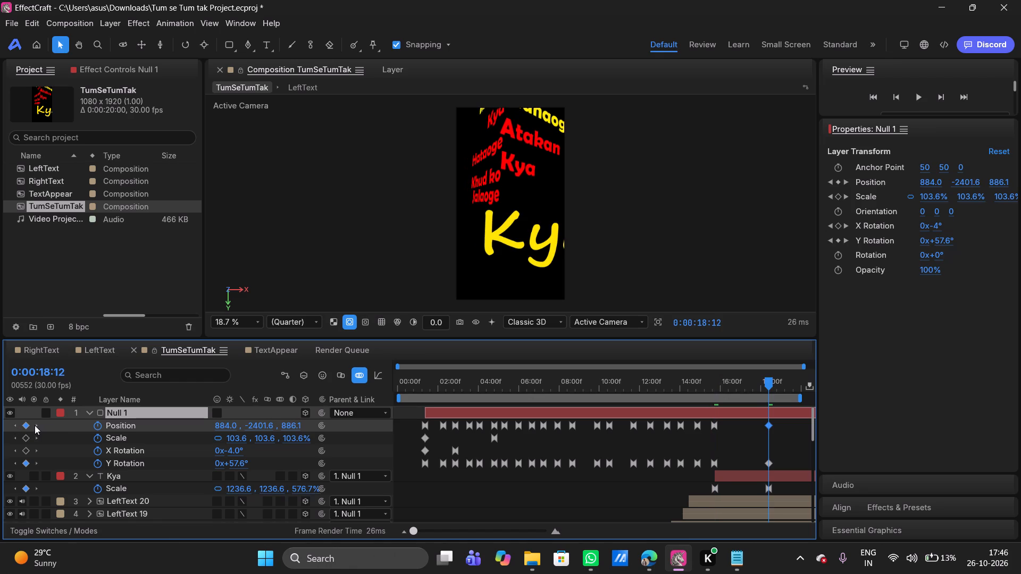
{"action": "left_click", "coordinate": [15, 425]}
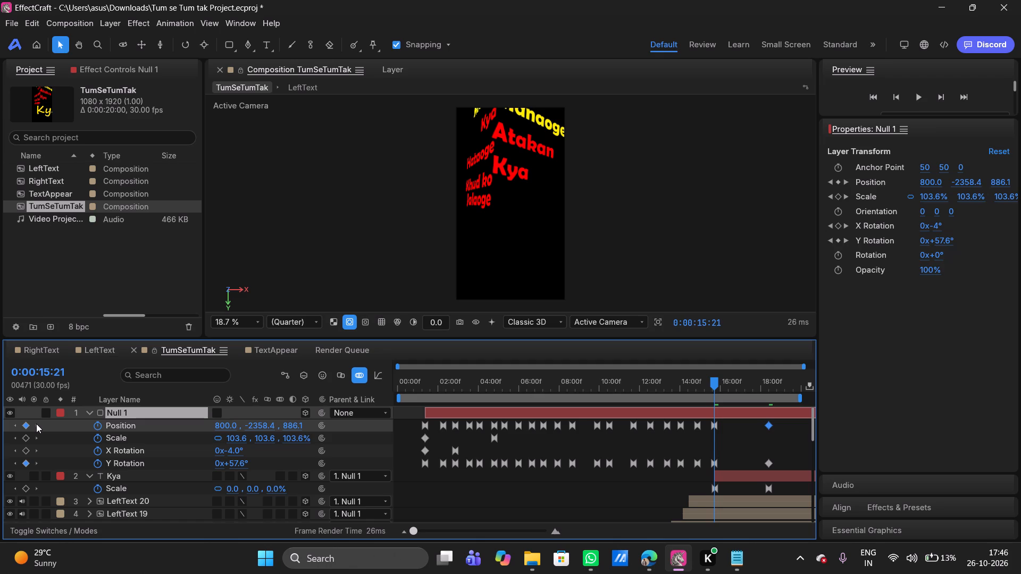
{"action": "left_click", "coordinate": [36, 424]}
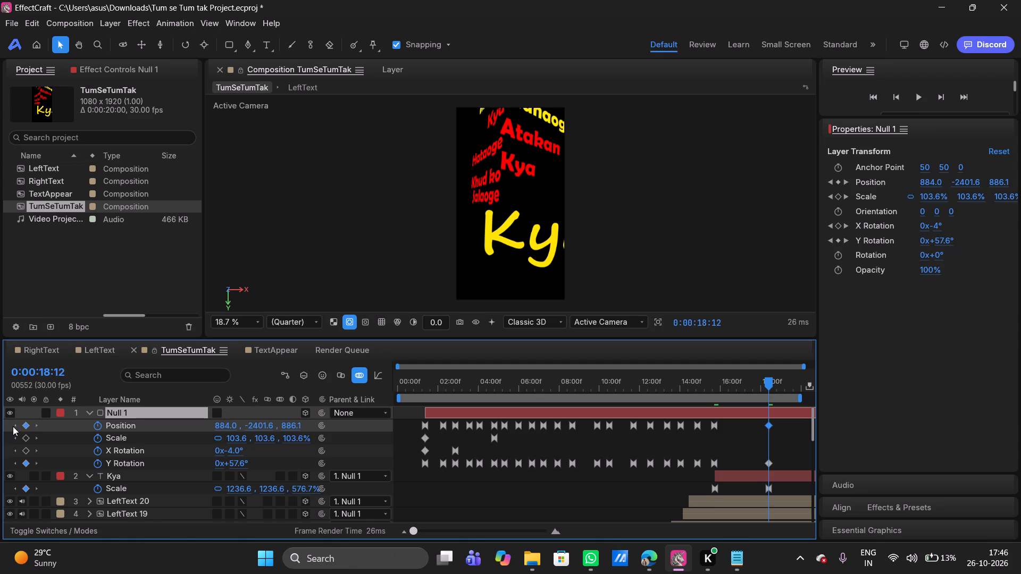
Turn the yellow Kya text layer to a Y Rotation of about -46.4°.
{"action": "left_click", "coordinate": [730, 475]}
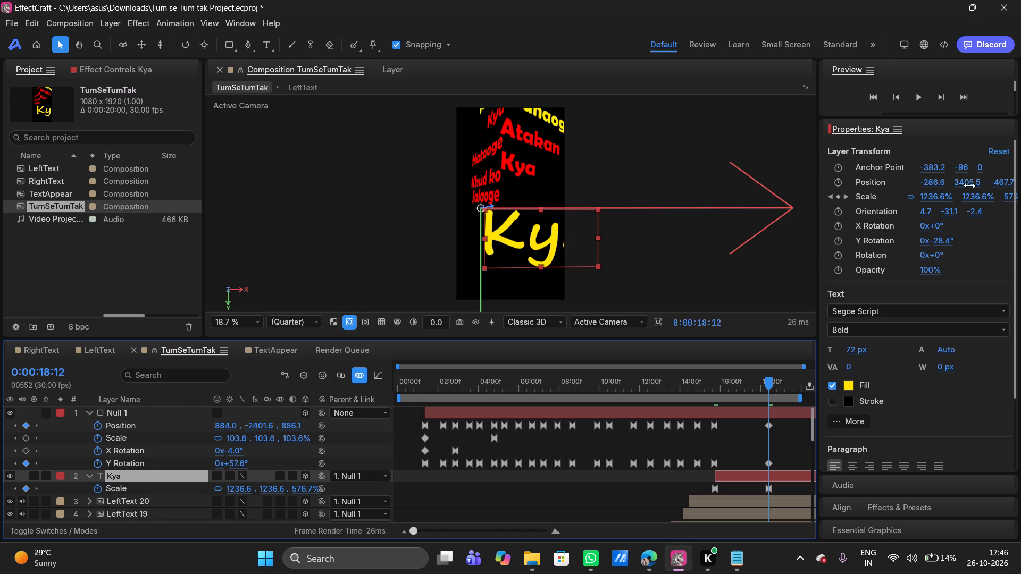
{"action": "left_click_drag", "start_coordinate": [942, 242], "coordinate": [918, 243]}
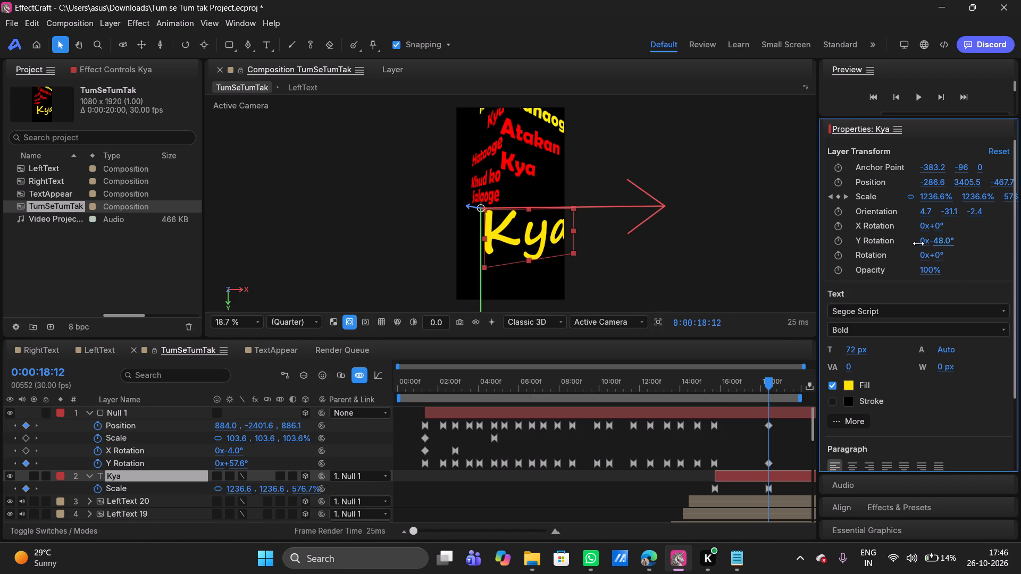
{"action": "left_click_drag", "start_coordinate": [918, 243], "coordinate": [921, 243]}
Reposition the Kya text layer to about -285.8, 3371.9, -285.3.
{"action": "left_click_drag", "start_coordinate": [1006, 182], "coordinate": [32, 180]}
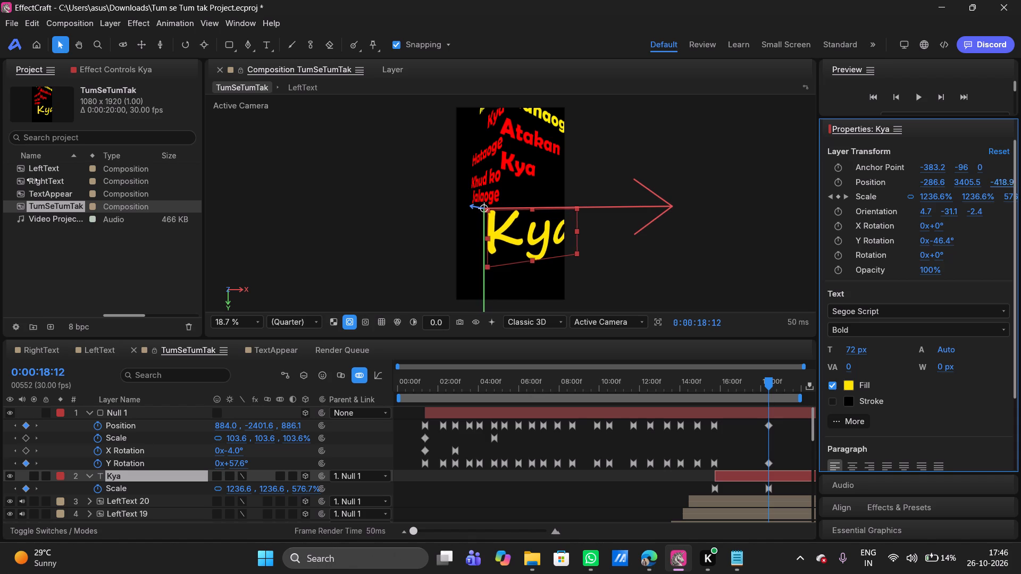
{"action": "left_click_drag", "start_coordinate": [32, 180], "coordinate": [116, 177]}
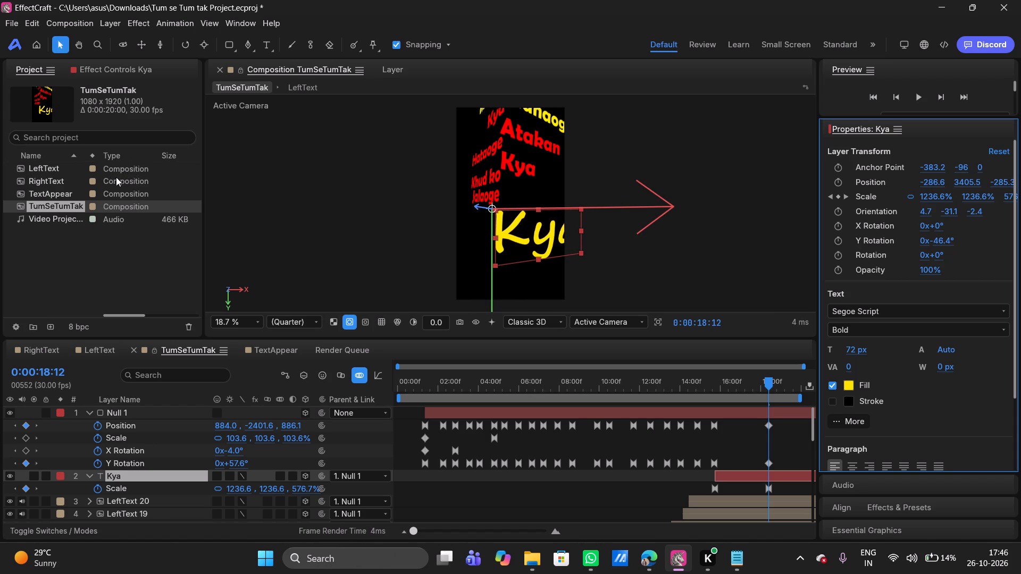
{"action": "left_click", "coordinate": [927, 185]}
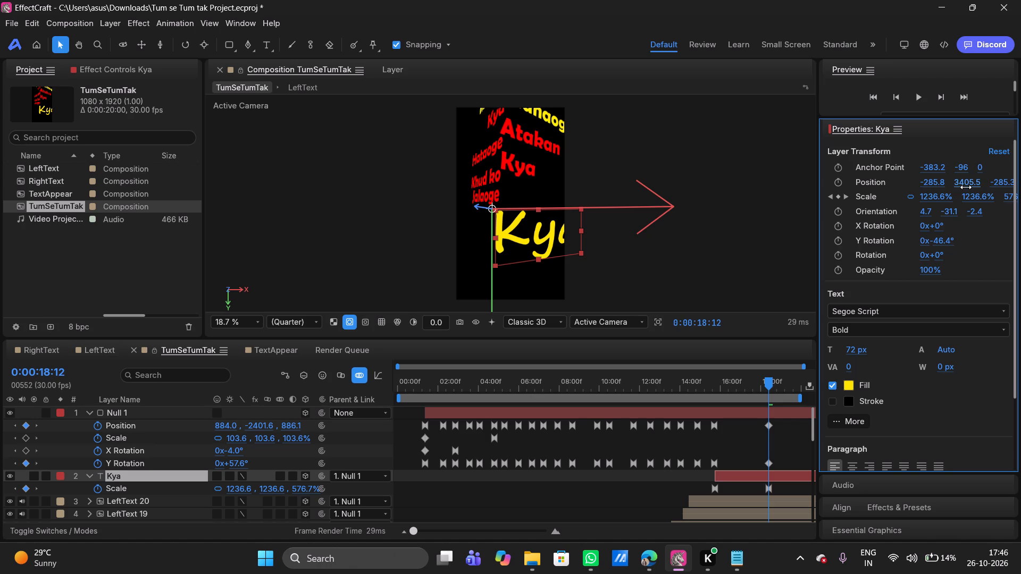
{"action": "left_click_drag", "start_coordinate": [966, 187], "coordinate": [940, 184]}
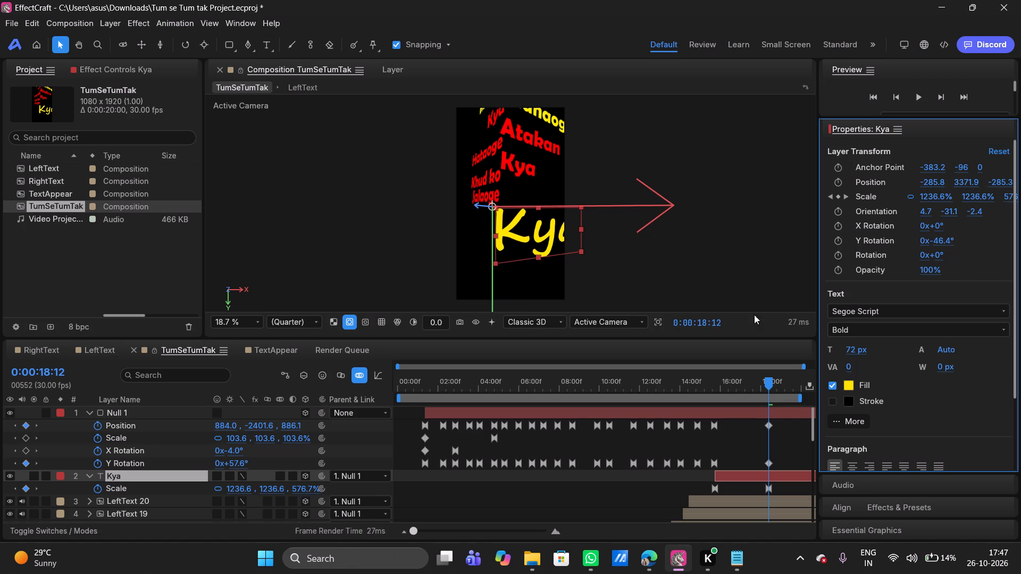
Scrub the timeline back to about 0:00:14:00 and forward to 0:00:18:12 to review the Kya text's scale-up animation.
{"action": "left_click_drag", "start_coordinate": [769, 386], "coordinate": [740, 385]}
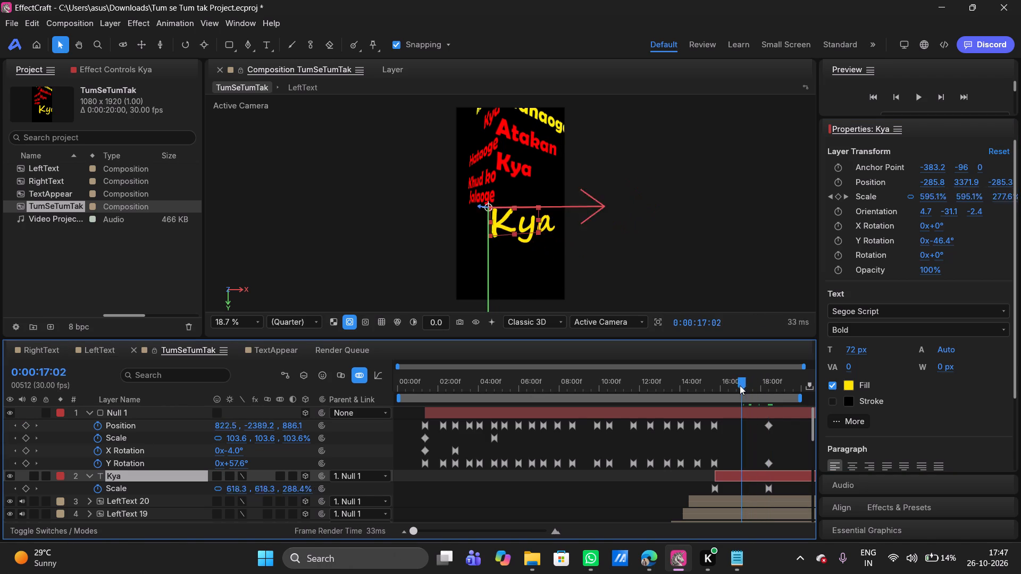
{"action": "left_click_drag", "start_coordinate": [740, 385], "coordinate": [671, 395]}
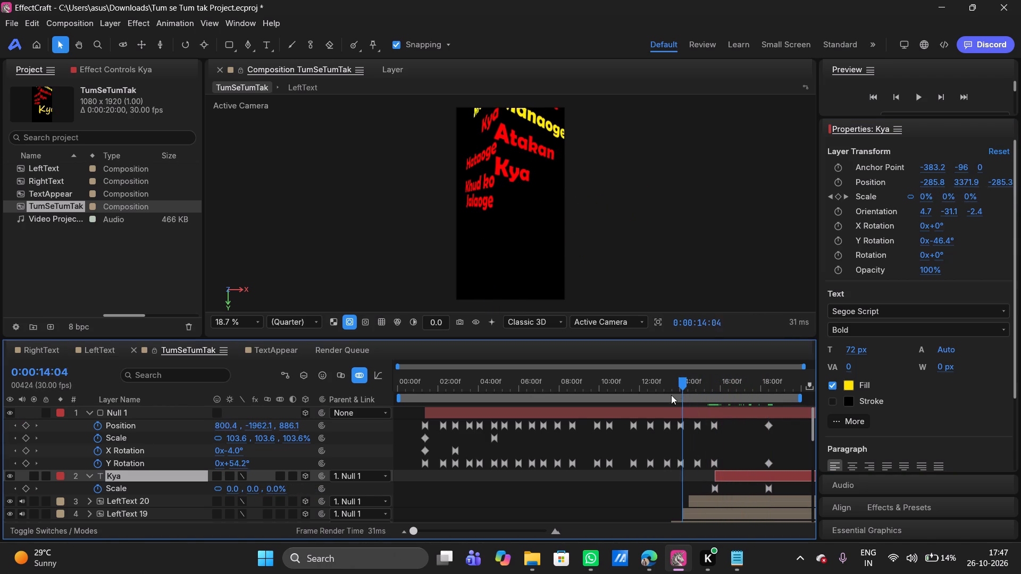
{"action": "left_click_drag", "start_coordinate": [671, 395], "coordinate": [701, 389]}
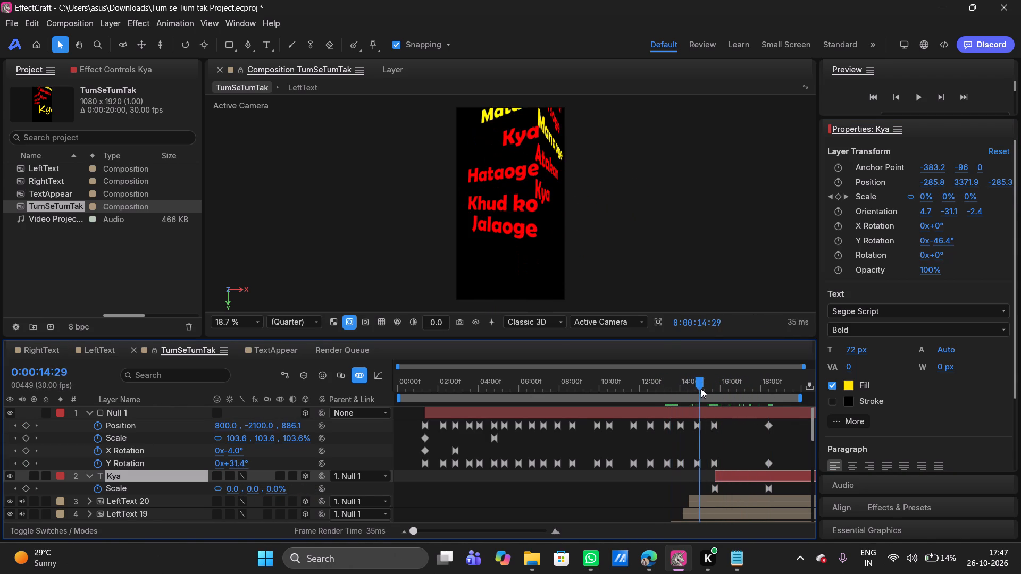
{"action": "left_click_drag", "start_coordinate": [701, 389], "coordinate": [722, 385]}
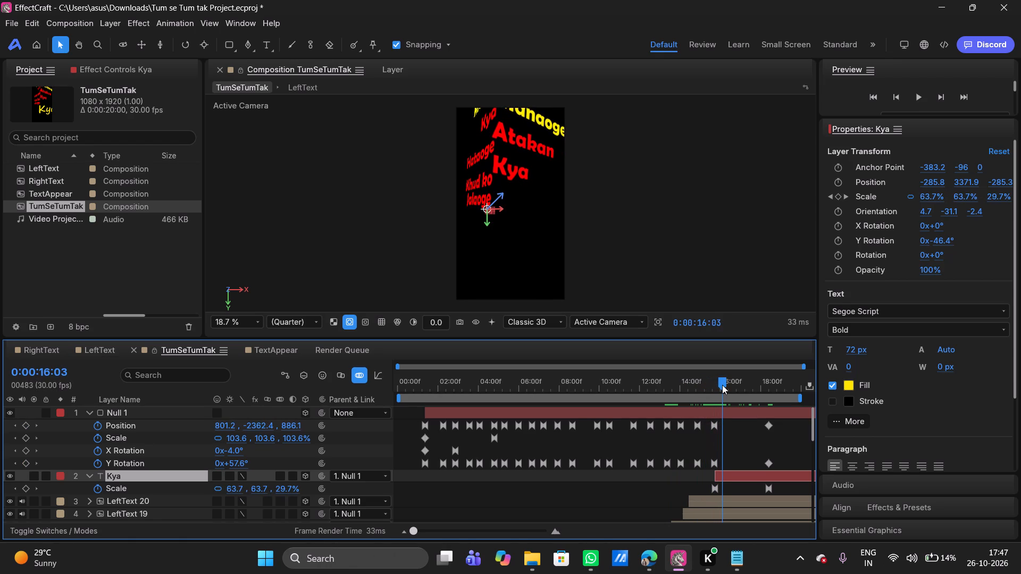
{"action": "left_click_drag", "start_coordinate": [722, 385], "coordinate": [739, 383]}
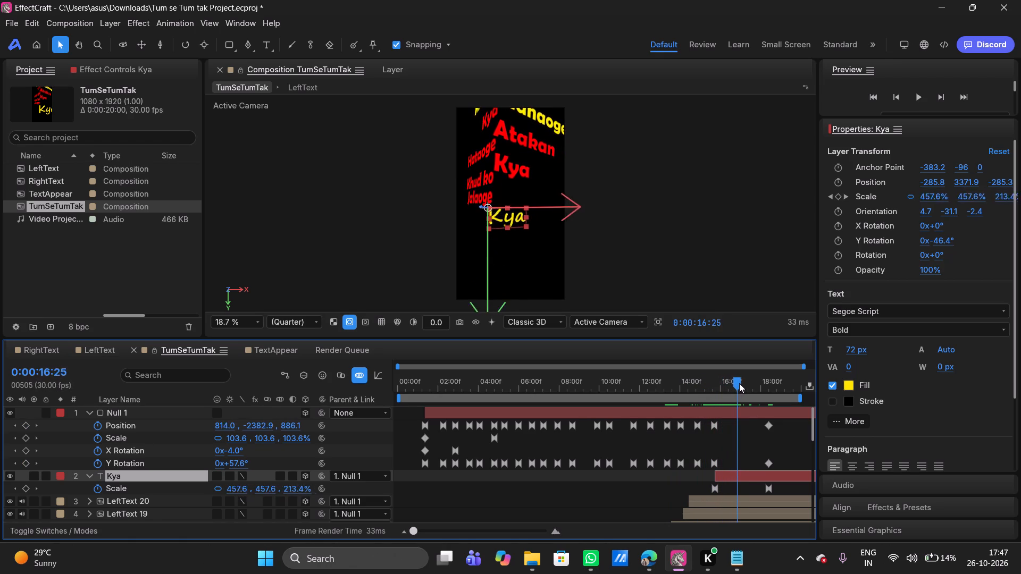
{"action": "left_click_drag", "start_coordinate": [739, 383], "coordinate": [766, 381]}
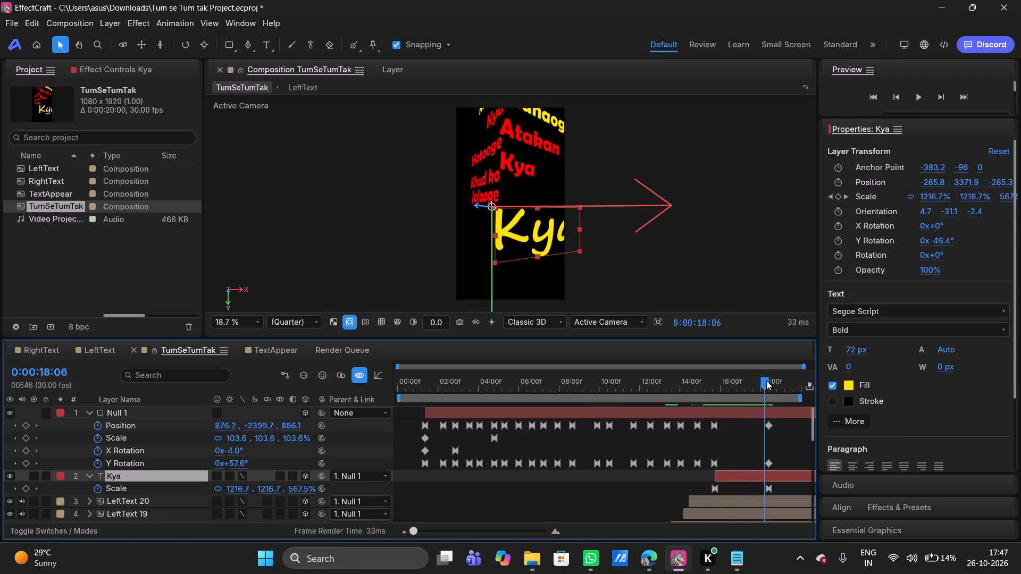
{"action": "left_click_drag", "start_coordinate": [766, 381], "coordinate": [769, 381]}
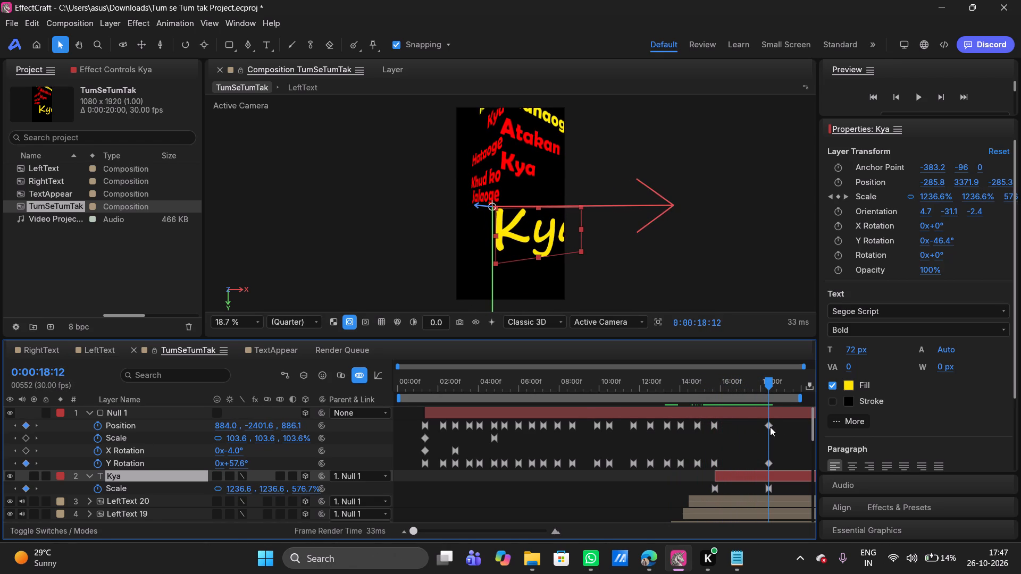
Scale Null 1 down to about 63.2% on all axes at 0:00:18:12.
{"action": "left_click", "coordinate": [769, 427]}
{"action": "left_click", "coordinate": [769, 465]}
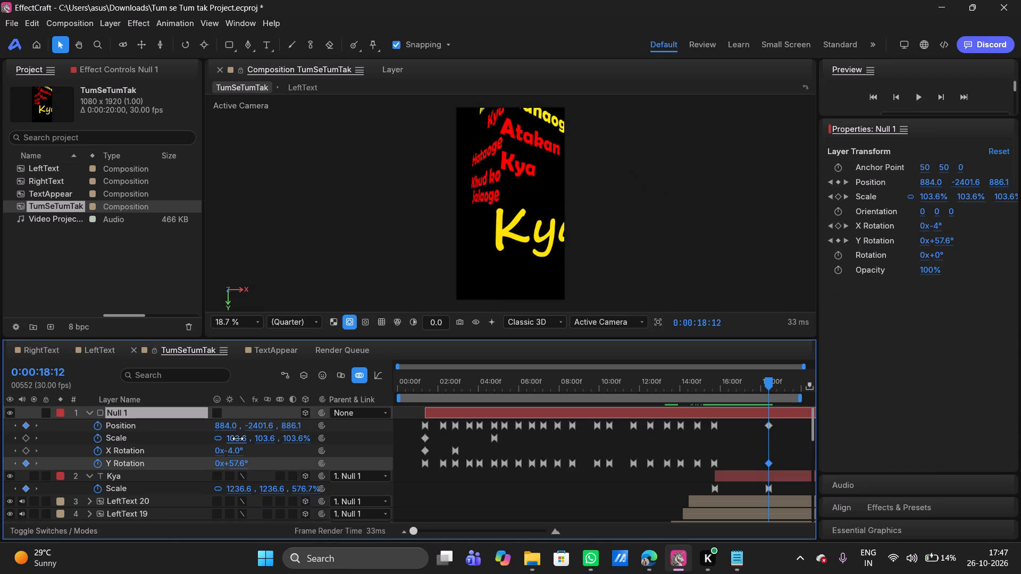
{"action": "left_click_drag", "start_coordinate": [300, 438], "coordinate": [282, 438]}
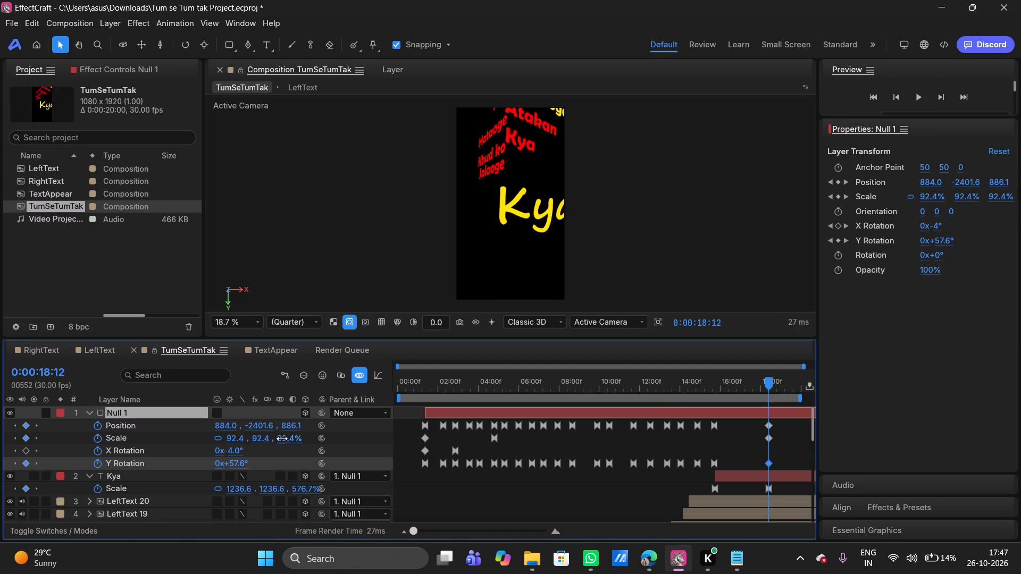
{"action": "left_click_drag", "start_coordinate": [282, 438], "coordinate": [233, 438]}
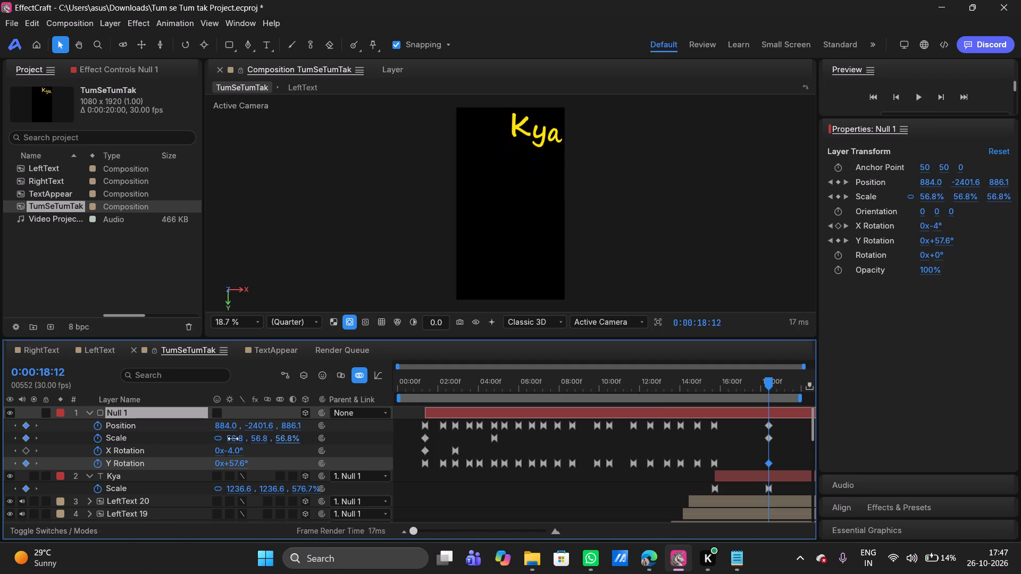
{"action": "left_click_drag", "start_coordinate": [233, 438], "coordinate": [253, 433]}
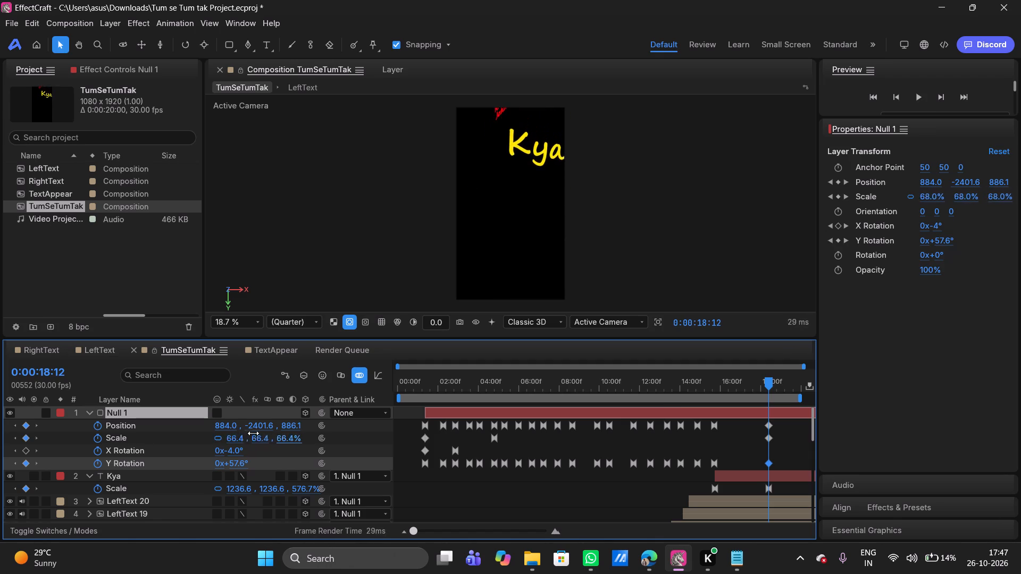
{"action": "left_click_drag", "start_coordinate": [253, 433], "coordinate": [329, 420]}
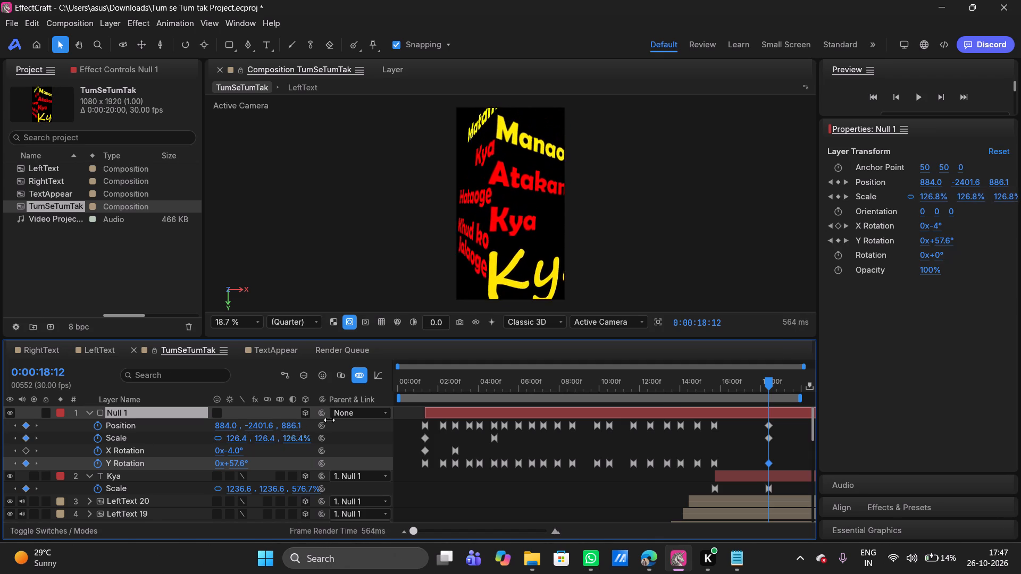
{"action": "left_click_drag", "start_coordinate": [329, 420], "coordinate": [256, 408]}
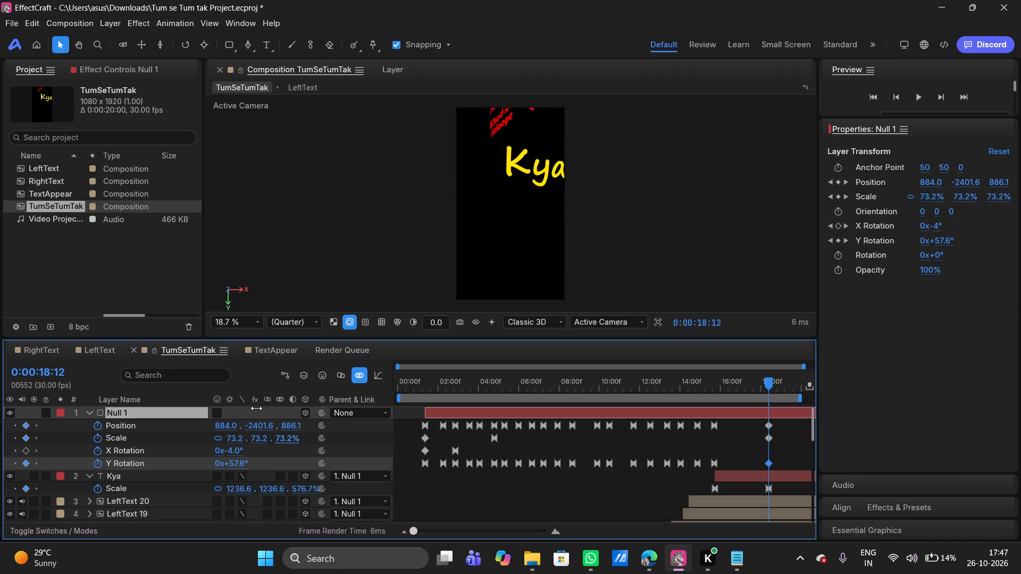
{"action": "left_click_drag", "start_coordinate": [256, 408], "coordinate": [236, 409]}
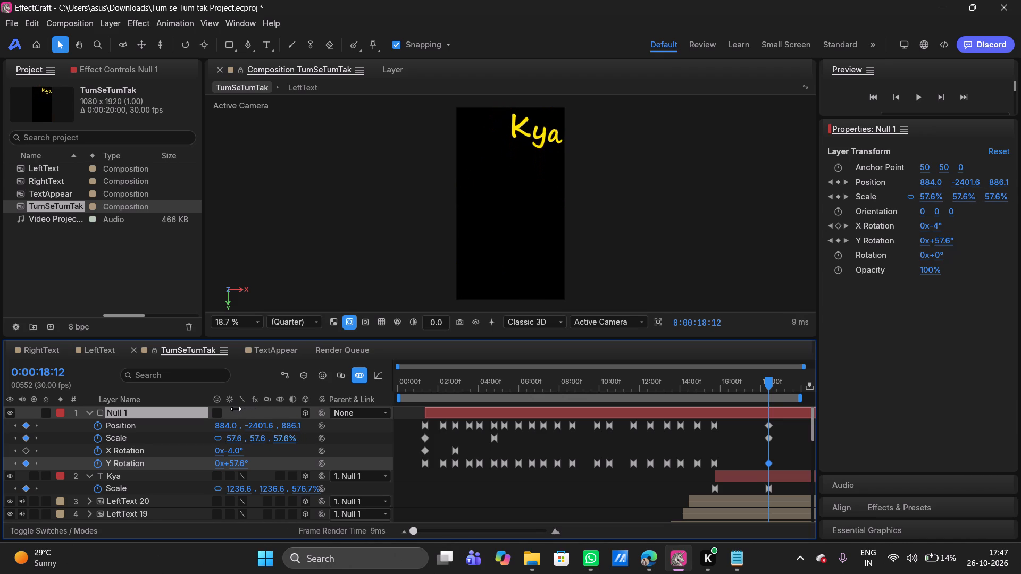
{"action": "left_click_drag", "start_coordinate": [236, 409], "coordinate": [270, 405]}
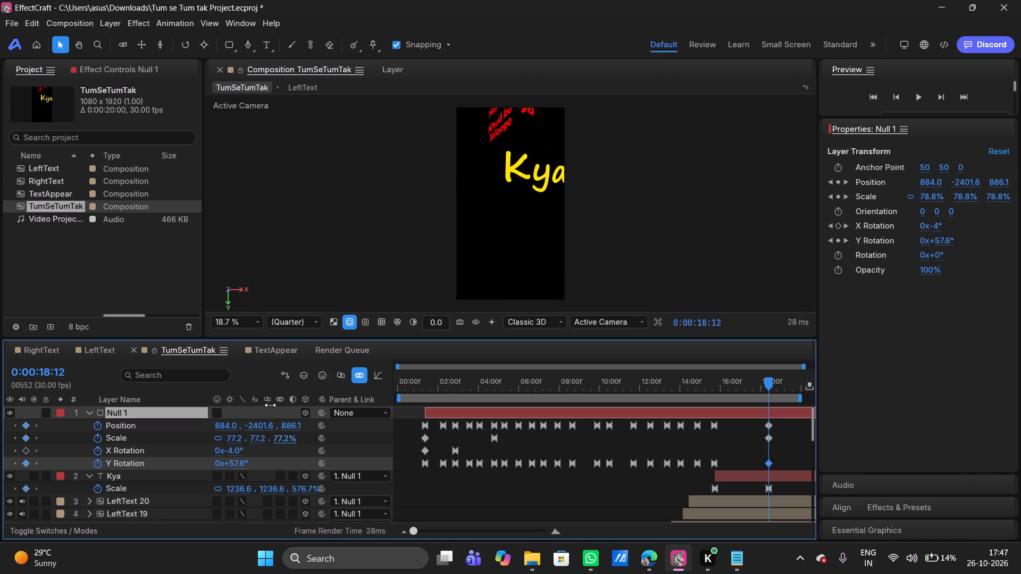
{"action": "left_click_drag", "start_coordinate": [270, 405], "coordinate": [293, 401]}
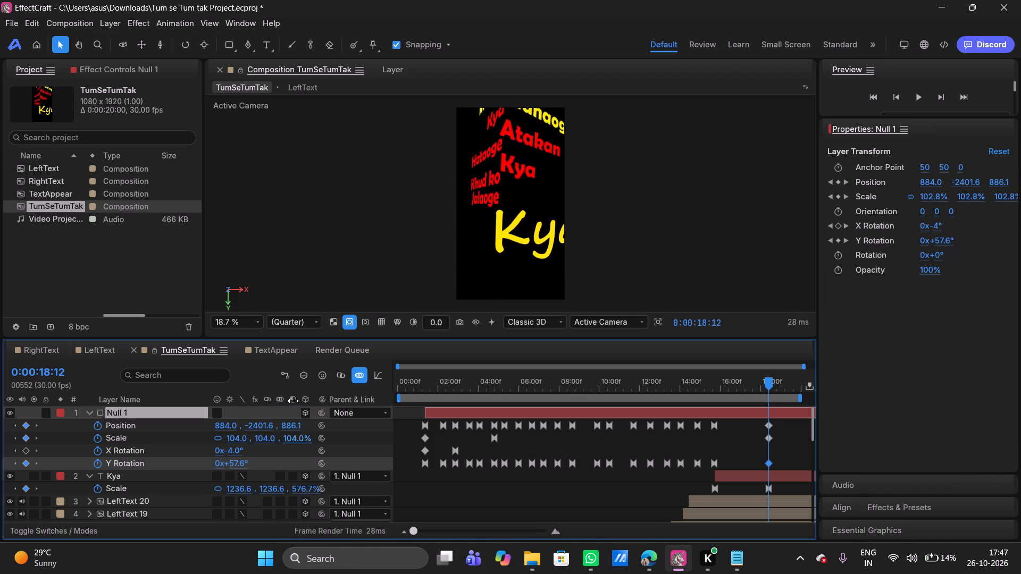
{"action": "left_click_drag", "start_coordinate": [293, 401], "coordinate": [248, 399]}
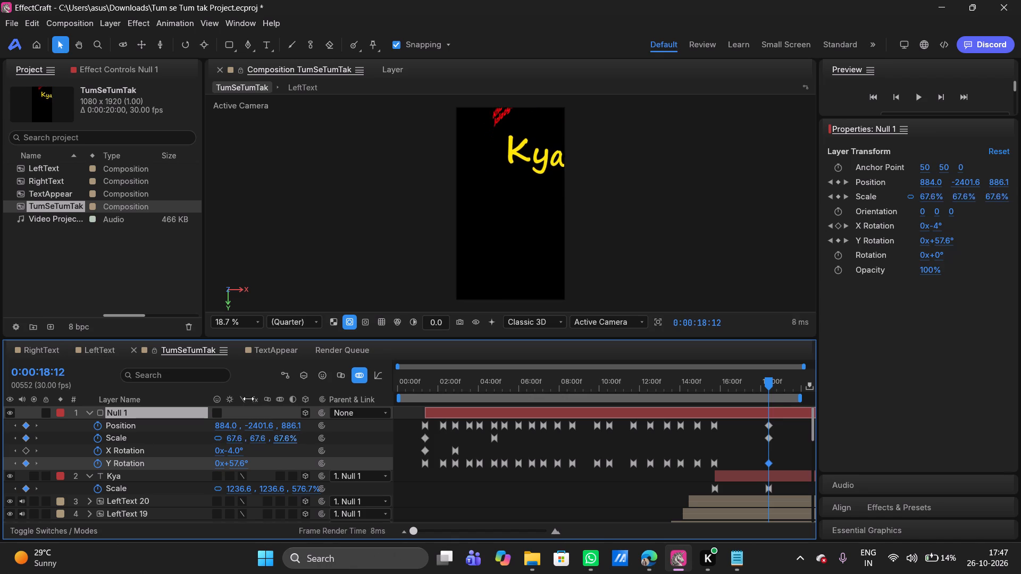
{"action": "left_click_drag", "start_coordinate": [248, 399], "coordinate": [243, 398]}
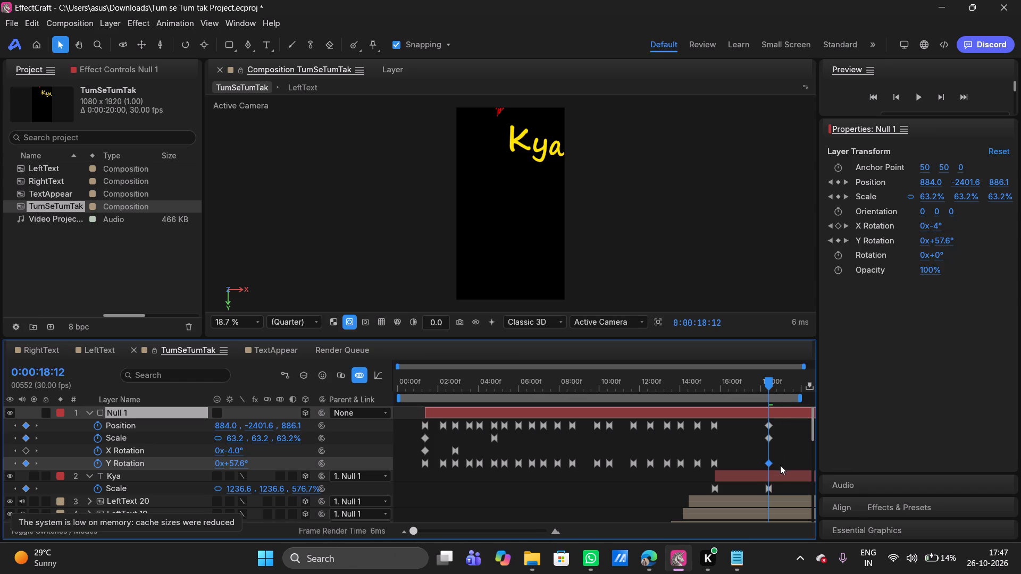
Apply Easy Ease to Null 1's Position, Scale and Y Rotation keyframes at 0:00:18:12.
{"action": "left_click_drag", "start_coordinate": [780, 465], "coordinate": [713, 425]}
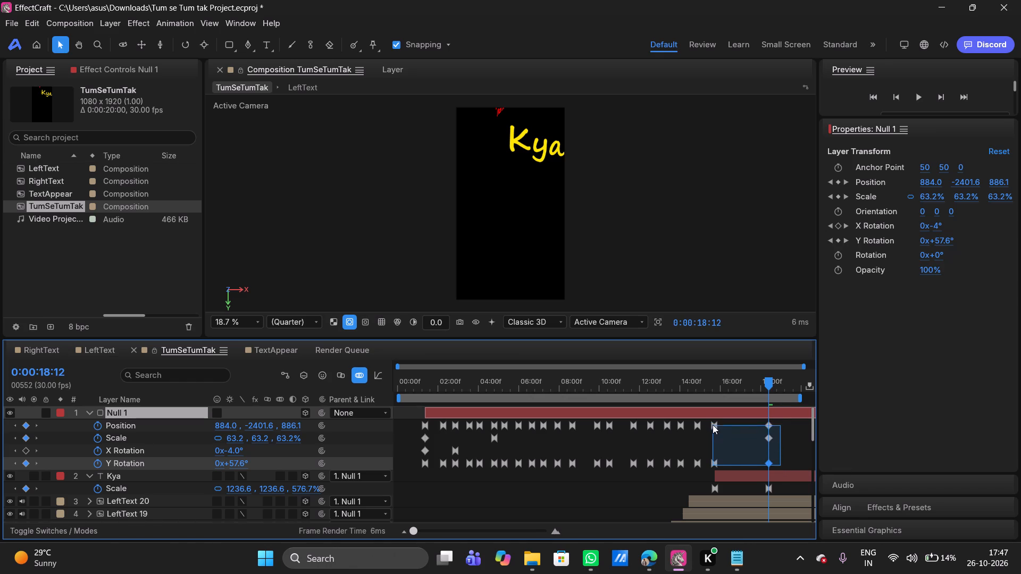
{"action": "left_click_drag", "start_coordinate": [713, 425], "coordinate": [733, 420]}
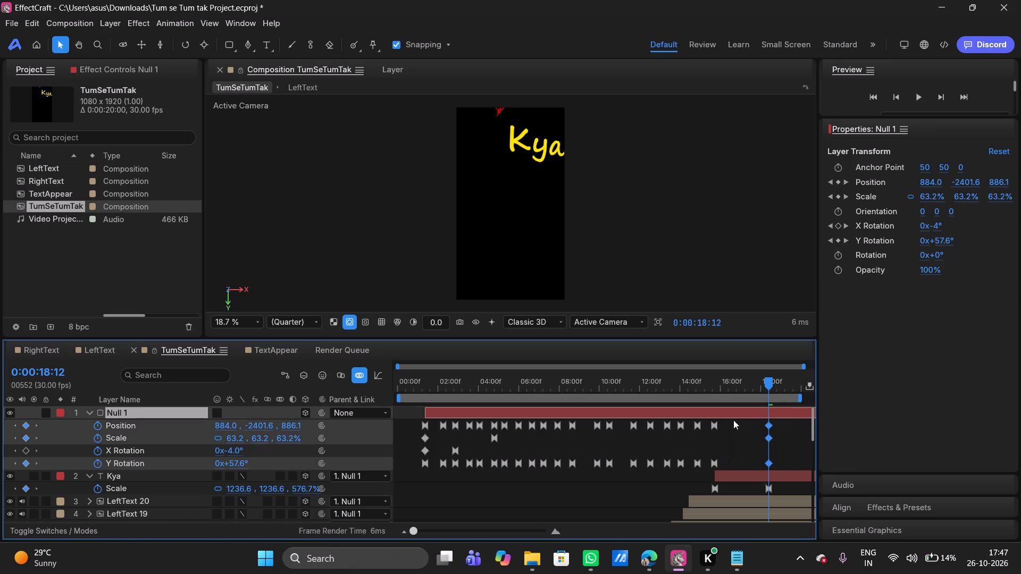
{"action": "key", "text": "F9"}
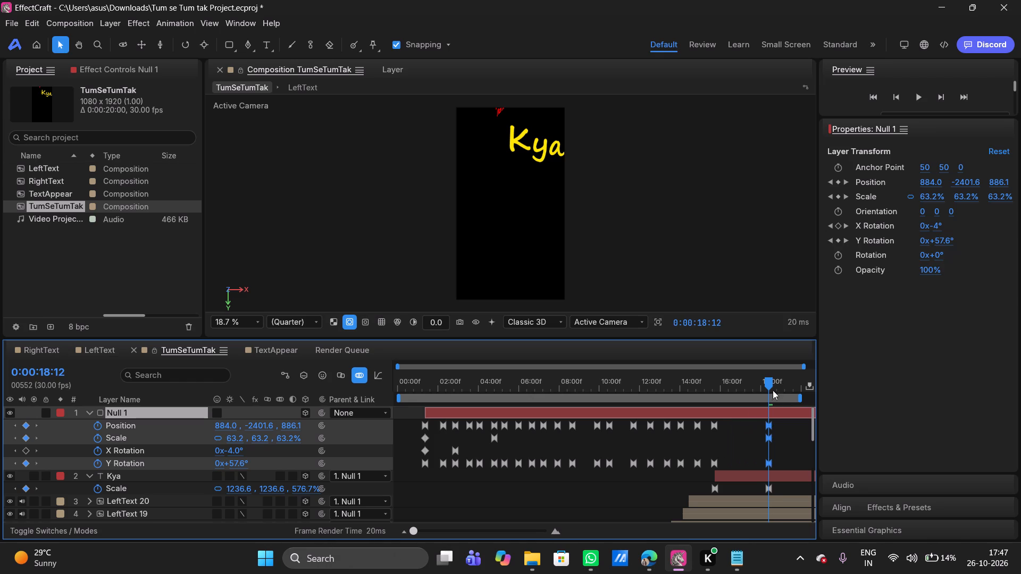
Play back the animation from about 0:00:11:00 to just past the keyframes at 0:00:18:12.
{"action": "left_click_drag", "start_coordinate": [774, 383], "coordinate": [620, 388]}
{"action": "key", "text": "space"}
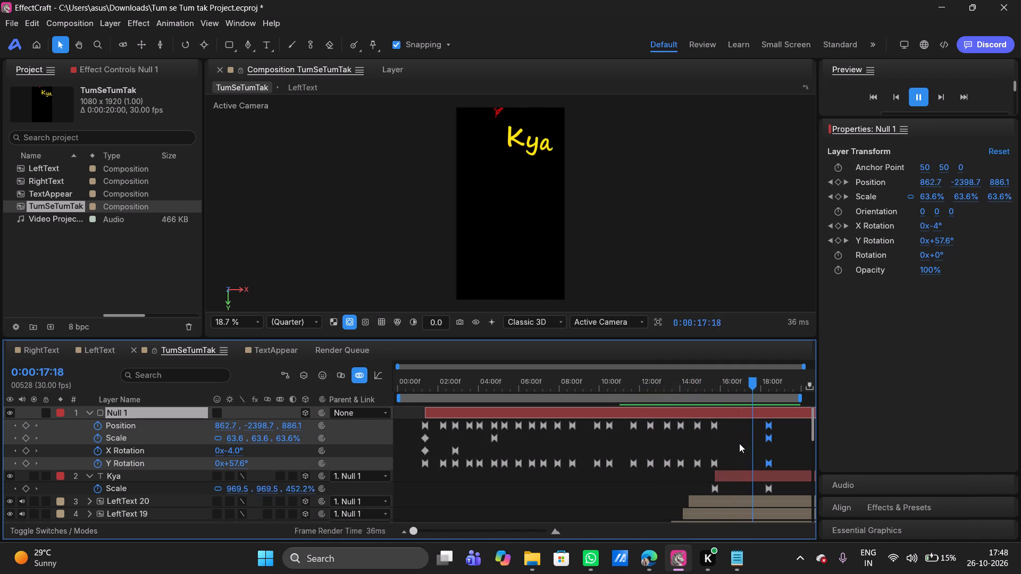
{"action": "key", "text": "space"}
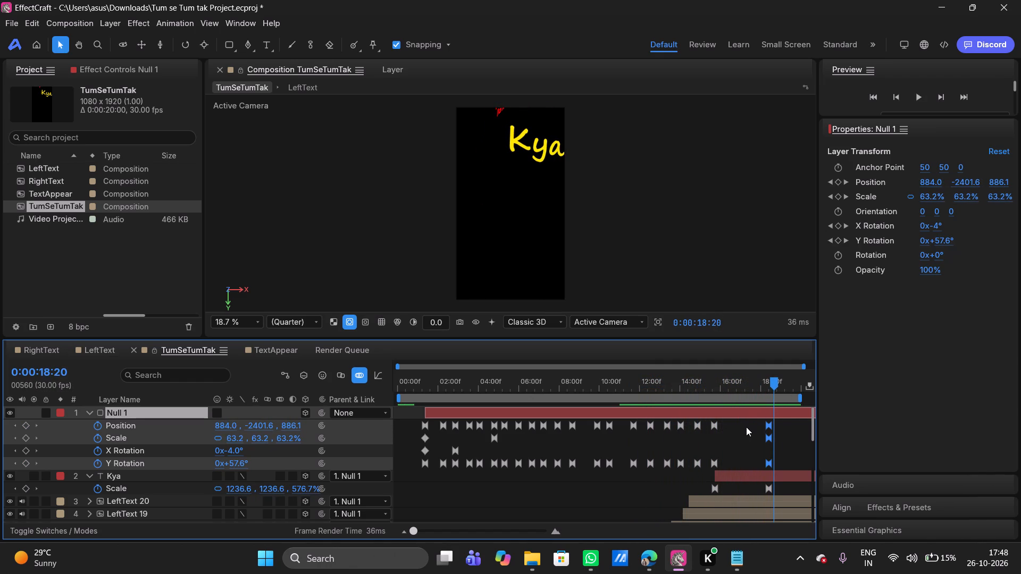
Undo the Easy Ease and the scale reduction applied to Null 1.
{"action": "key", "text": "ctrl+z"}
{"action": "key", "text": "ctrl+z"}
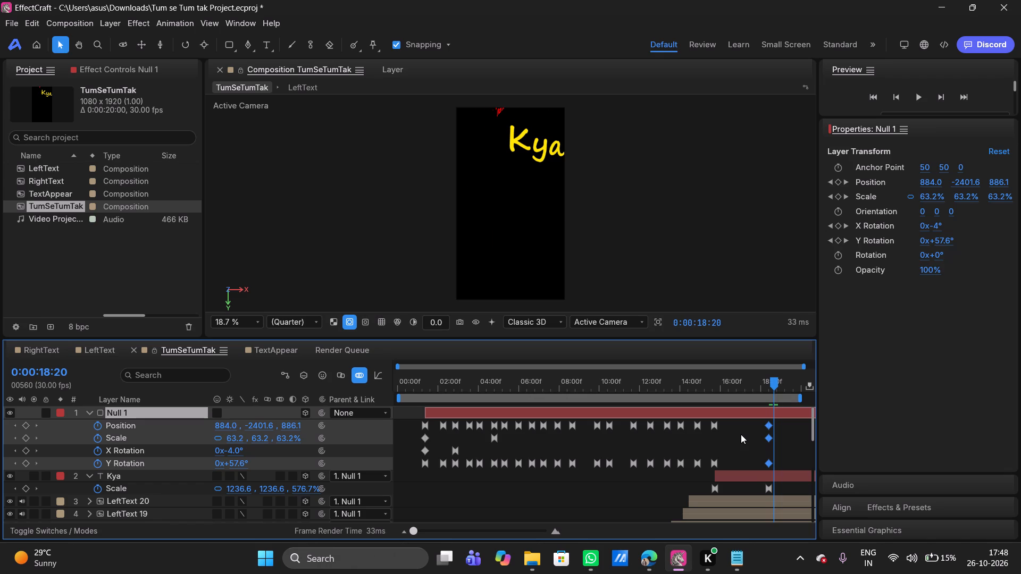
Scrub between about 0:00:17:15 and 0:00:18:15 to check how the Kya text sits in the frame.
{"action": "left_click_drag", "start_coordinate": [776, 377], "coordinate": [744, 379]}
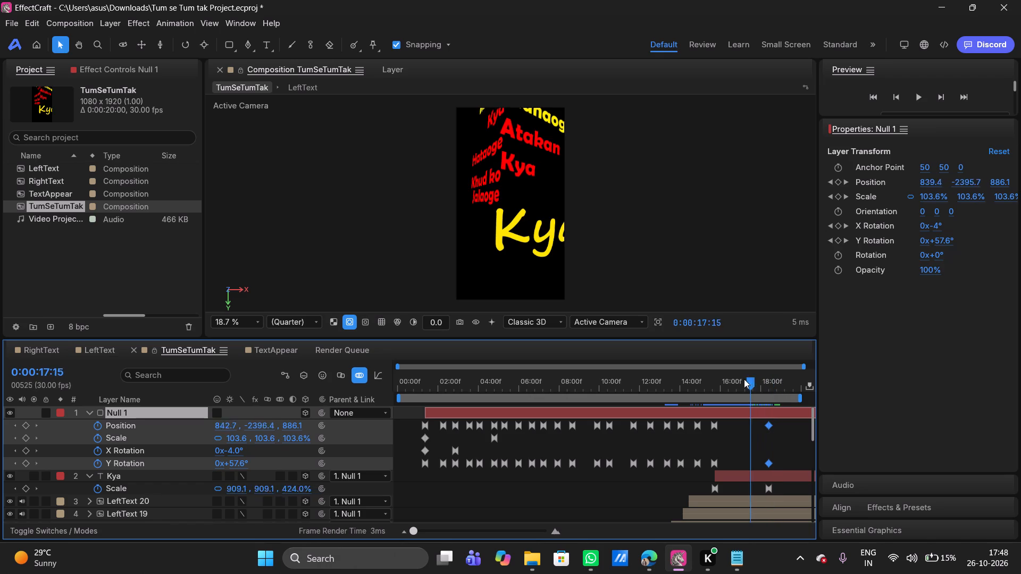
{"action": "left_click_drag", "start_coordinate": [744, 379], "coordinate": [771, 375]}
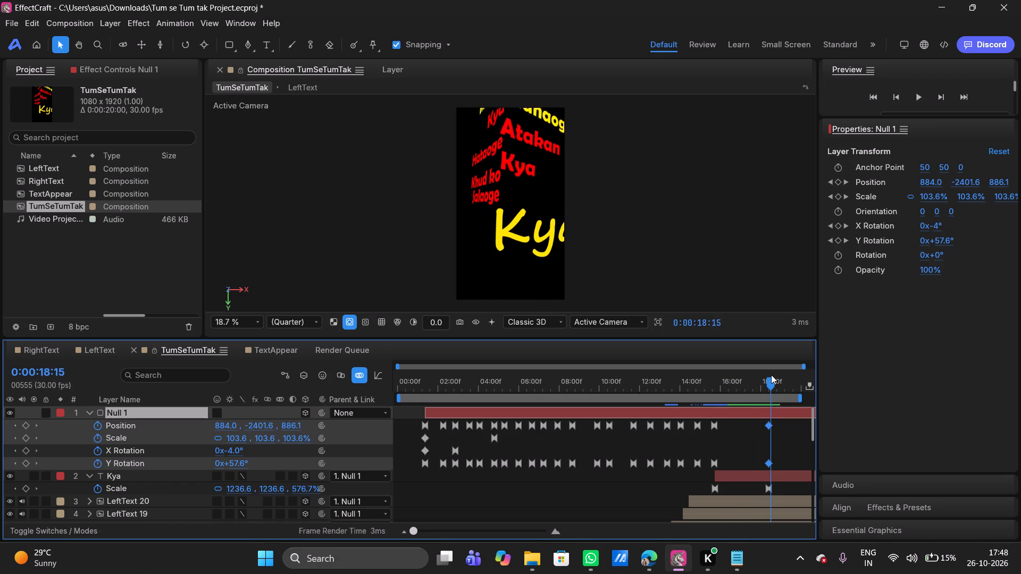
{"action": "left_click_drag", "start_coordinate": [771, 375], "coordinate": [761, 373]}
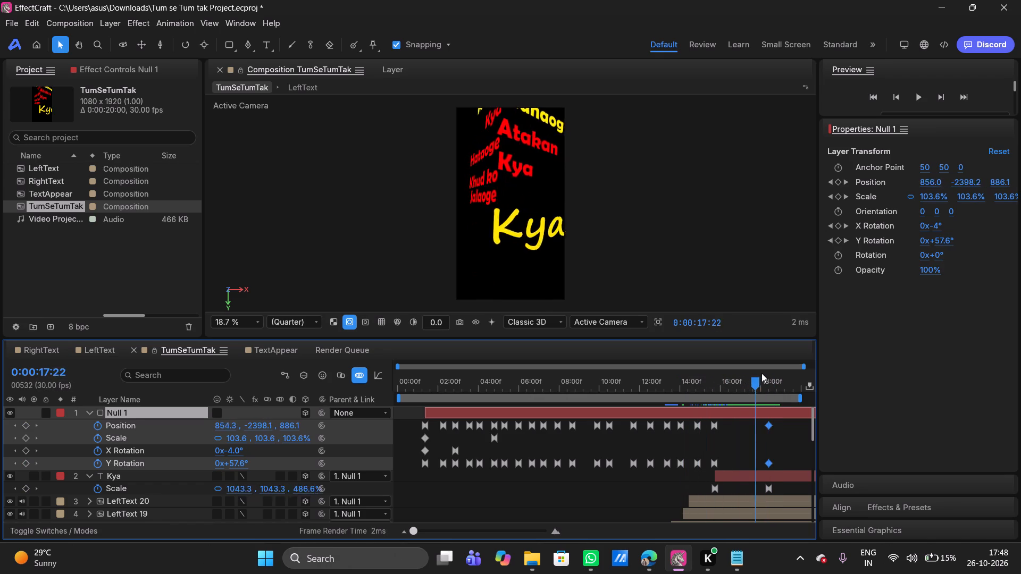
{"action": "left_click_drag", "start_coordinate": [761, 373], "coordinate": [768, 373]}
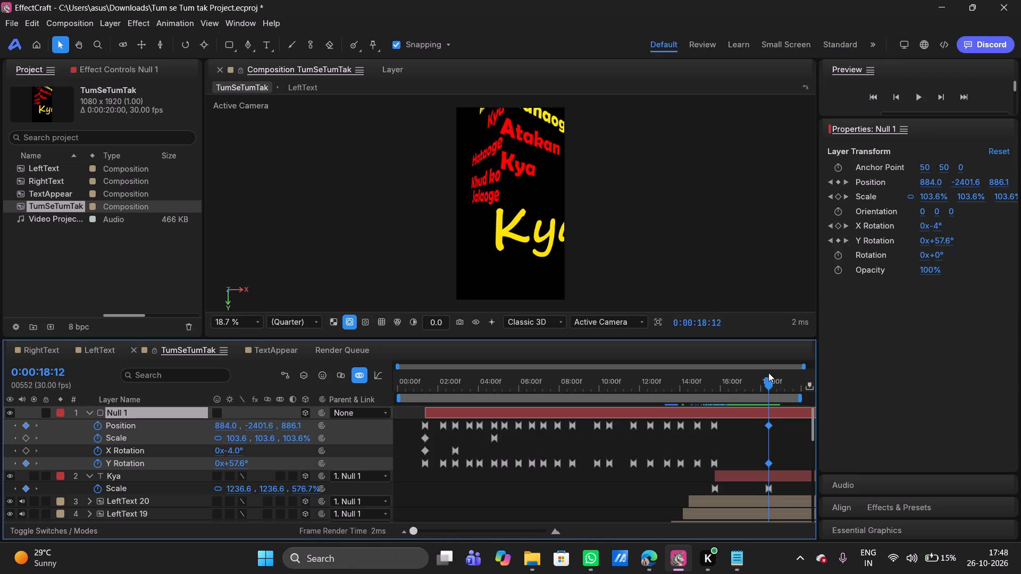
{"action": "left_click", "coordinate": [766, 389]}
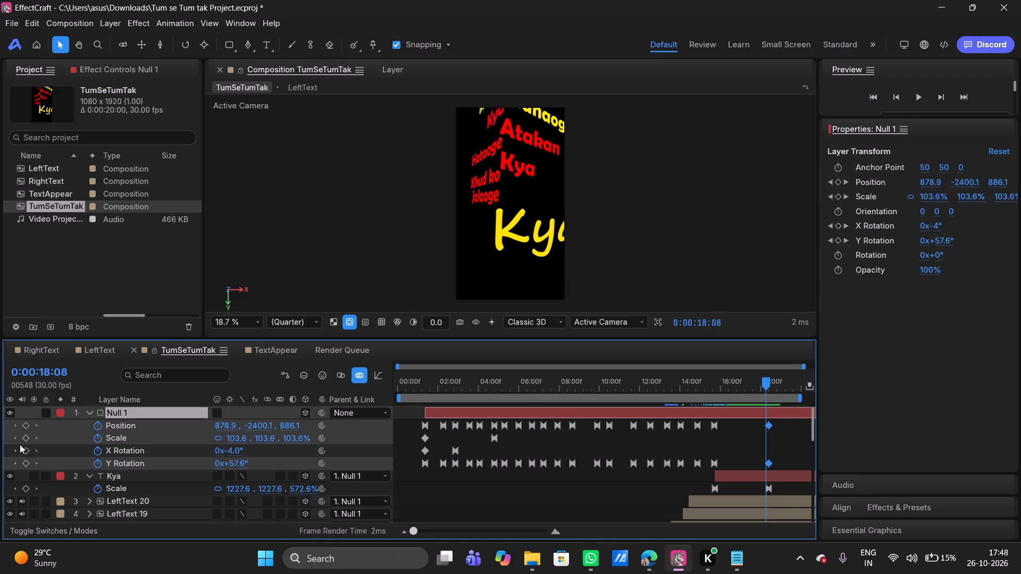
Add a Scale keyframe to Null 1 at 0:00:15:21, aligned with its Position keyframe, keeping the scale at 103.6%.
{"action": "left_click", "coordinate": [14, 438]}
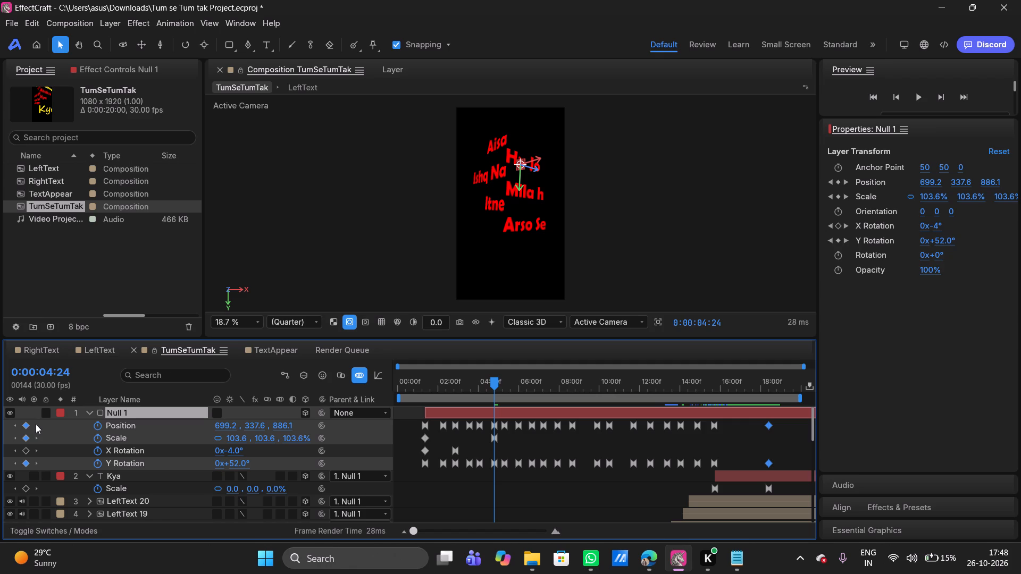
{"action": "left_click", "coordinate": [36, 437]}
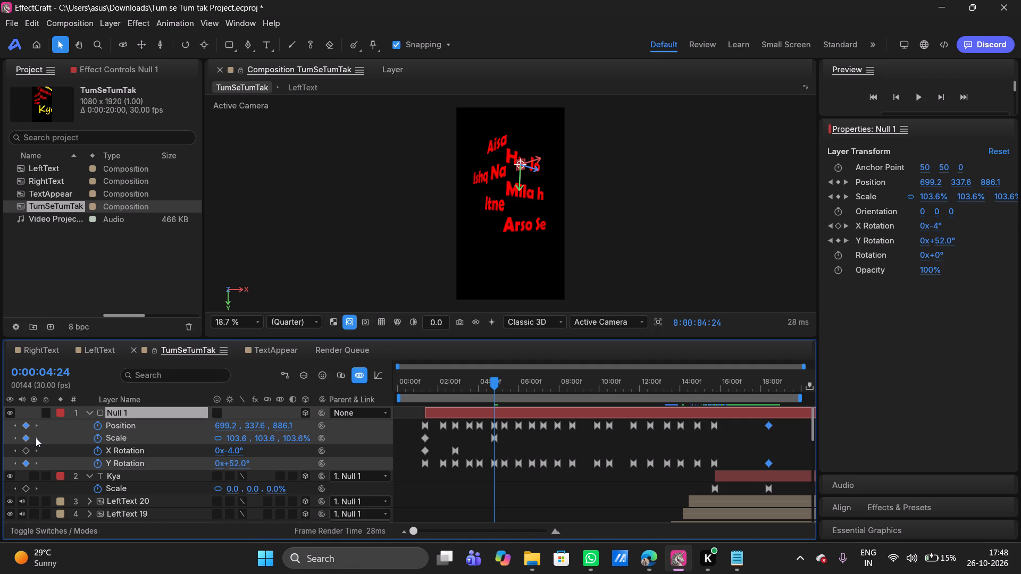
{"action": "triple_click", "coordinate": [36, 425]}
{"action": "double_click", "coordinate": [36, 425]}
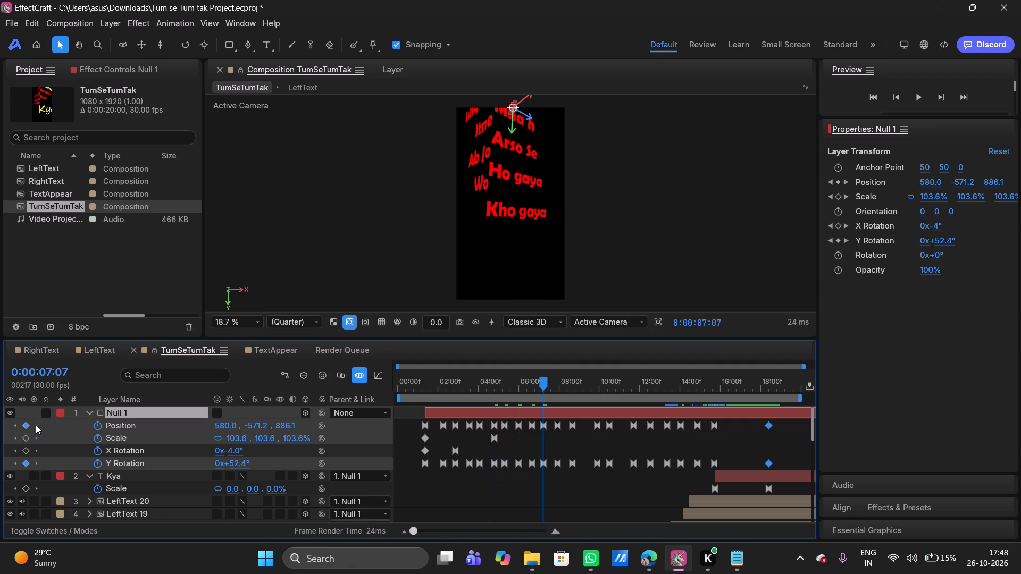
{"action": "triple_click", "coordinate": [36, 425]}
{"action": "triple_click", "coordinate": [36, 425]}
{"action": "left_click", "coordinate": [36, 425]}
{"action": "left_click", "coordinate": [36, 425]}
{"action": "left_click", "coordinate": [36, 425]}
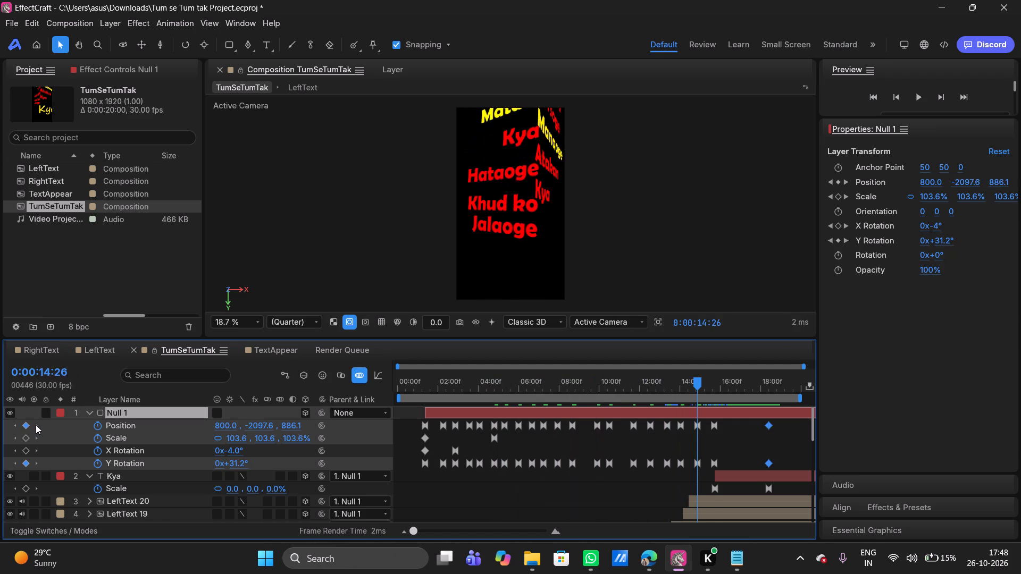
{"action": "left_click", "coordinate": [25, 438]}
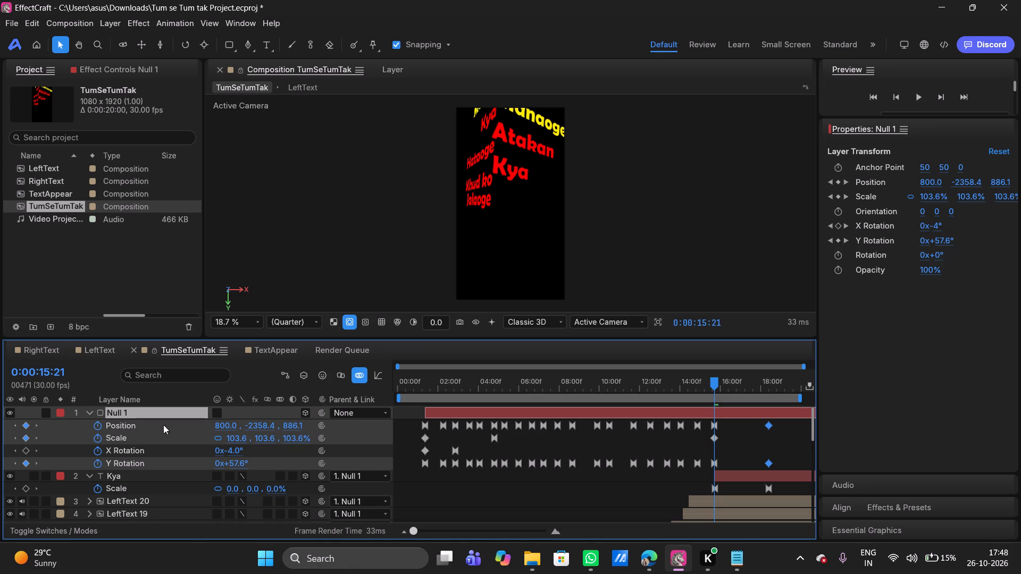
{"action": "left_click", "coordinate": [712, 437]}
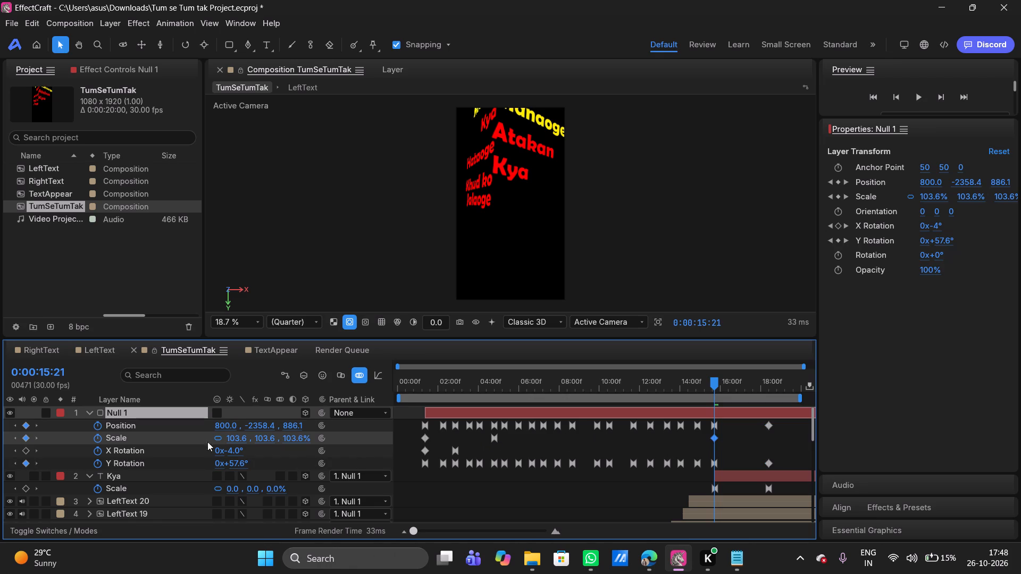
Add a Scale keyframe to Null 1 at 0:00:18:12 and reduce its scale to about 56.8%.
{"action": "left_click", "coordinate": [37, 425]}
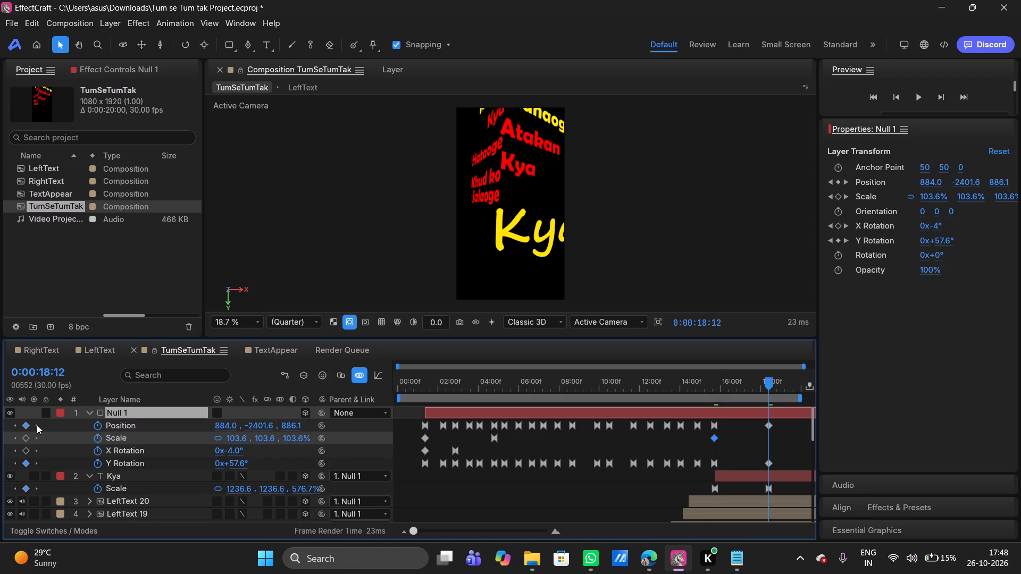
{"action": "left_click", "coordinate": [24, 438]}
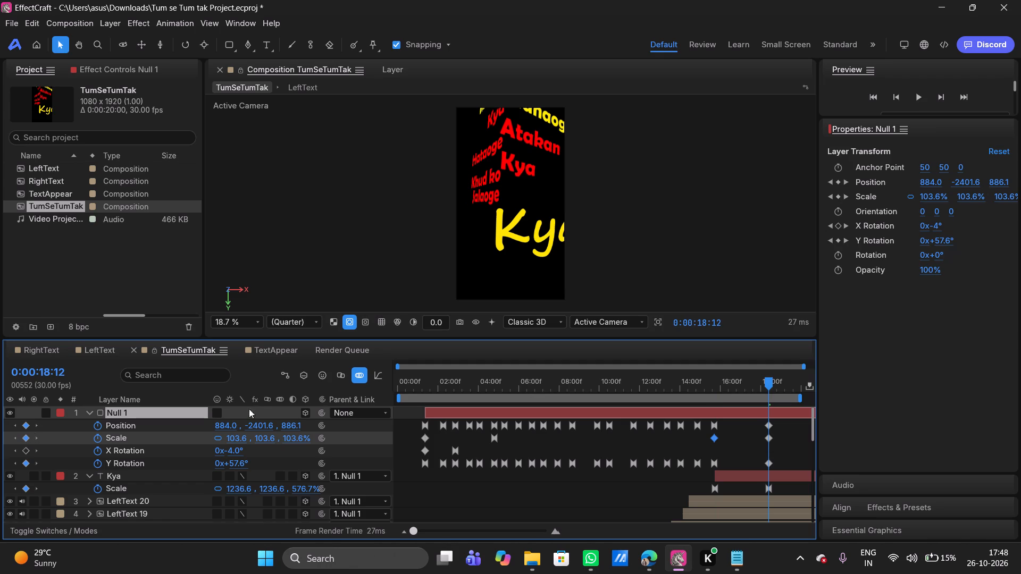
{"action": "left_click_drag", "start_coordinate": [240, 437], "coordinate": [241, 436]}
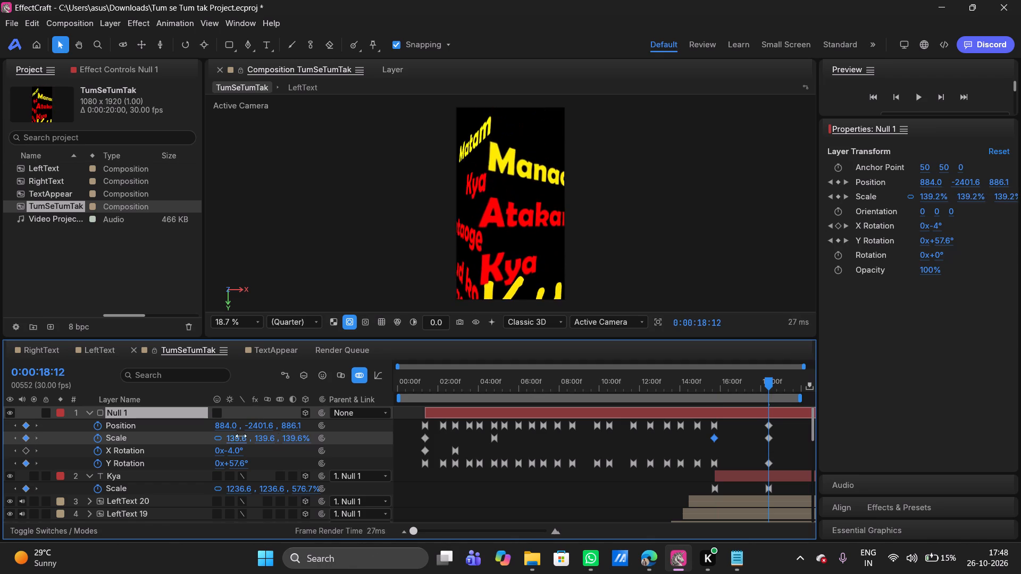
{"action": "left_click_drag", "start_coordinate": [241, 436], "coordinate": [187, 434]}
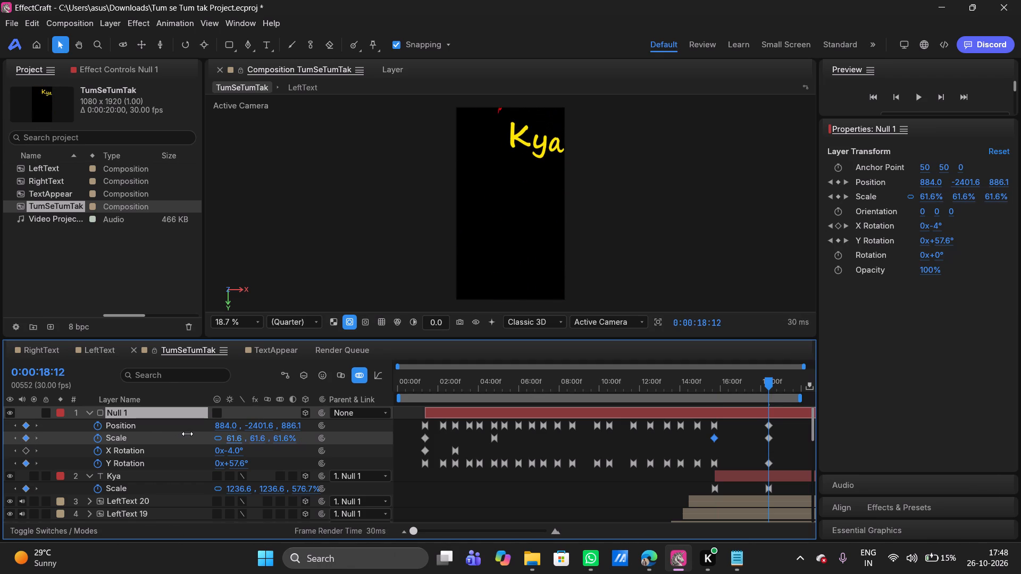
{"action": "left_click_drag", "start_coordinate": [187, 434], "coordinate": [180, 433]}
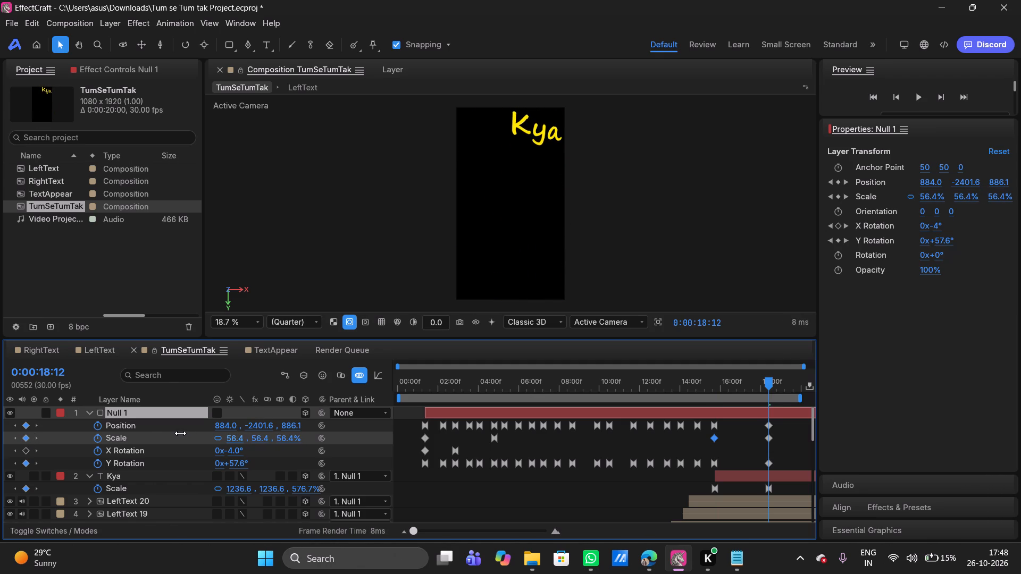
{"action": "left_click_drag", "start_coordinate": [180, 433], "coordinate": [181, 433]}
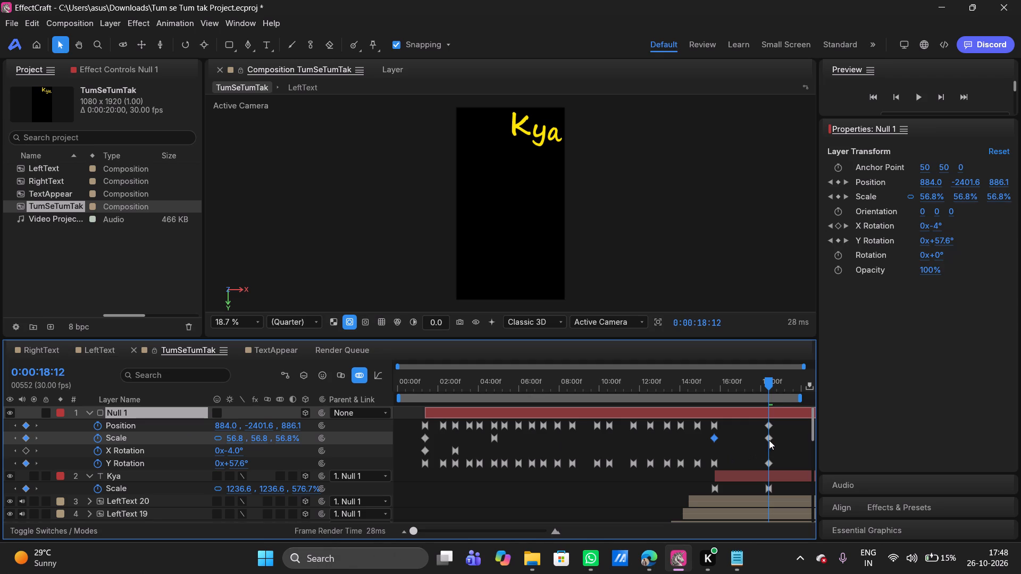
Apply Easy Ease to Null 1's Scale keyframe at 0:00:18:12.
{"action": "left_click", "coordinate": [769, 440]}
{"action": "key", "text": "F9"}
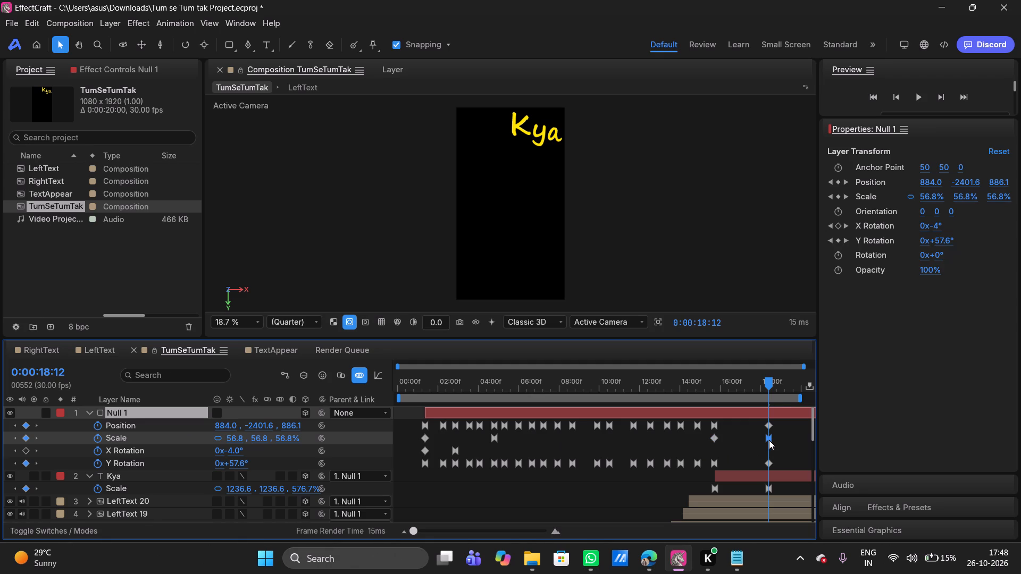
Inspect the Keyframe Interpolation options of Null 1's Scale keyframe at 0:00:15:21 and accept Current Settings.
{"action": "left_click", "coordinate": [714, 436]}
{"action": "right_click", "coordinate": [714, 436]}
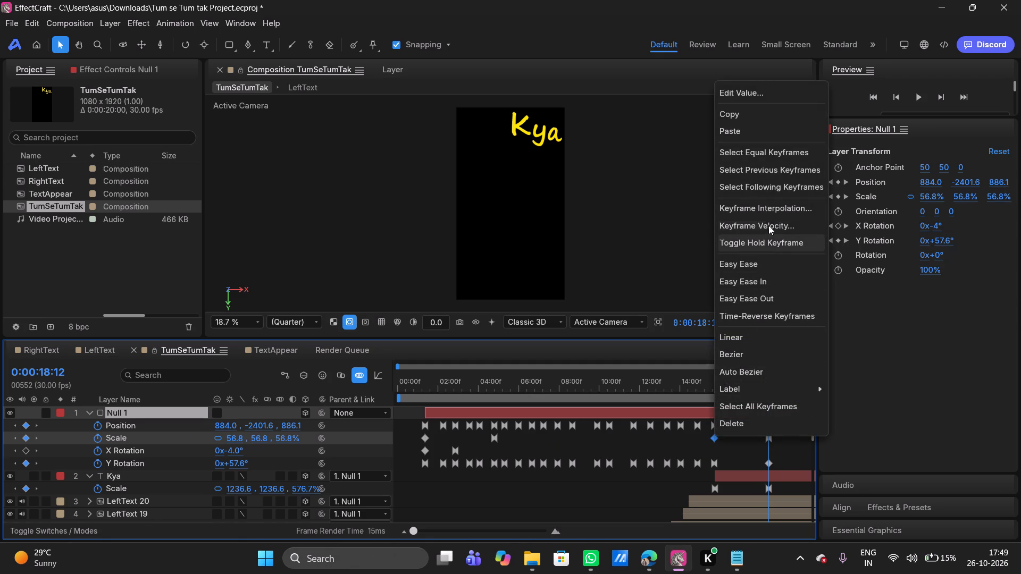
{"action": "left_click", "coordinate": [774, 210]}
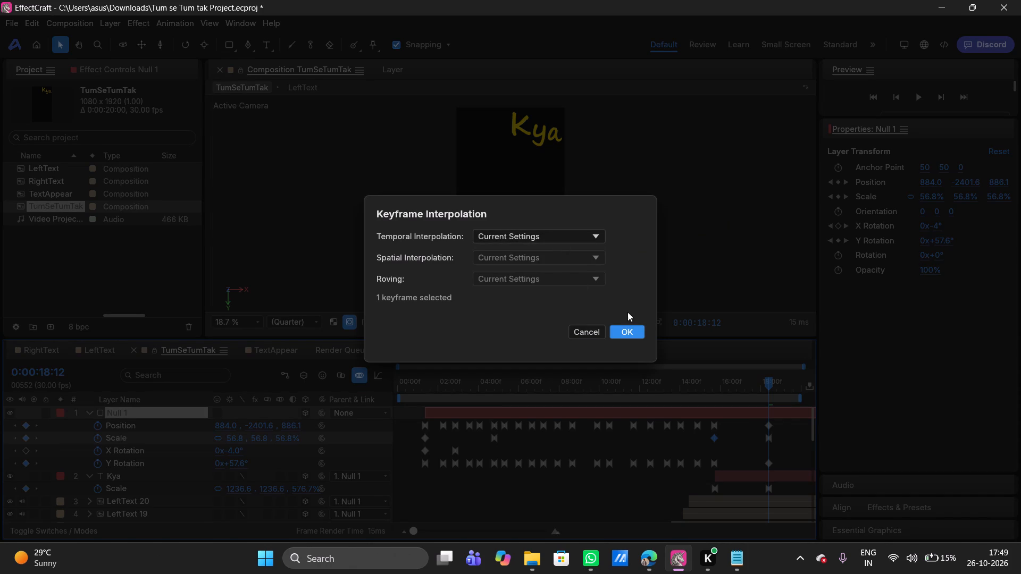
{"action": "left_click", "coordinate": [624, 330]}
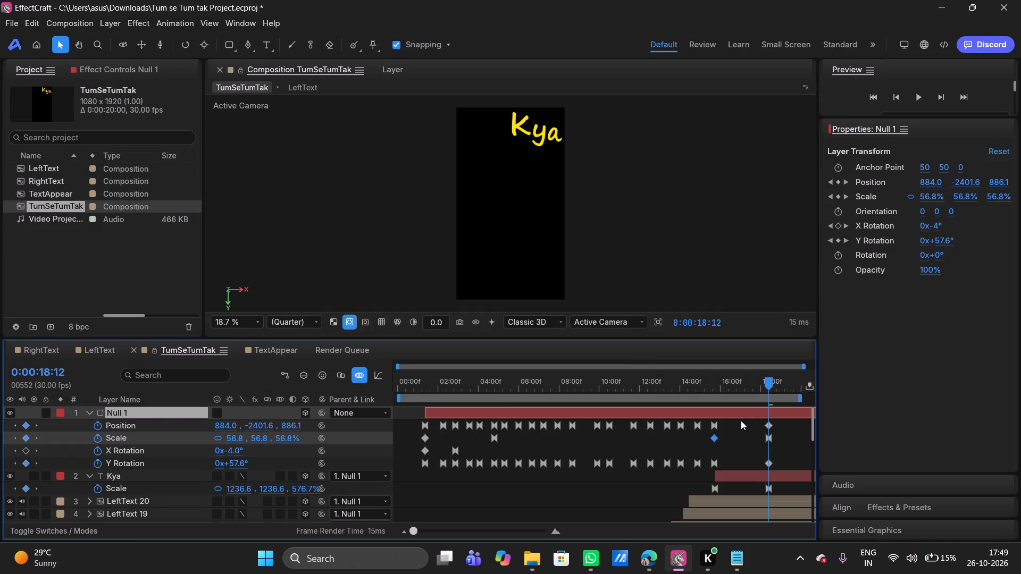
Play back the animation from shortly after 0:00:10:00 to review Null 1's new scale-down.
{"action": "left_click_drag", "start_coordinate": [762, 379], "coordinate": [661, 382]}
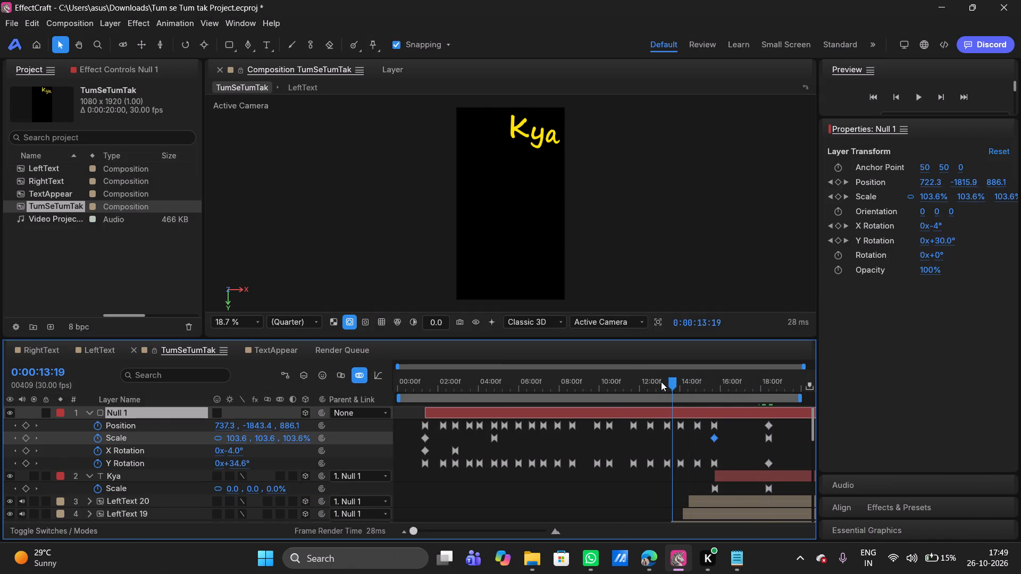
{"action": "left_click_drag", "start_coordinate": [661, 382], "coordinate": [606, 386]}
{"action": "key", "text": "space"}
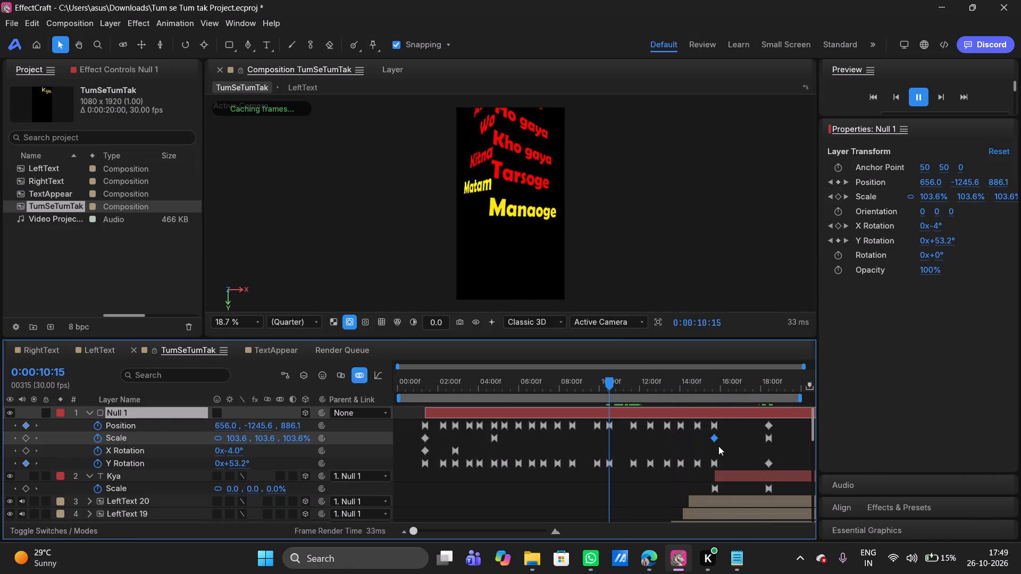
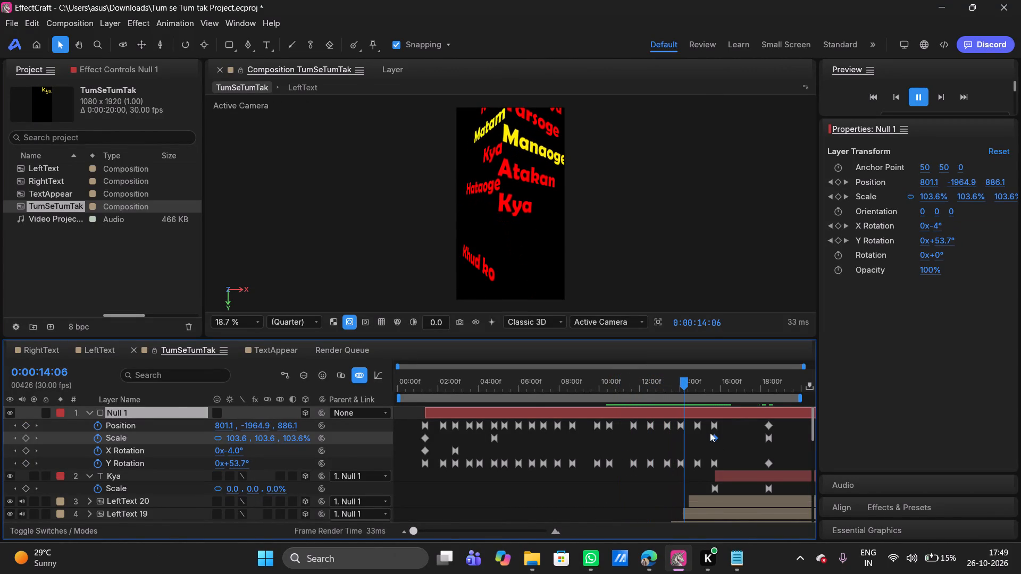
Play back and scrub the animation from around 0:00:12:00 to review Null 1's closing move onto the yellow Kya text.
{"action": "left_click_drag", "start_coordinate": [685, 385], "coordinate": [641, 390]}
{"action": "key", "text": "space"}
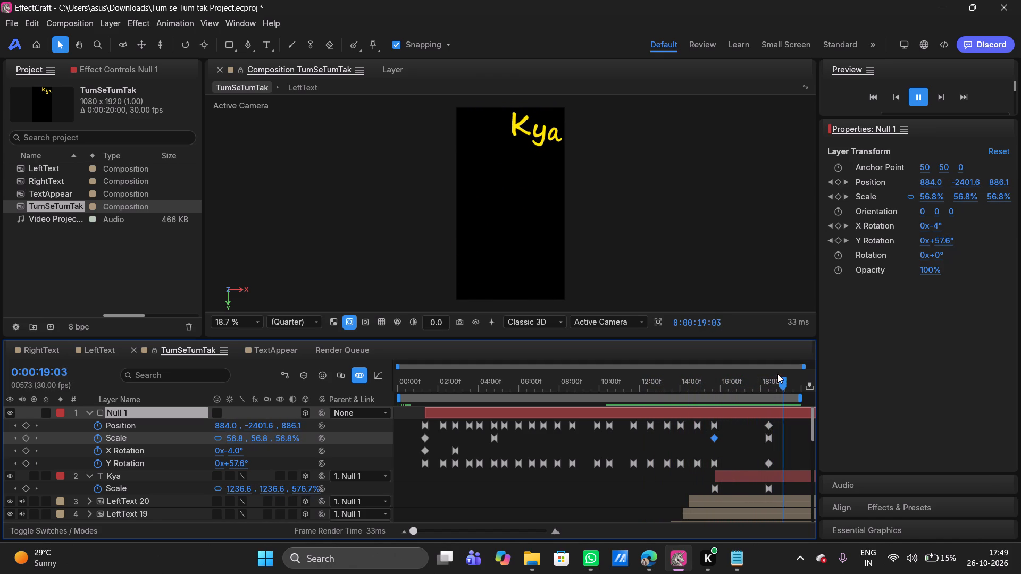
{"action": "left_click_drag", "start_coordinate": [723, 389], "coordinate": [626, 398]}
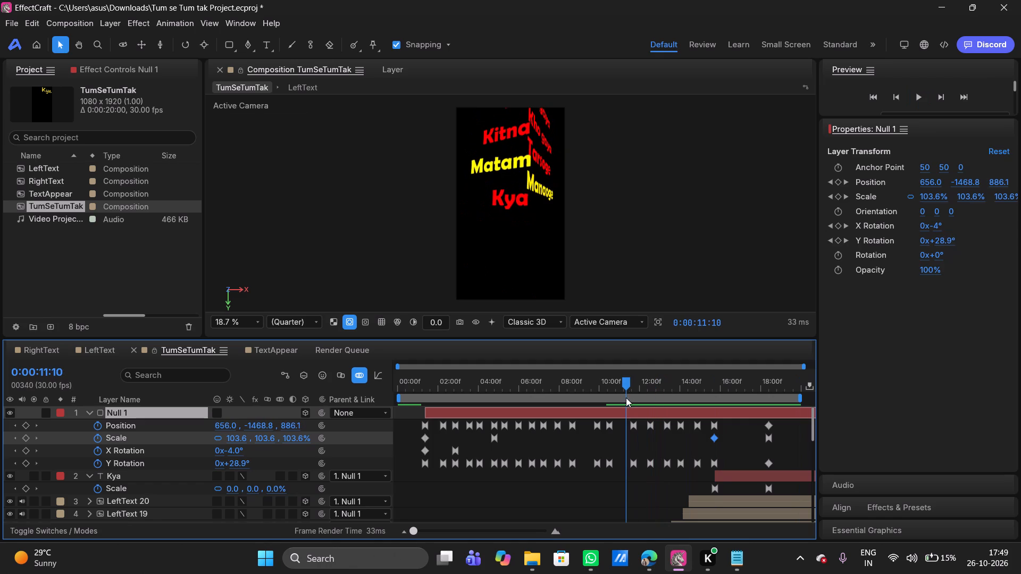
{"action": "key", "text": "space"}
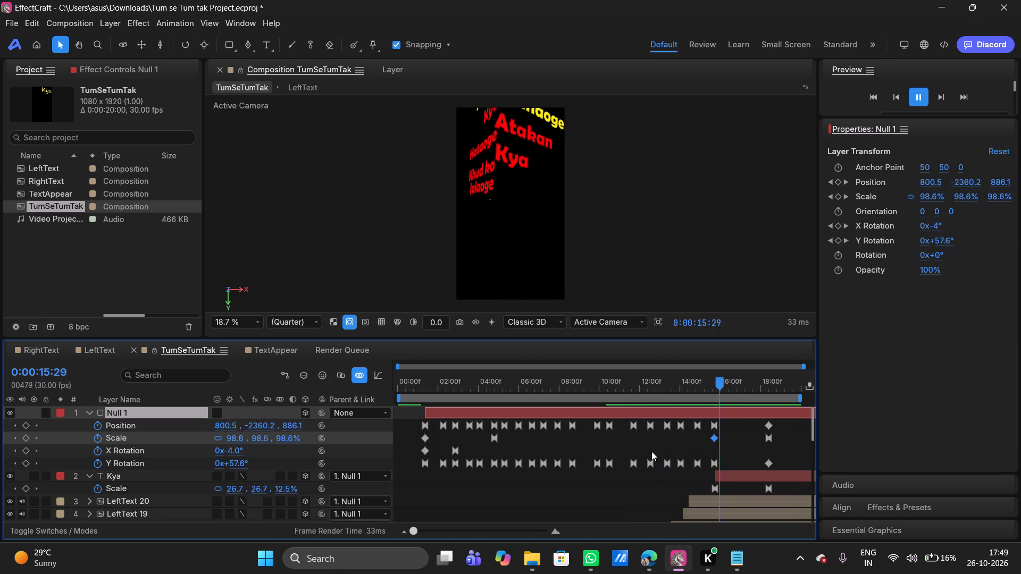
{"action": "key", "text": "space"}
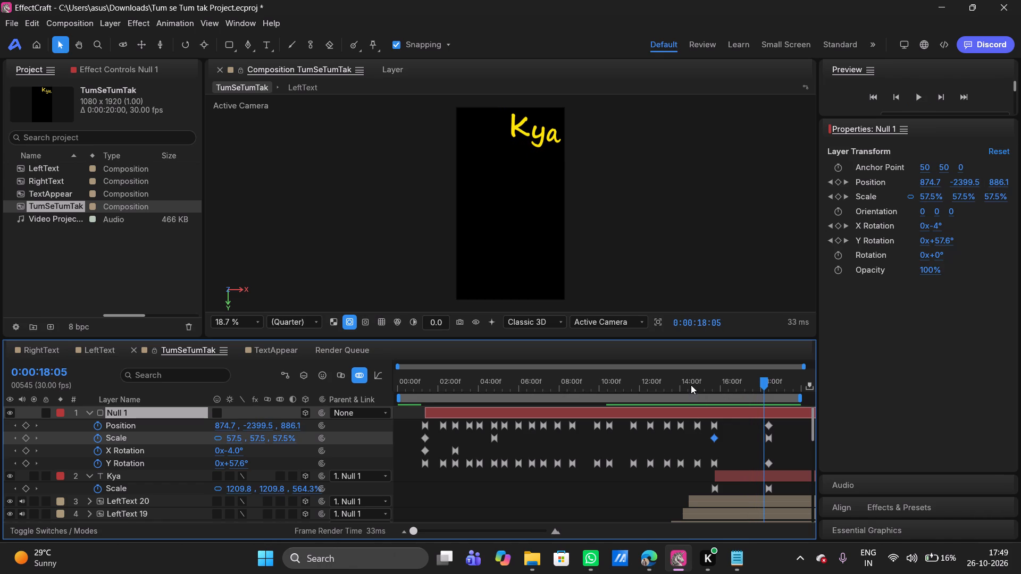
{"action": "left_click_drag", "start_coordinate": [691, 384], "coordinate": [673, 383]}
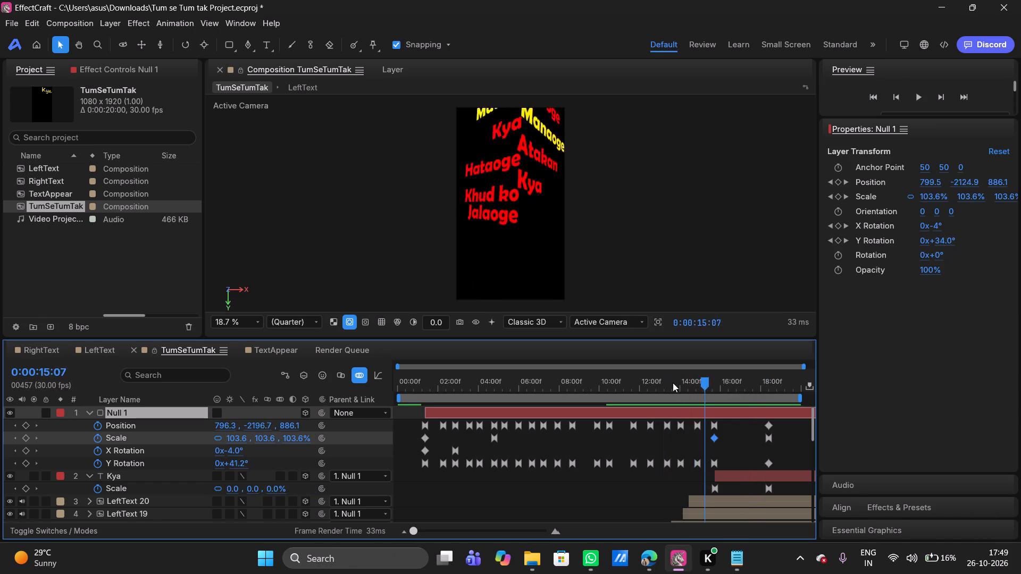
{"action": "left_click_drag", "start_coordinate": [673, 383], "coordinate": [642, 383]}
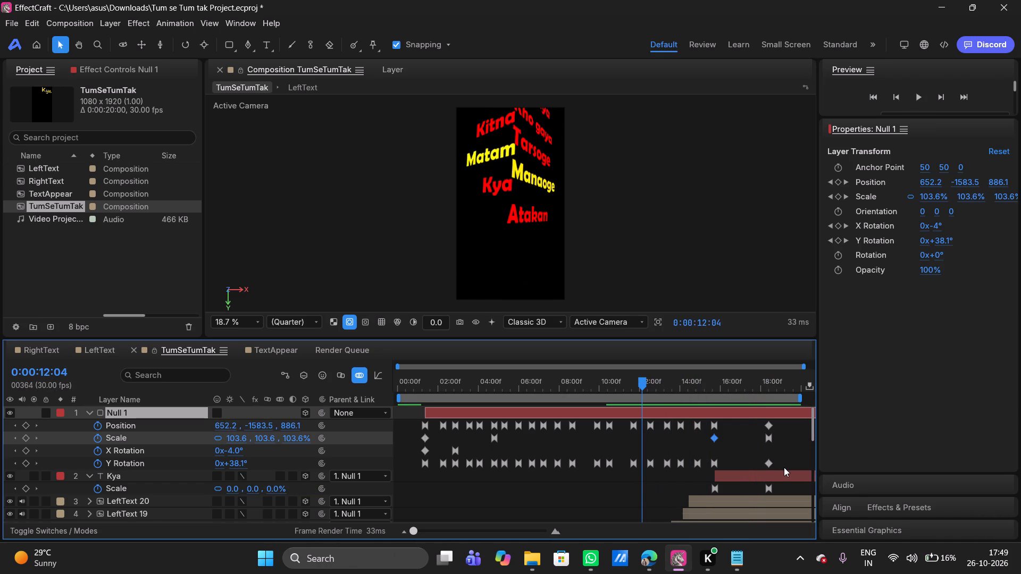
Move Null 1's final Position, Scale and Y Rotation keyframes together to the end of the composition, at about 0:00:20:00.
{"action": "left_click_drag", "start_coordinate": [784, 467], "coordinate": [761, 421]}
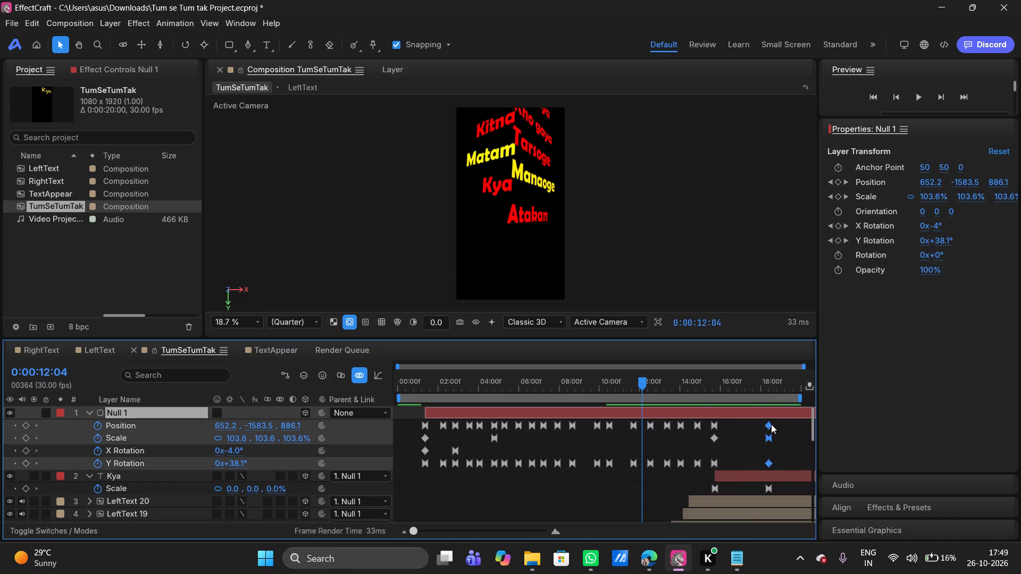
{"action": "left_click_drag", "start_coordinate": [768, 425], "coordinate": [804, 424]}
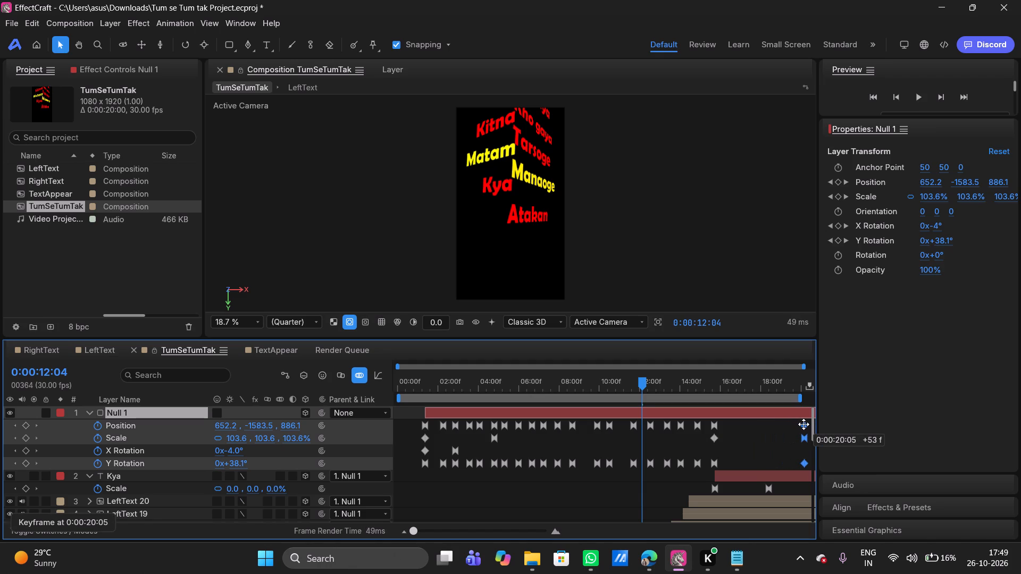
{"action": "left_click_drag", "start_coordinate": [804, 424], "coordinate": [800, 424]}
Play back the whole TumSeTumTak composition from its start to review the retimed ending.
{"action": "key", "text": "space"}
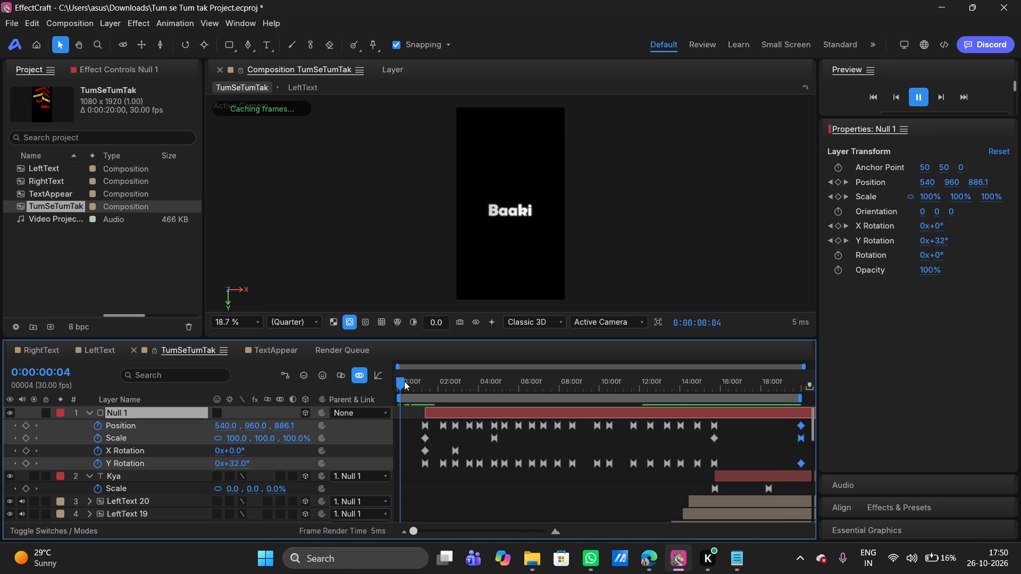
{"action": "left_click_drag", "start_coordinate": [404, 381], "coordinate": [381, 385]}
{"action": "key", "text": "space"}
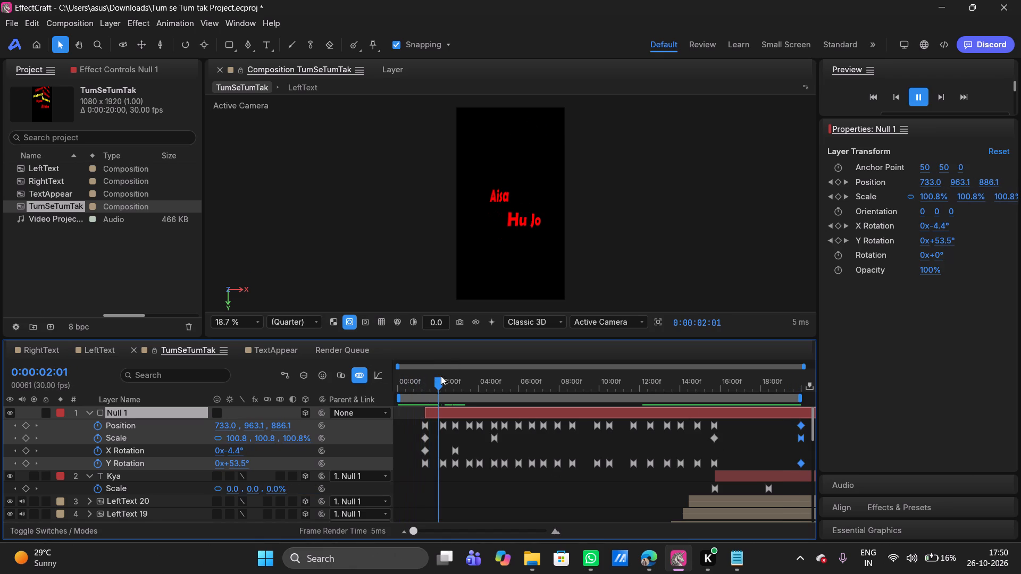
{"action": "left_click_drag", "start_coordinate": [441, 386], "coordinate": [342, 392]}
{"action": "key", "text": "space"}
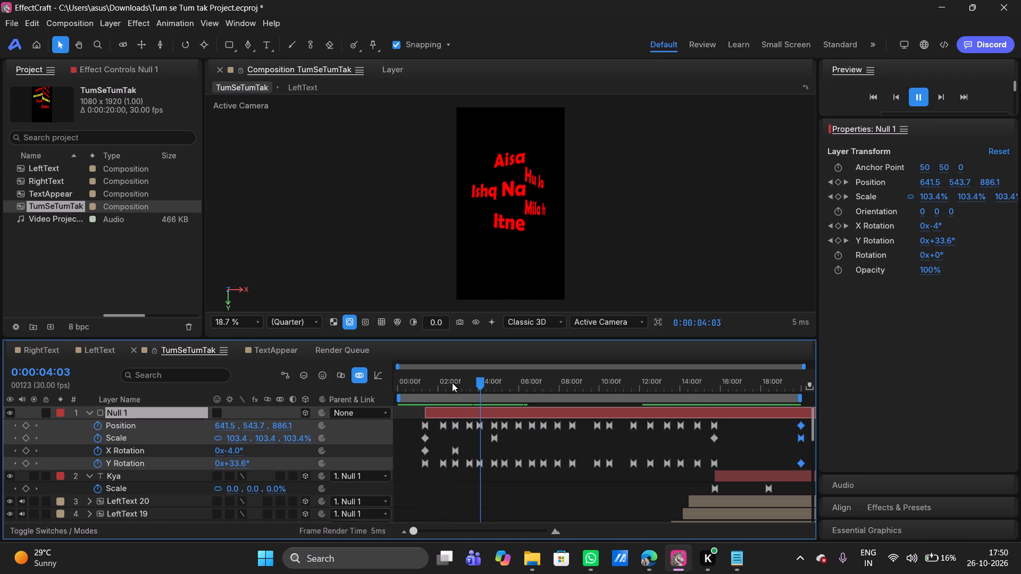
{"action": "left_click_drag", "start_coordinate": [452, 383], "coordinate": [382, 399]}
{"action": "key", "text": "space"}
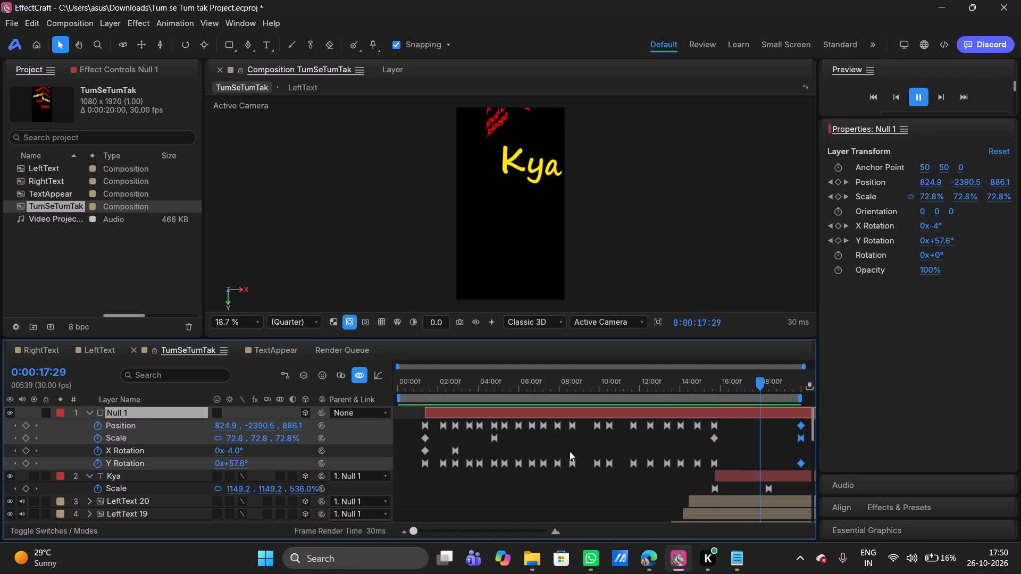
{"action": "key", "text": "space"}
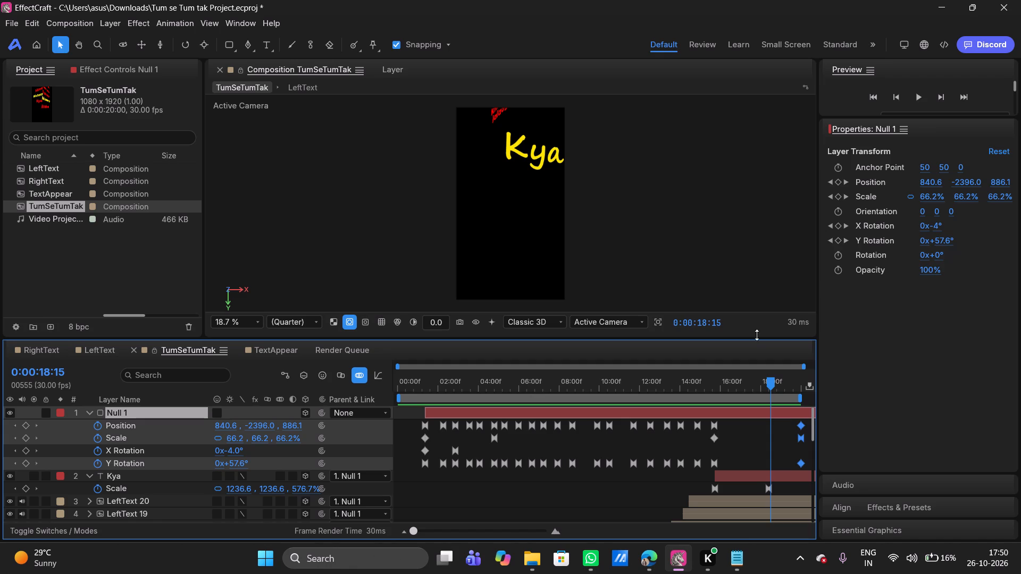
Add the TumSeTumTak composition to the Render Queue and start rendering it.
{"action": "left_click", "coordinate": [340, 356]}
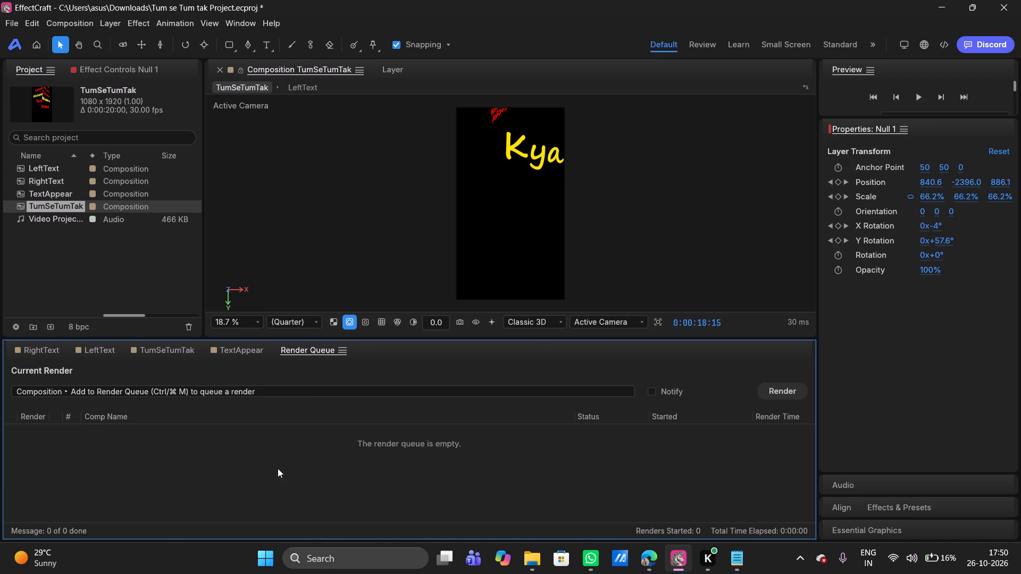
{"action": "left_click", "coordinate": [278, 468]}
{"action": "key", "text": "ctrl+m"}
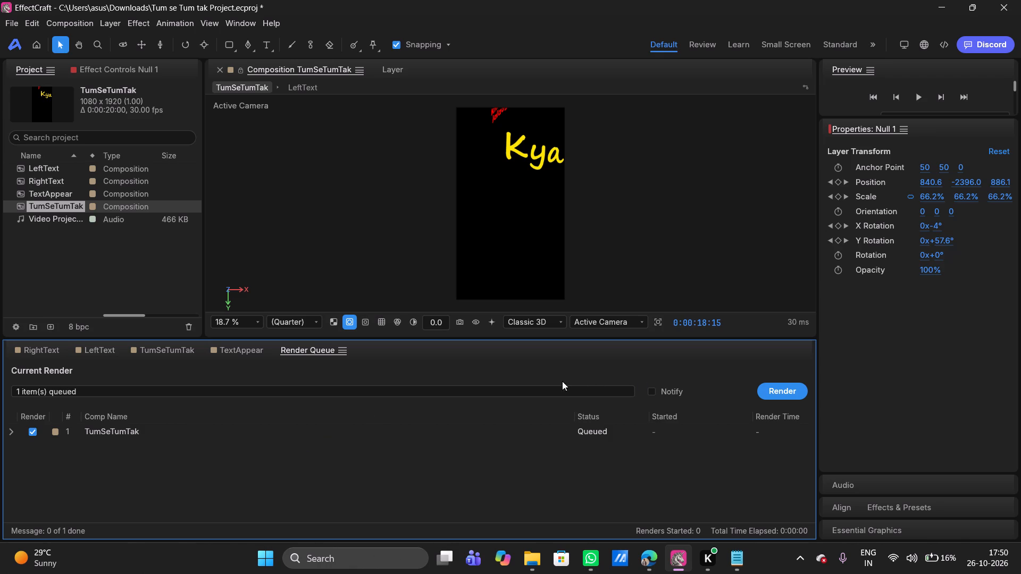
{"action": "left_click", "coordinate": [778, 391]}
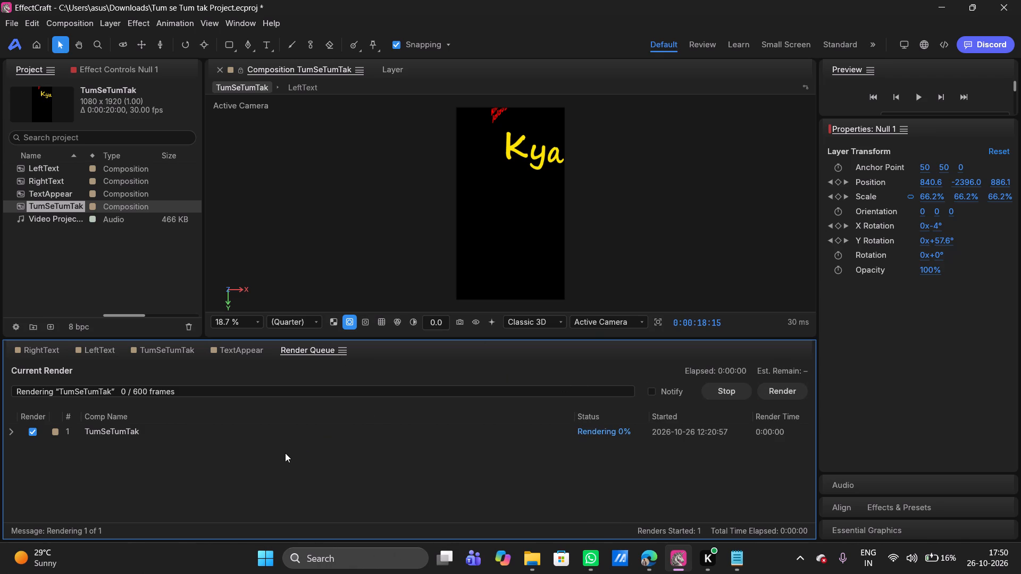